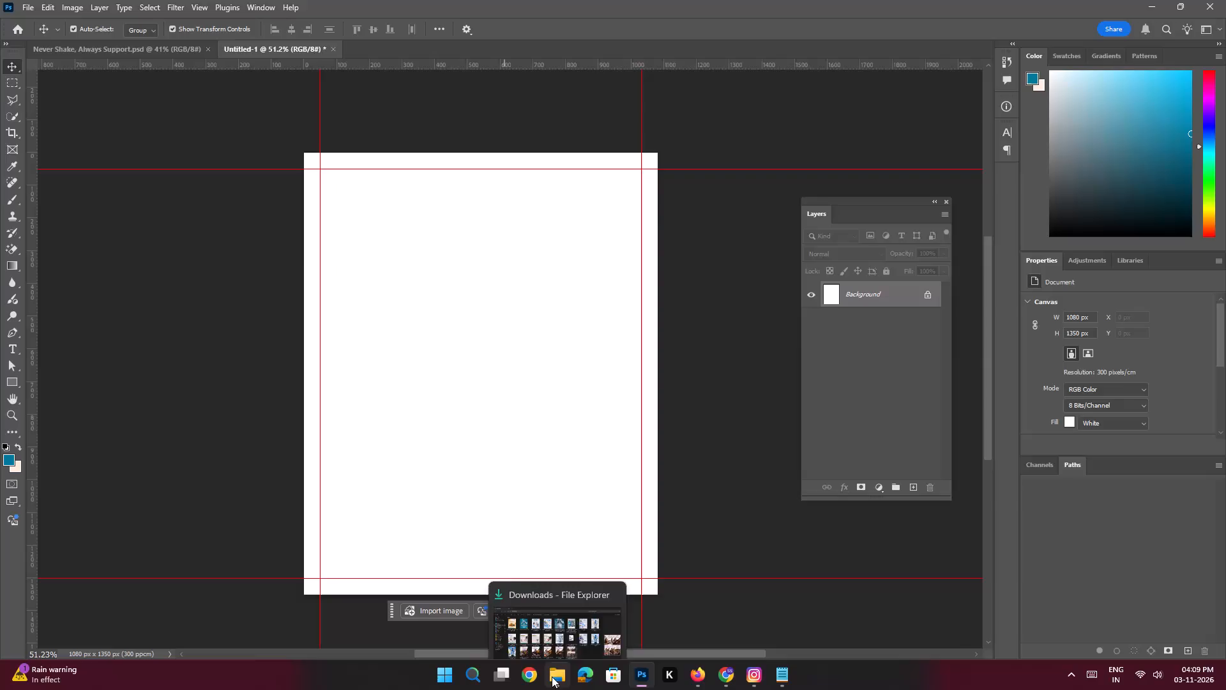
Place the Dhanteras poster image, WhatsApp Image 2026-11-03 at 4.00.46 PM, from the Downloads folder onto the blank Photoshop canvas.
click(538, 603)
click(57, 179)
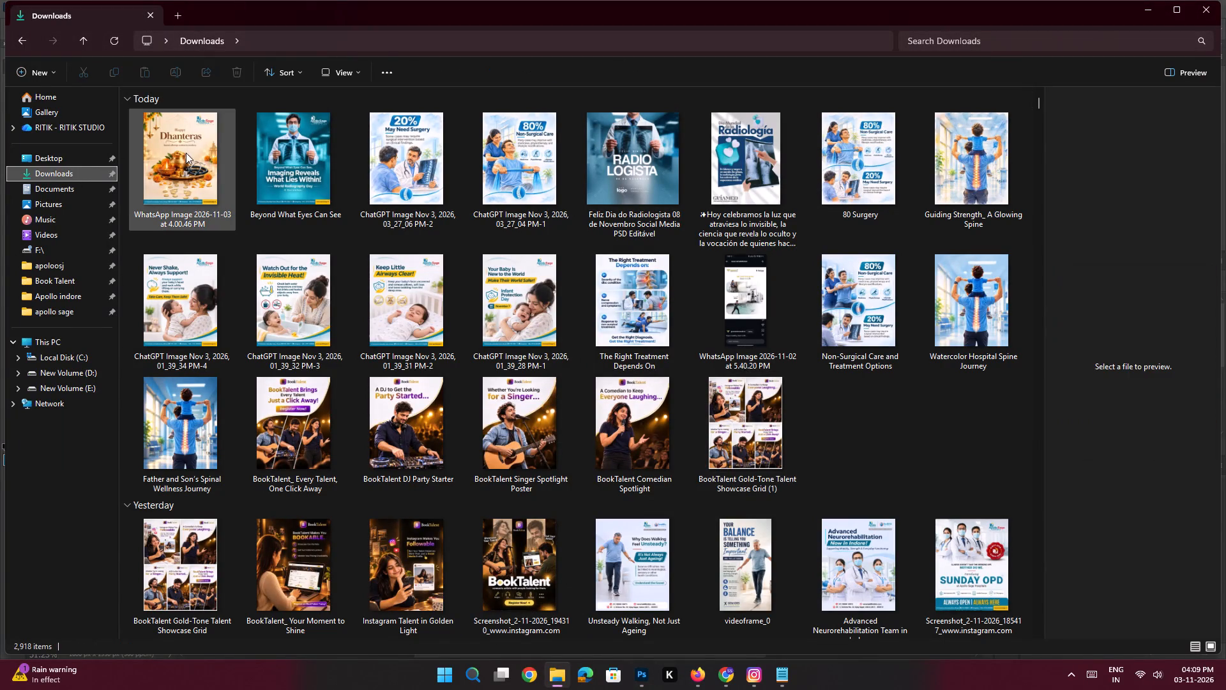
click(179, 153)
drag(159, 192, 399, 302)
key(alt+Tab)
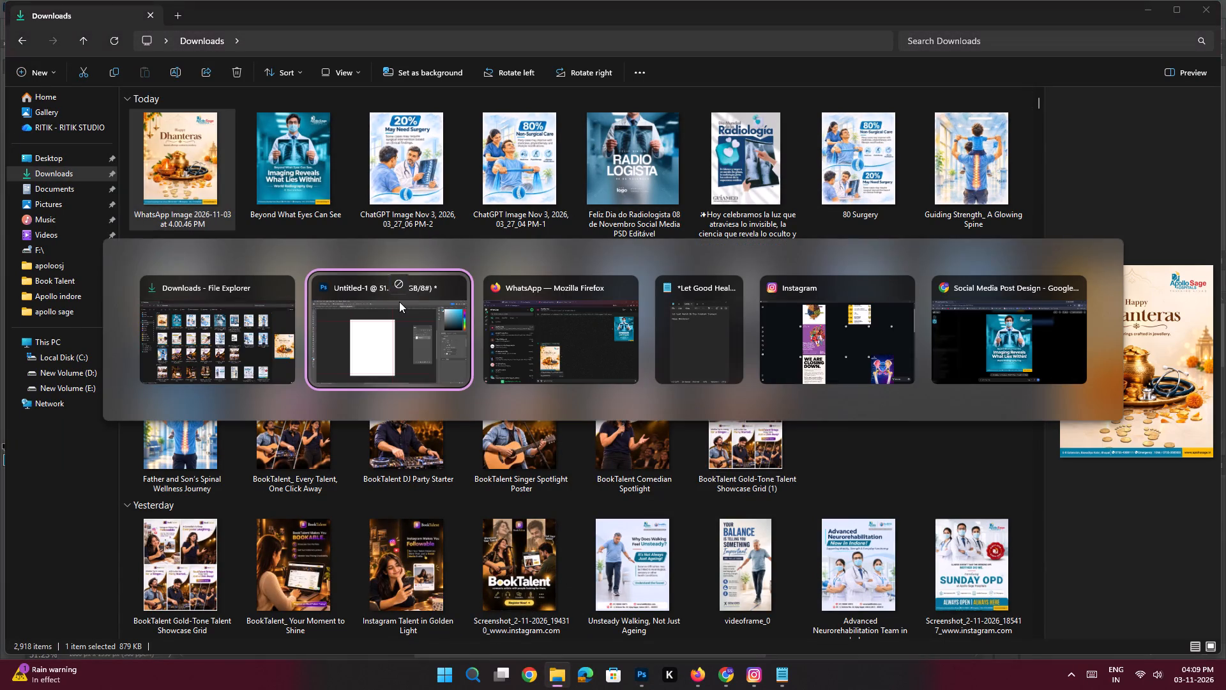
drag(399, 302, 457, 379)
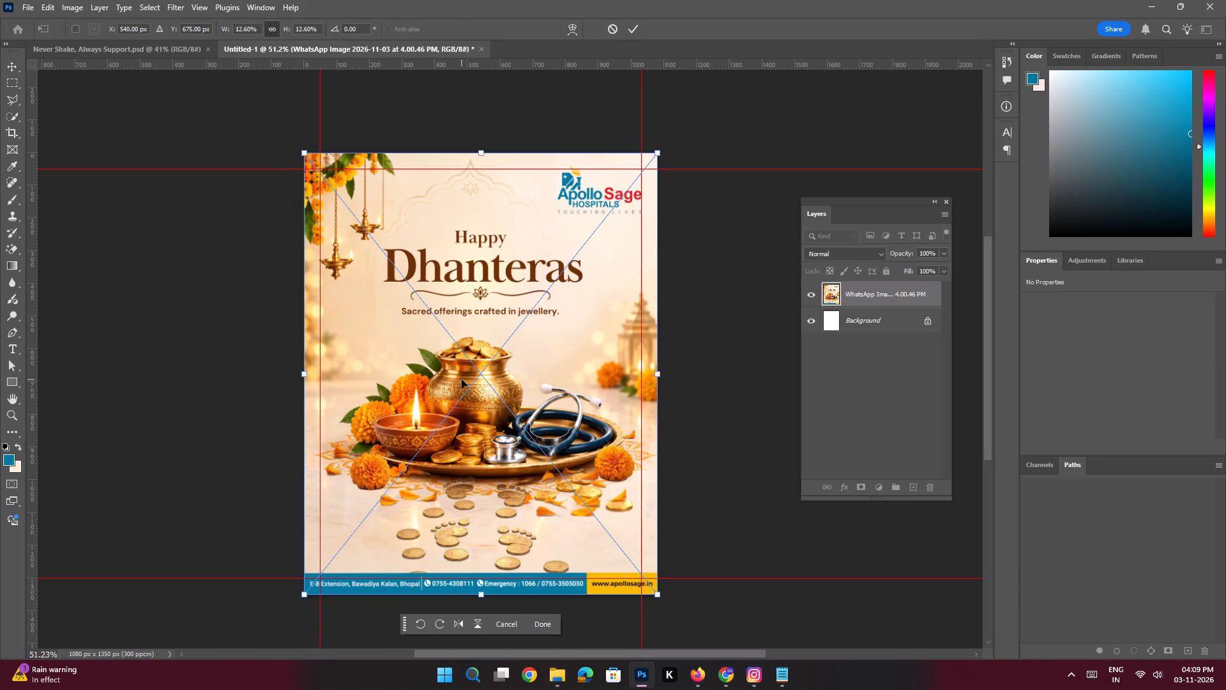
key(Return)
Erase the cream background around the Apollo Sage Hospitals logo on the placed poster with the Magic Eraser at tolerance 32.
key(ctrl+space)
key(ctrl+space)
key(ctrl+space)
key(ctrl+space)
key(ctrl+space)
key(ctrl+space)
key(ctrl+space)
key(ctrl+space)
key(ctrl+space)
key(ctrl+space)
key(ctrl+space)
key(ctrl+space)
key(ctrl+space)
key(ctrl+space)
key(ctrl+space)
key(ctrl+space)
key(ctrl+space)
key(ctrl+space)
key(ctrl+space)
key(ctrl+space)
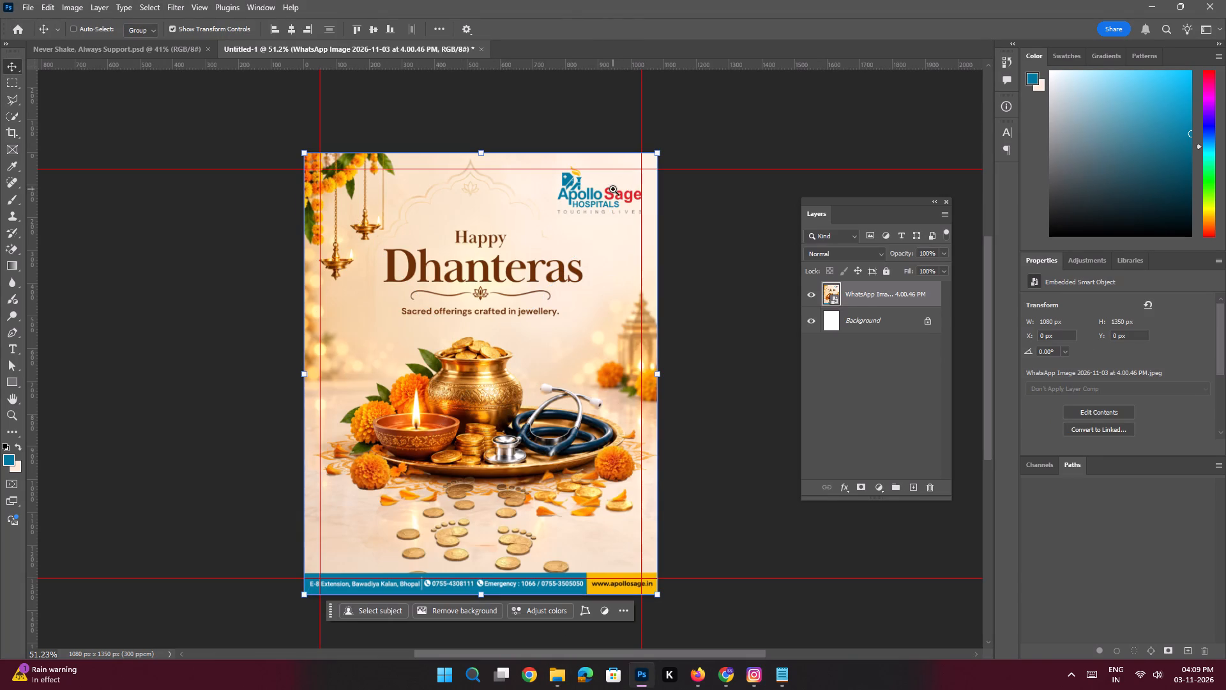
ctrl+drag(613, 189, 651, 305)
ctrl+drag(623, 199, 643, 243)
drag(668, 208, 656, 252)
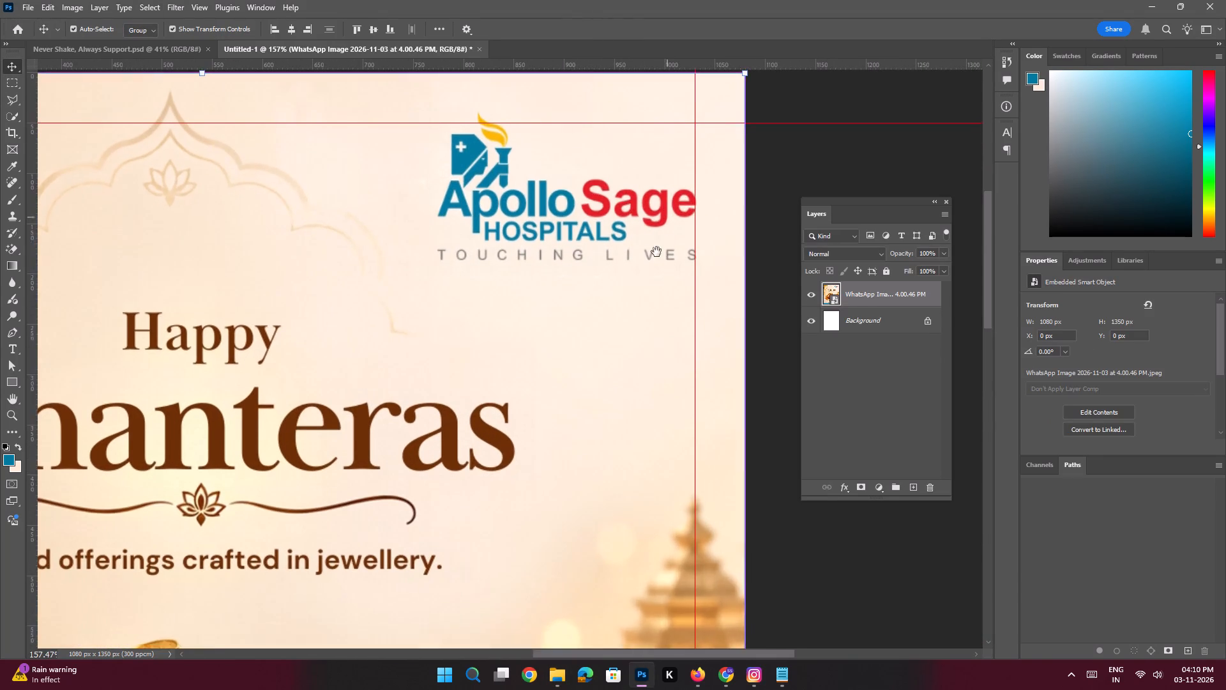
drag(656, 252, 655, 258)
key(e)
click(614, 209)
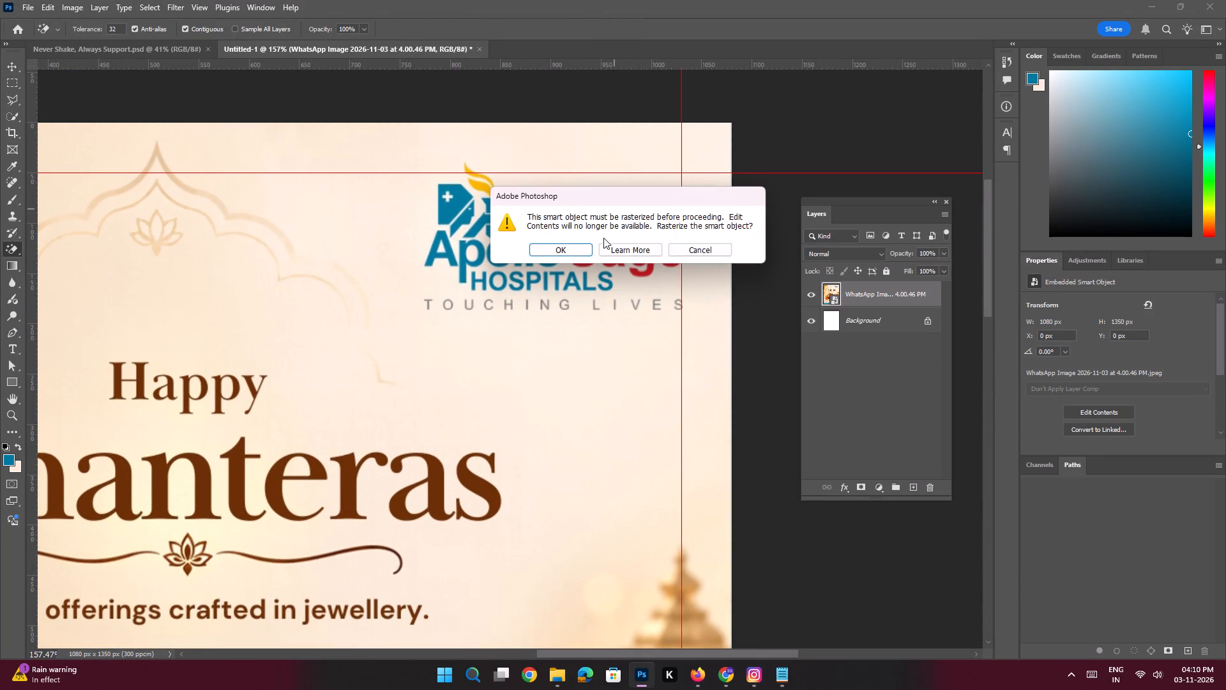
Rasterize the embedded WhatsApp image smart object so its pixels can be edited.
click(577, 247)
Outline the Apollo Sage Hospitals logo with the Polygonal Lasso, remove it with Fill, and clear the selection.
click(11, 101)
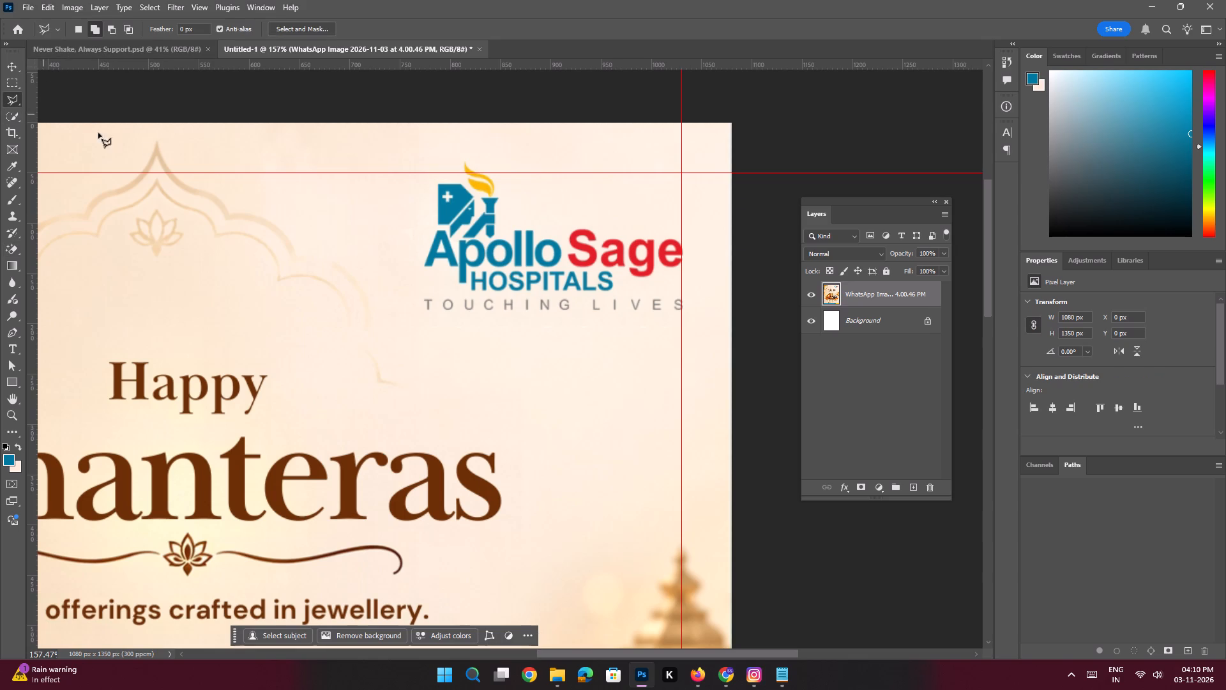
click(423, 211)
click(434, 149)
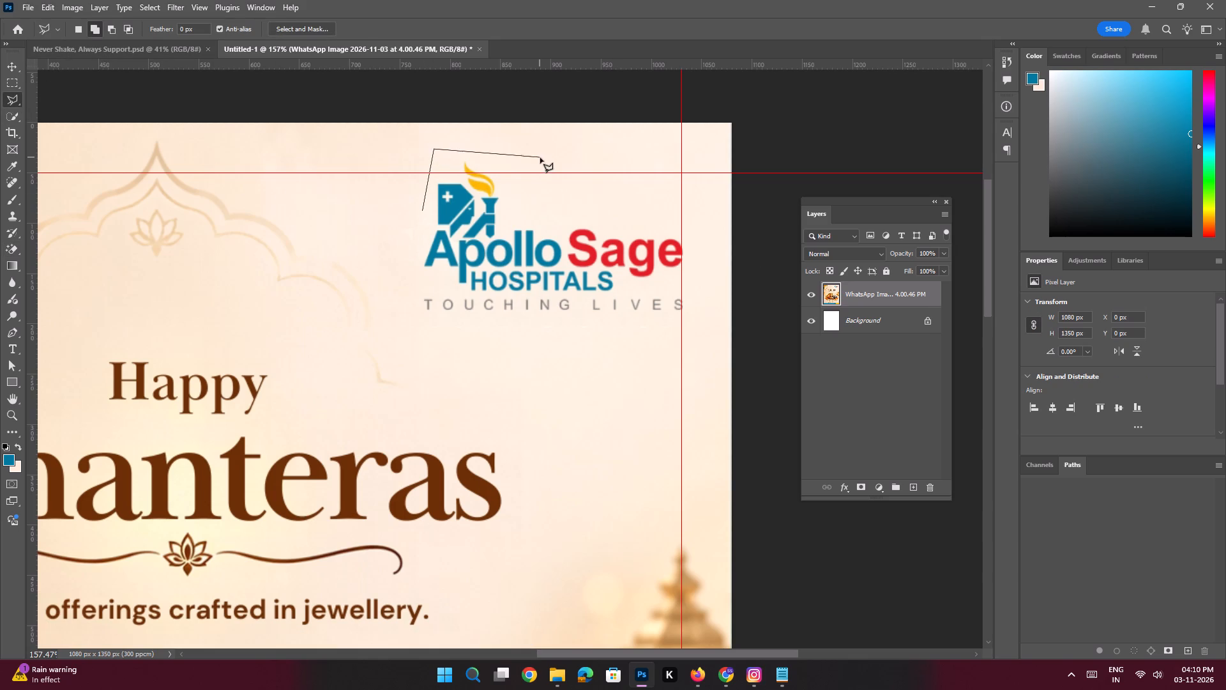
shift+click(540, 158)
click(504, 220)
shift+click(691, 229)
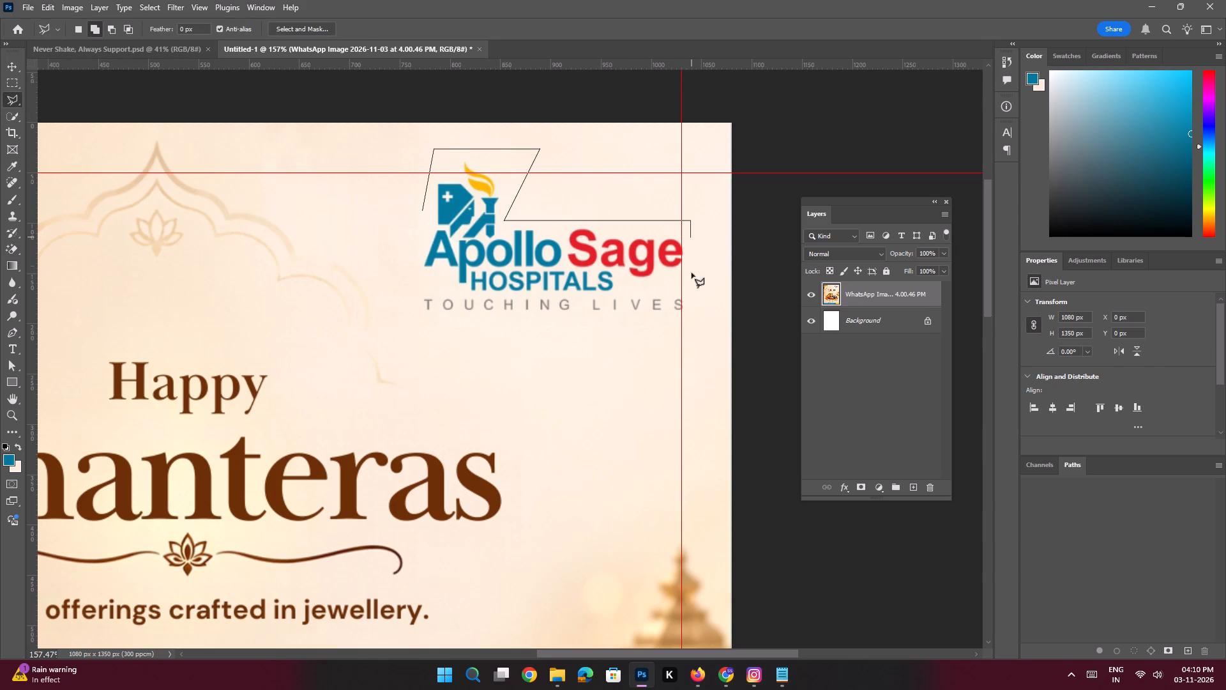
shift+click(686, 319)
shift+click(428, 316)
click(404, 287)
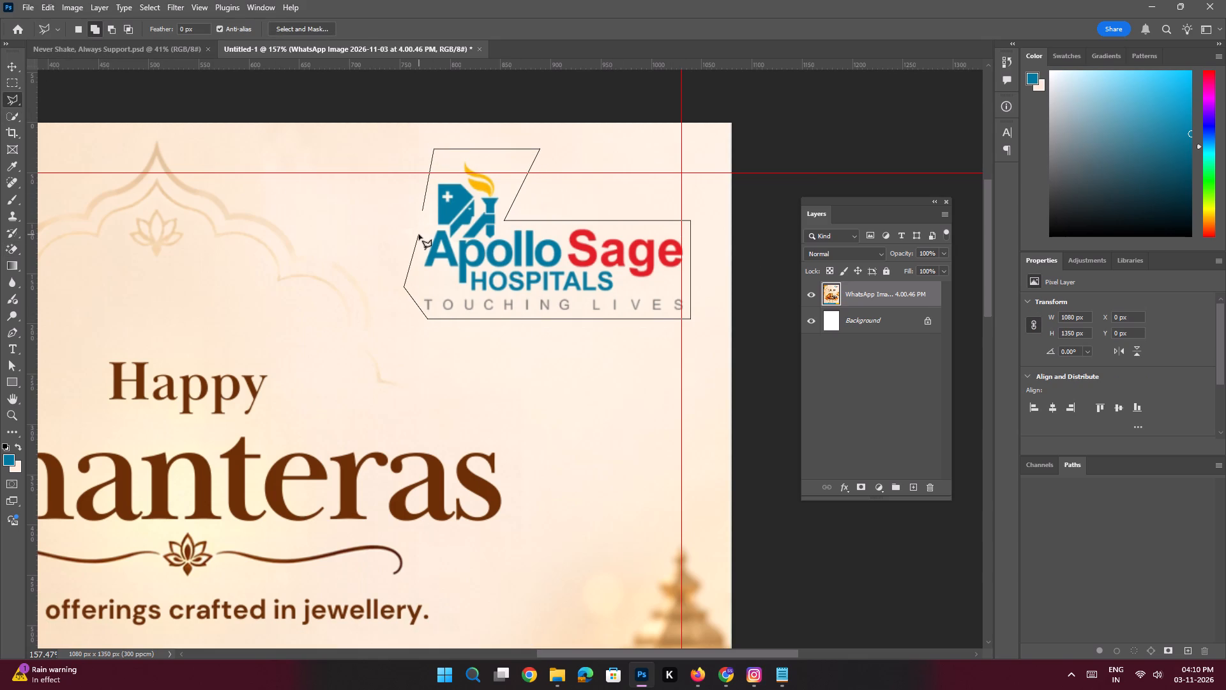
click(419, 234)
click(422, 210)
key(shift+BackSpace)
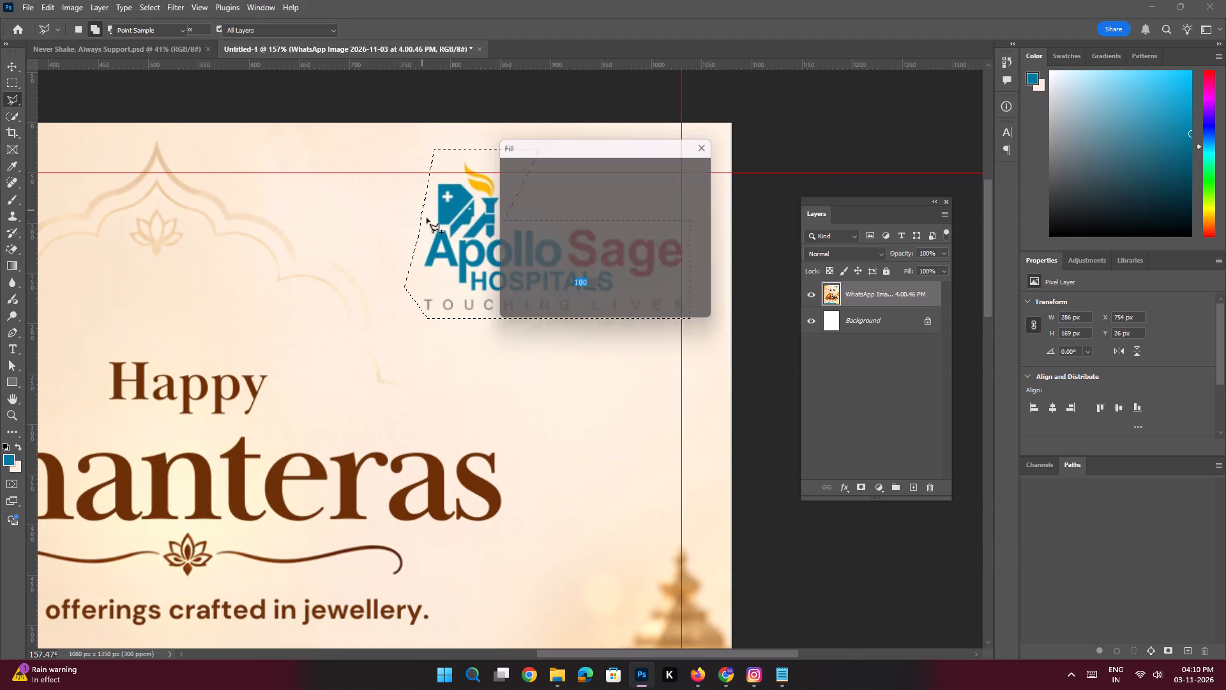
click(688, 165)
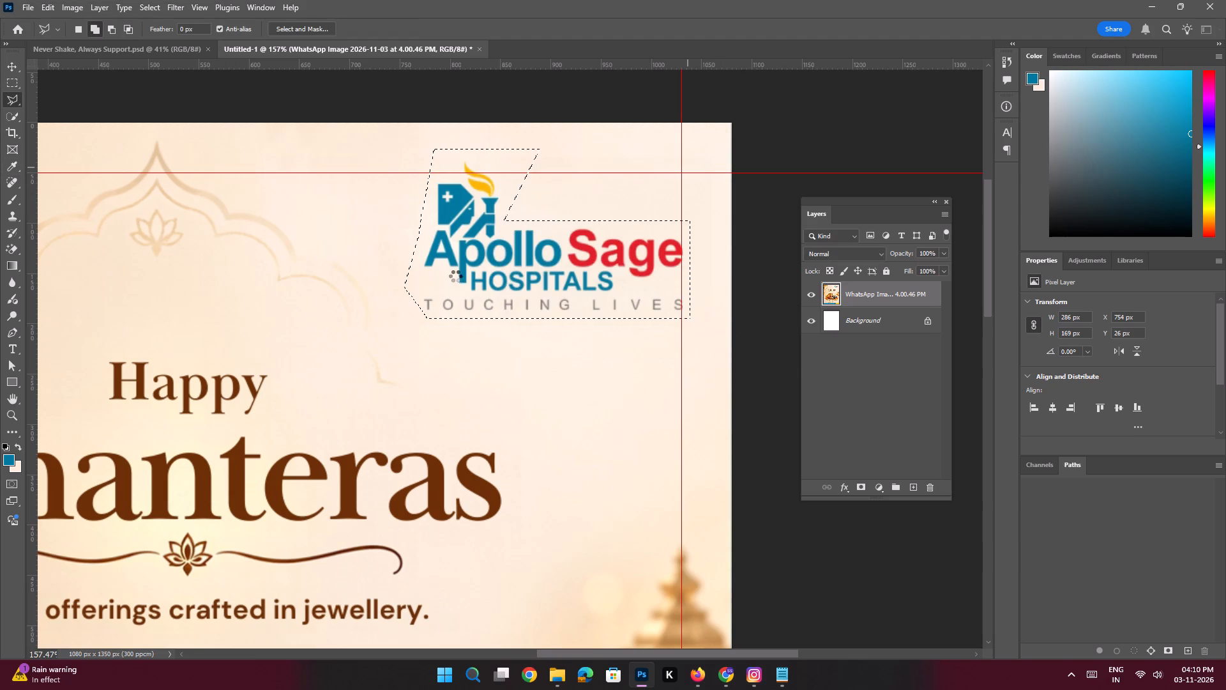
key(ctrl+d)
Select the full-width blue and yellow contact strip, about 1080 by 68 px, and run Generative Fill with the prompt "Remove this".
key(ctrl+0)
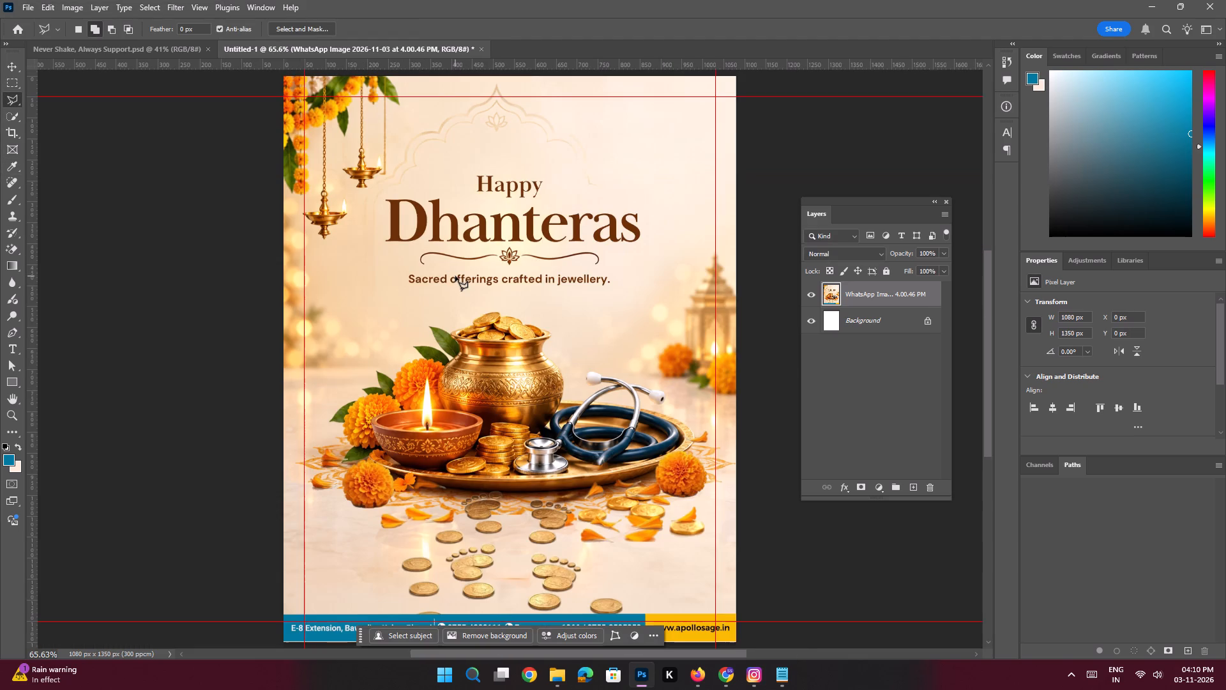
key(space)
key(space)
key(space)
key(space)
key(space)
key(space)
key(space)
key(space)
key(space)
key(space)
key(space)
key(space)
key(space)
key(space)
key(space)
key(space)
drag(510, 408, 512, 305)
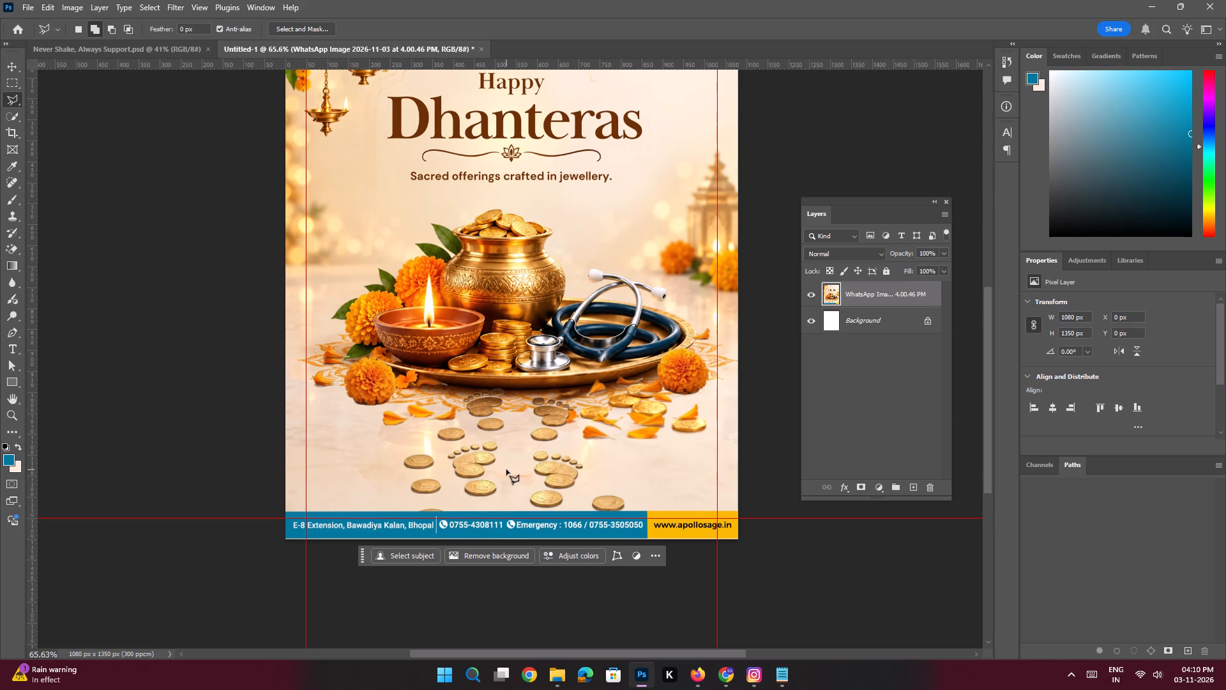
click(13, 85)
key(space)
key(space)
key(space)
key(space)
key(space)
key(space)
key(space)
key(space)
key(space)
key(space)
key(space)
key(space)
drag(581, 417, 564, 367)
ctrl+drag(635, 455, 663, 491)
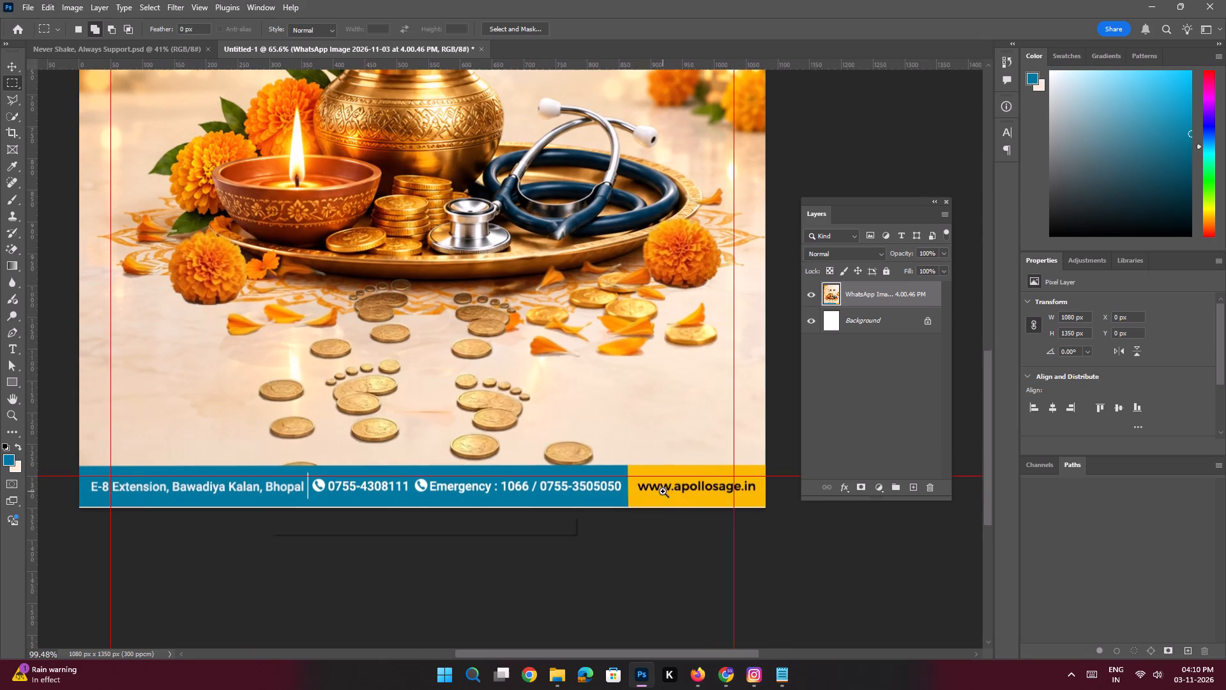
key(space)
key(space)
key(space)
key(space)
key(space)
key(space)
key(space)
key(space)
key(space)
key(space)
key(space)
key(space)
key(space)
drag(773, 512, 780, 517)
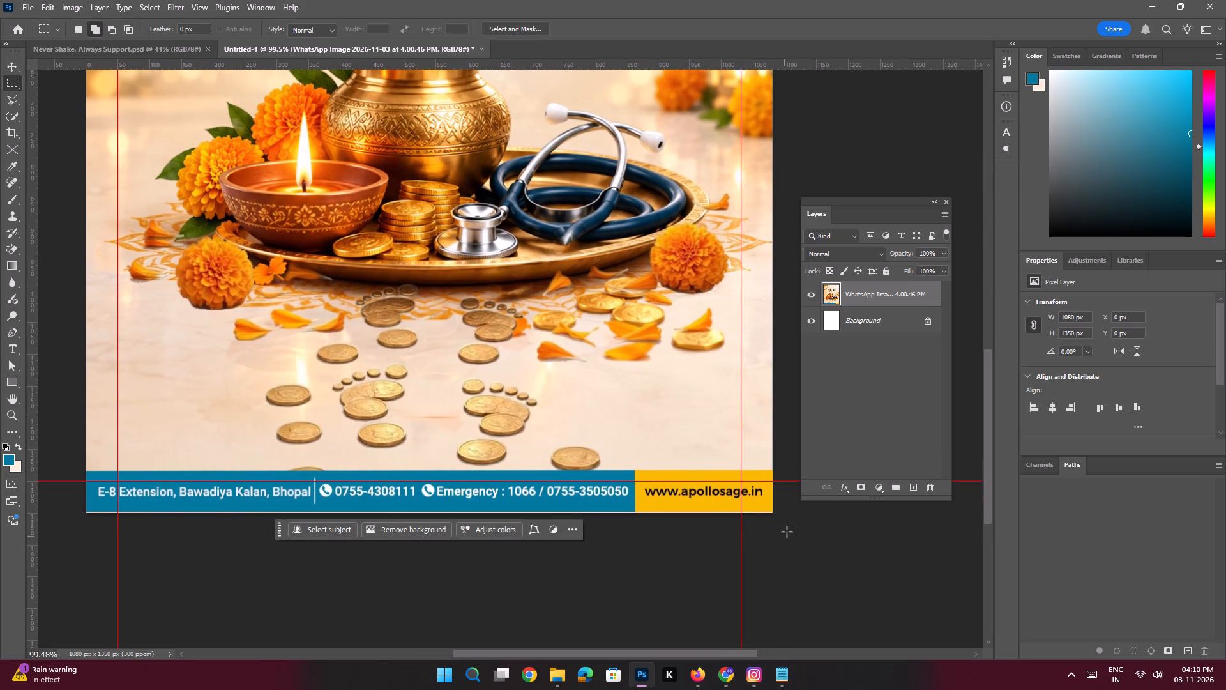
drag(785, 521, 42, 472)
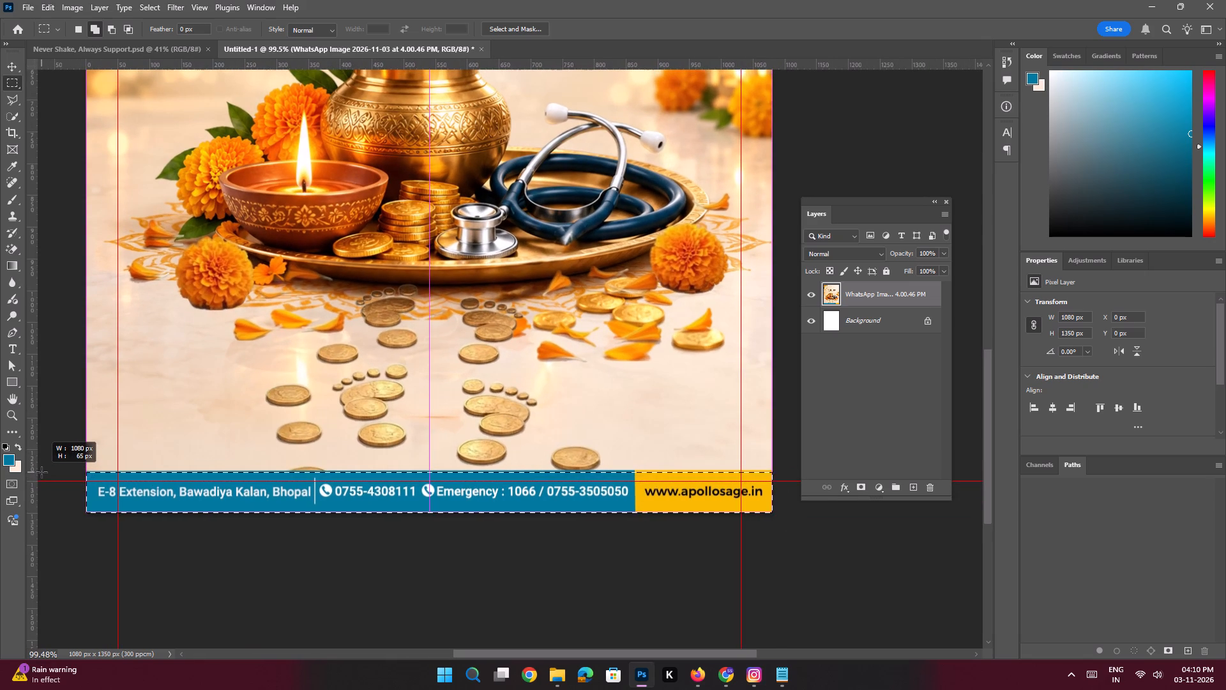
drag(42, 472, 41, 470)
click(319, 529)
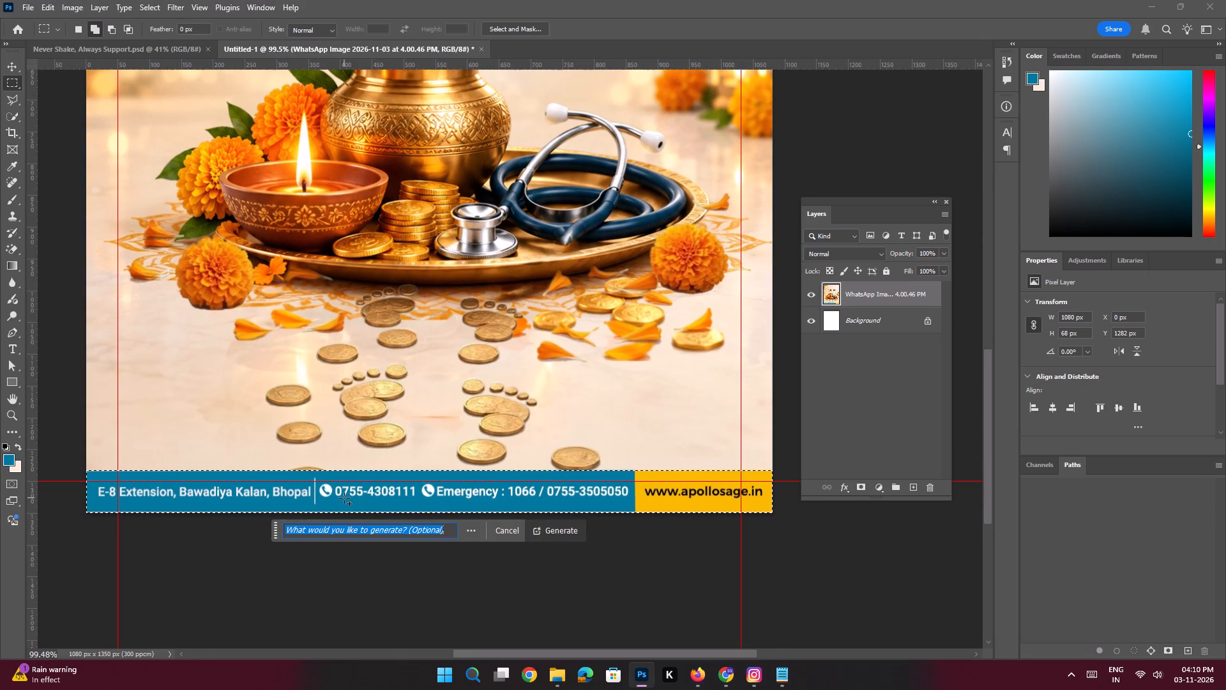
text(Remove this)
key(space)
key(Return)
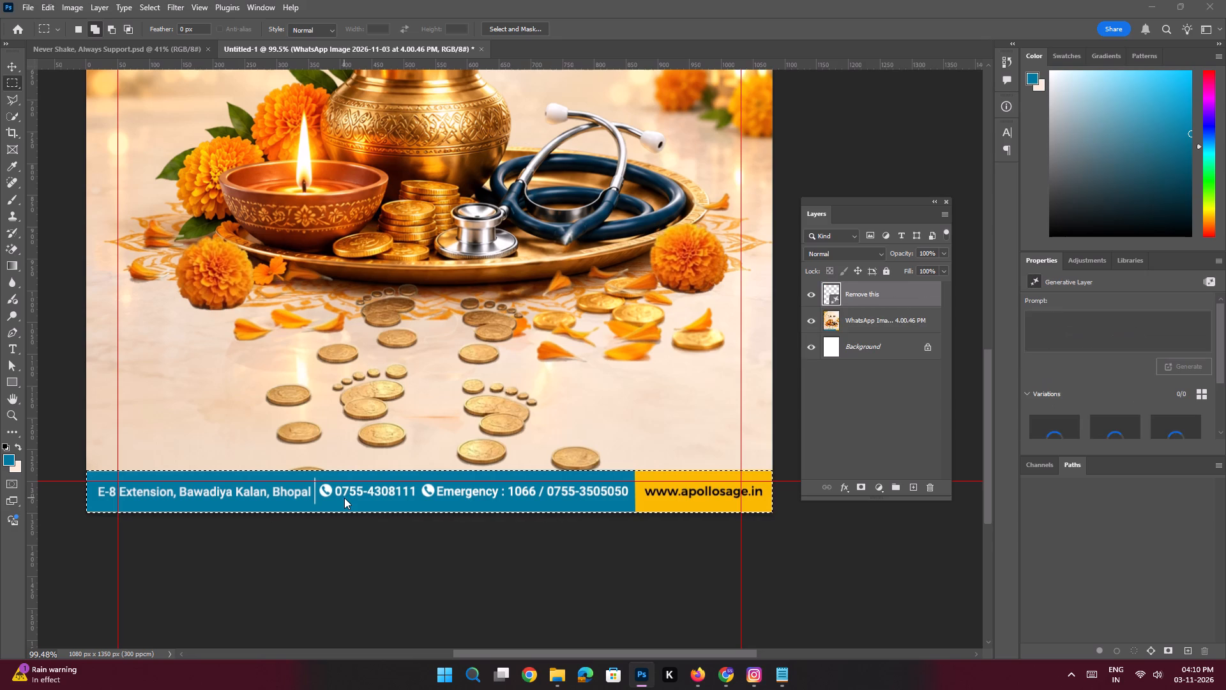
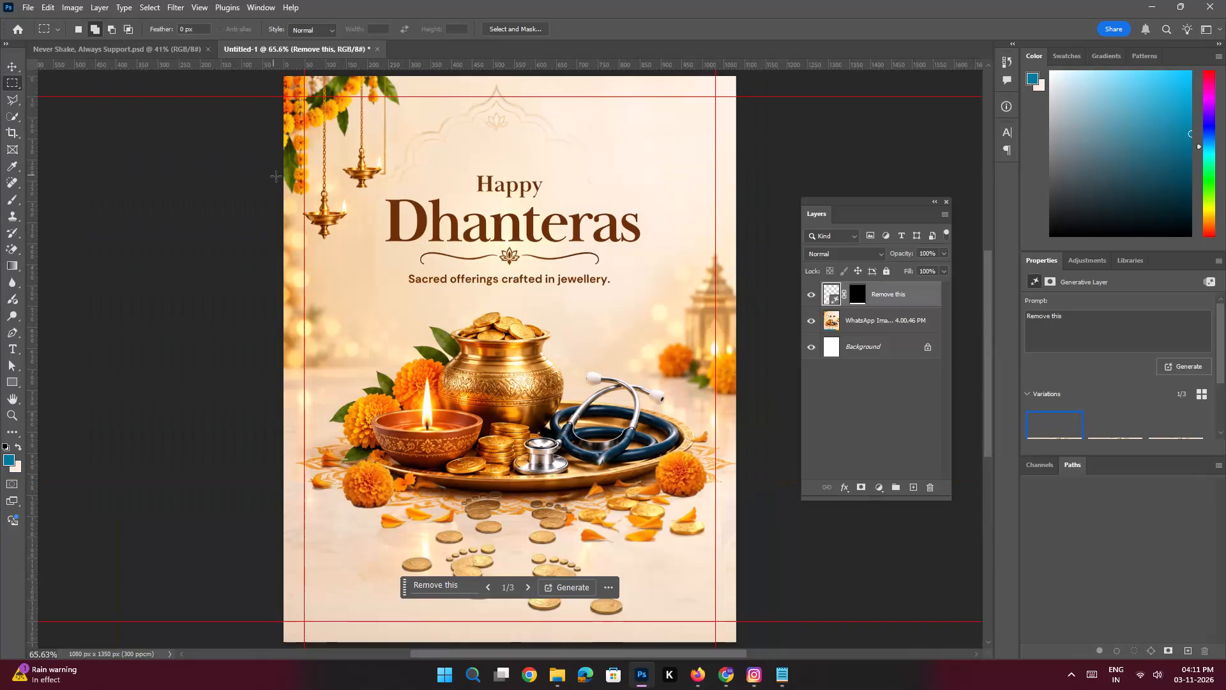
Copy the Apollo Sage Hospitals logo layer from the Never Shake, Always Support document into the Dhanteras poster's upper right area.
click(17, 68)
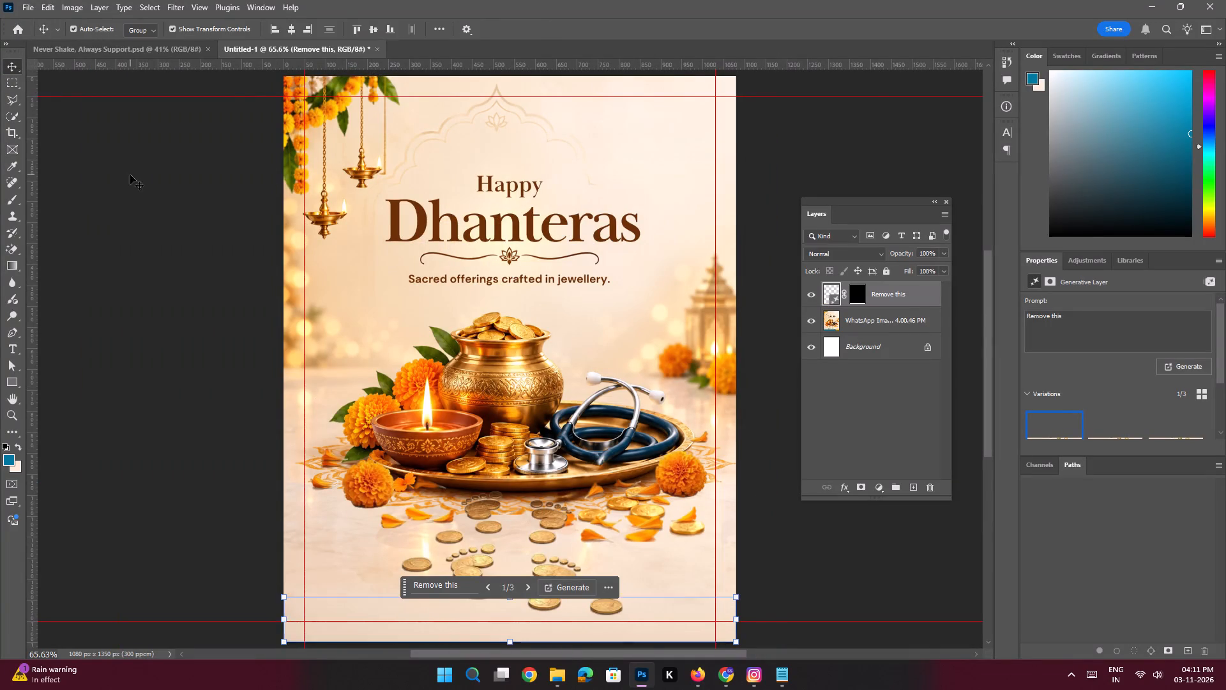
click(130, 175)
click(185, 54)
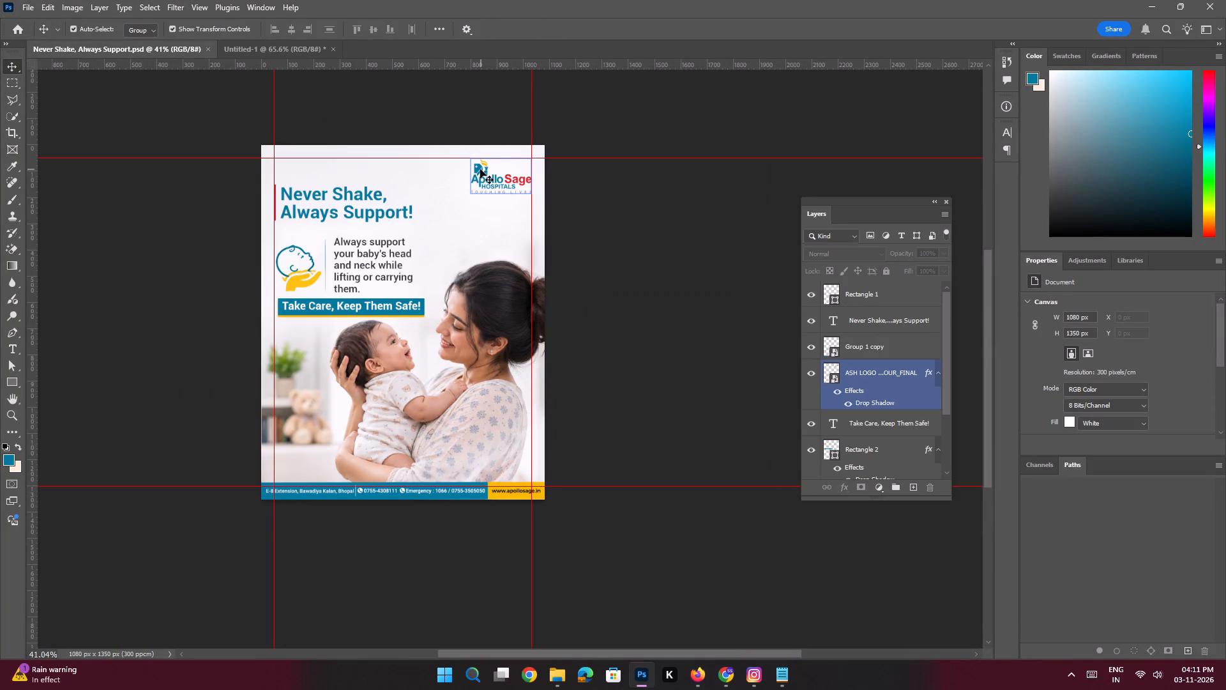
click(480, 169)
drag(882, 373, 359, 52)
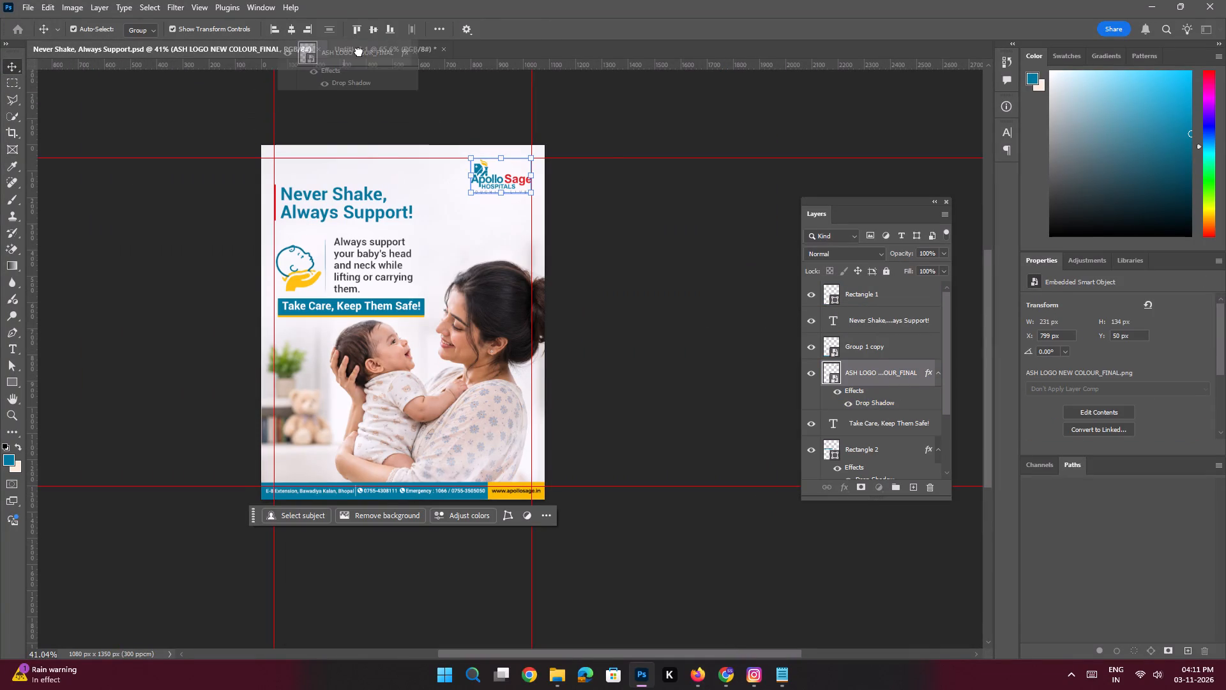
drag(359, 52, 675, 127)
Move the copied hospital logo about 18 px left and slightly up to meet the poster's top and right margin guides.
key(ctrl+space)
key(ctrl+space)
key(ctrl+space)
key(ctrl+space)
key(ctrl+space)
key(ctrl+space)
key(ctrl+space)
key(ctrl+space)
key(ctrl+space)
key(ctrl+space)
key(ctrl+space)
key(ctrl+space)
key(ctrl+space)
key(ctrl+space)
key(ctrl+space)
key(ctrl+space)
key(ctrl+space)
key(ctrl+space)
key(ctrl+space)
key(ctrl+space)
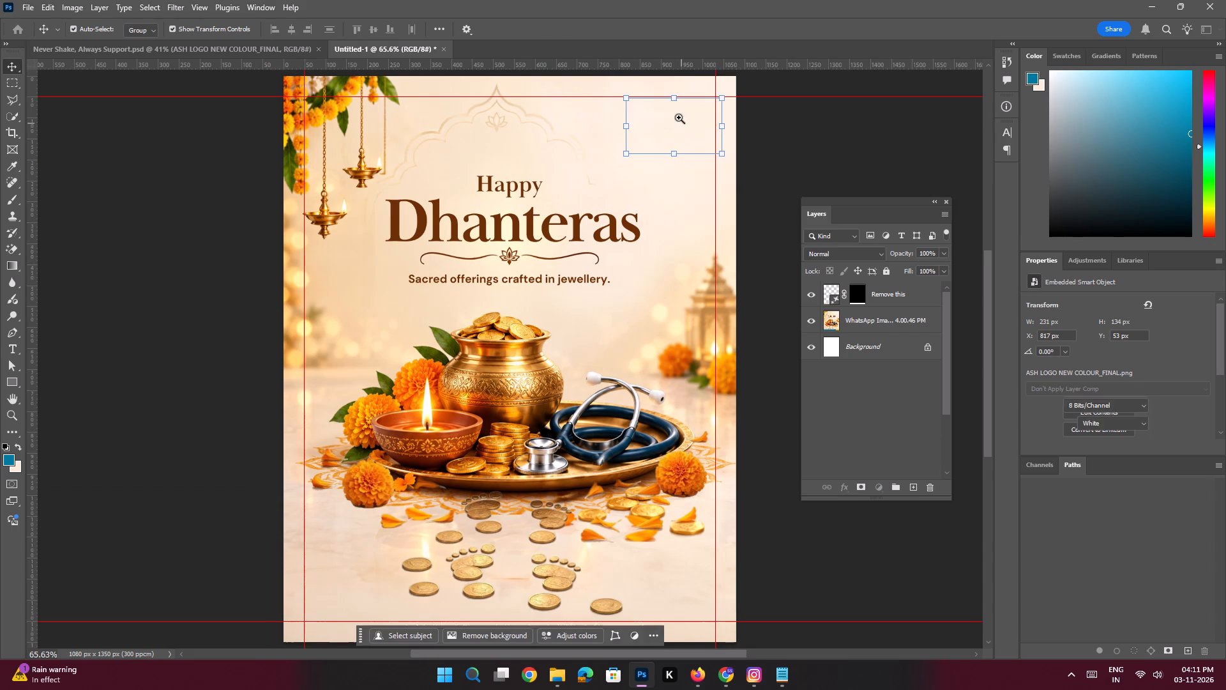
ctrl+drag(679, 118, 721, 236)
drag(677, 152, 523, 250)
ctrl+drag(469, 203, 484, 239)
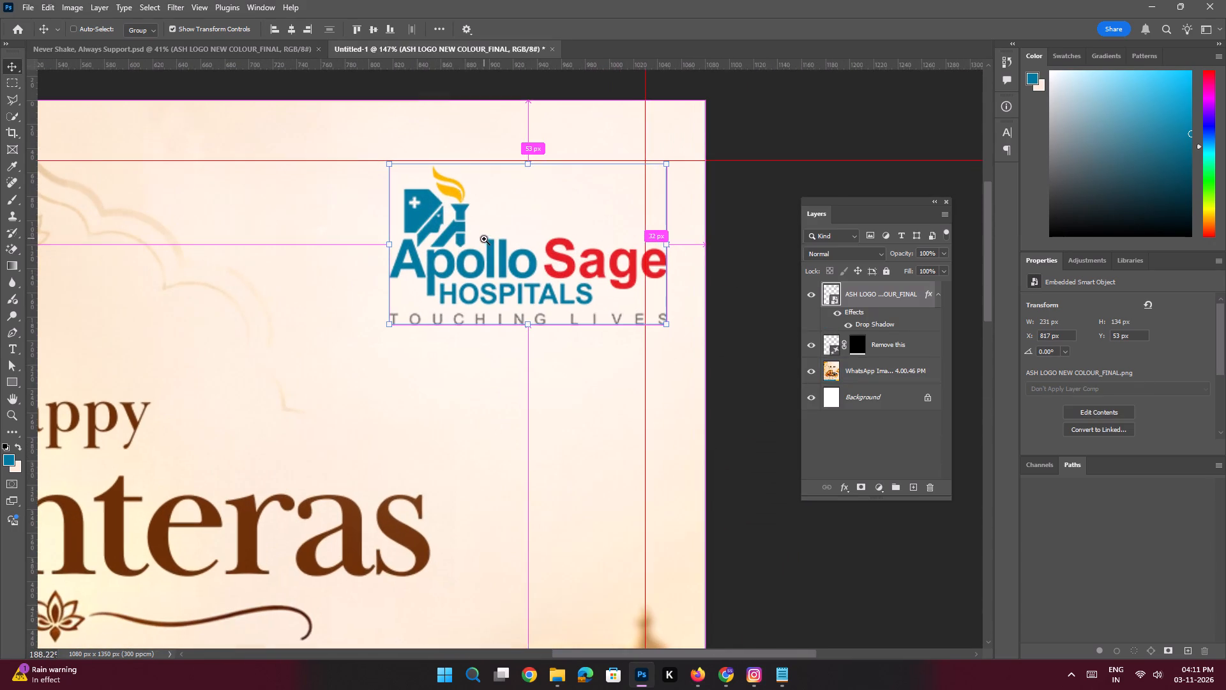
ctrl+drag(484, 239, 483, 238)
drag(433, 203, 409, 202)
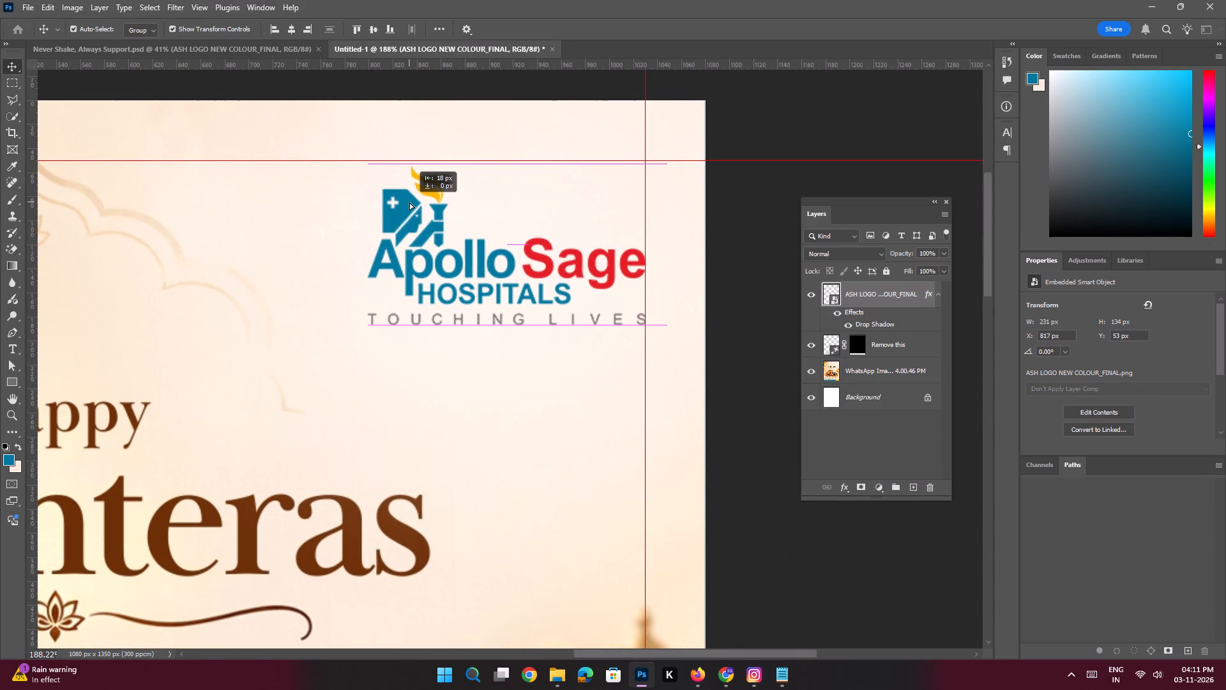
drag(409, 202, 411, 197)
key(space)
ctrl+drag(467, 244, 402, 226)
drag(409, 293, 457, 204)
Copy the blue and yellow contact strip layer, Group 1 copy, from the Never Shake, Always Support document into the Dhanteras poster.
click(232, 41)
key(space)
key(space)
key(space)
key(space)
key(space)
key(space)
key(space)
key(space)
drag(385, 306, 397, 271)
ctrl+drag(406, 411, 420, 431)
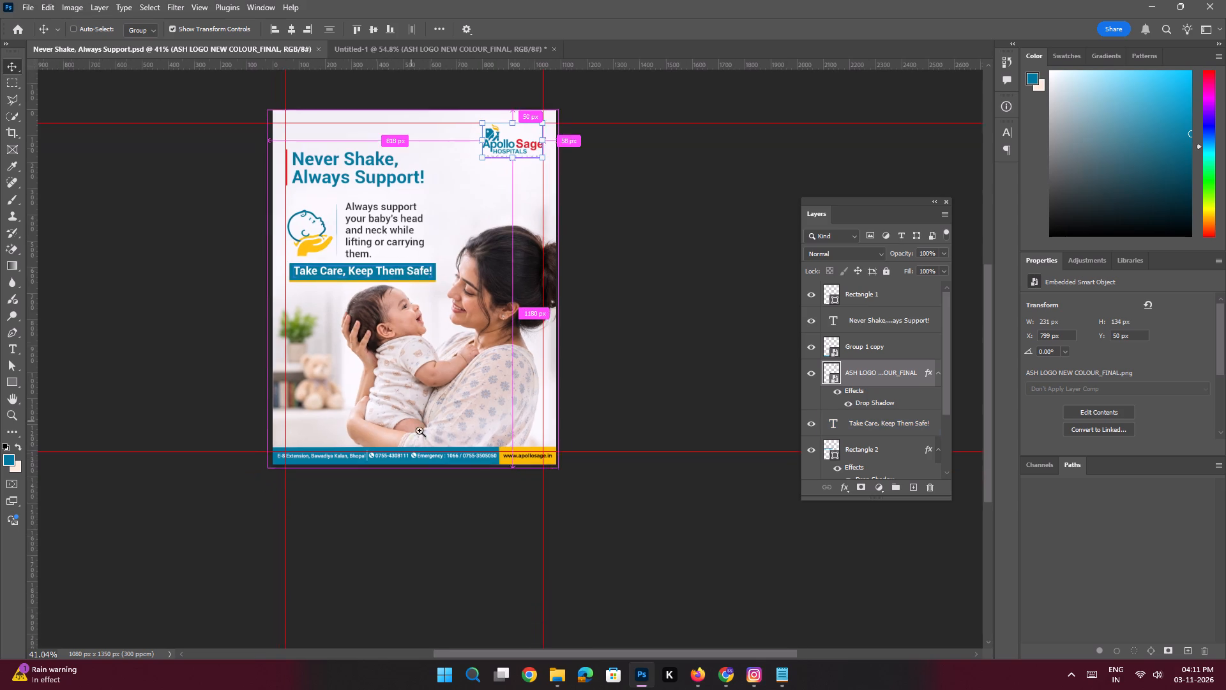
ctrl+drag(420, 431, 429, 440)
click(424, 477)
drag(864, 346, 378, 540)
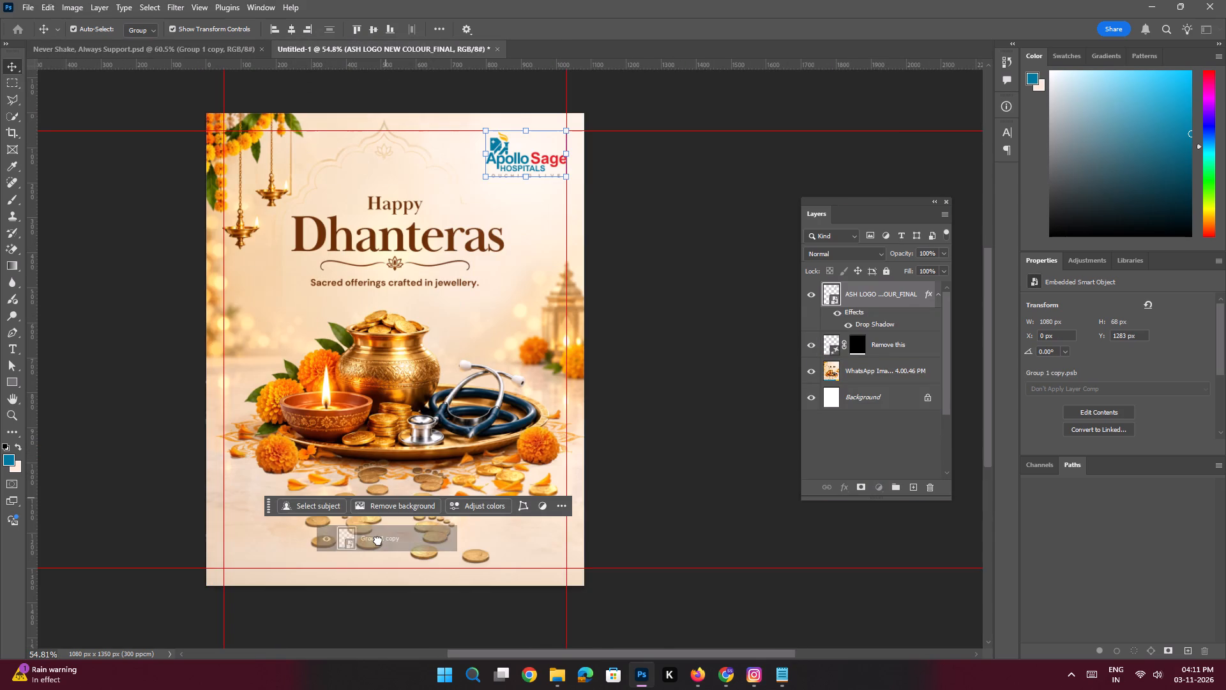
drag(378, 540, 378, 541)
Align the contact strip to the poster's horizontal centre and bottom edge, and deselect it.
double_click(293, 30)
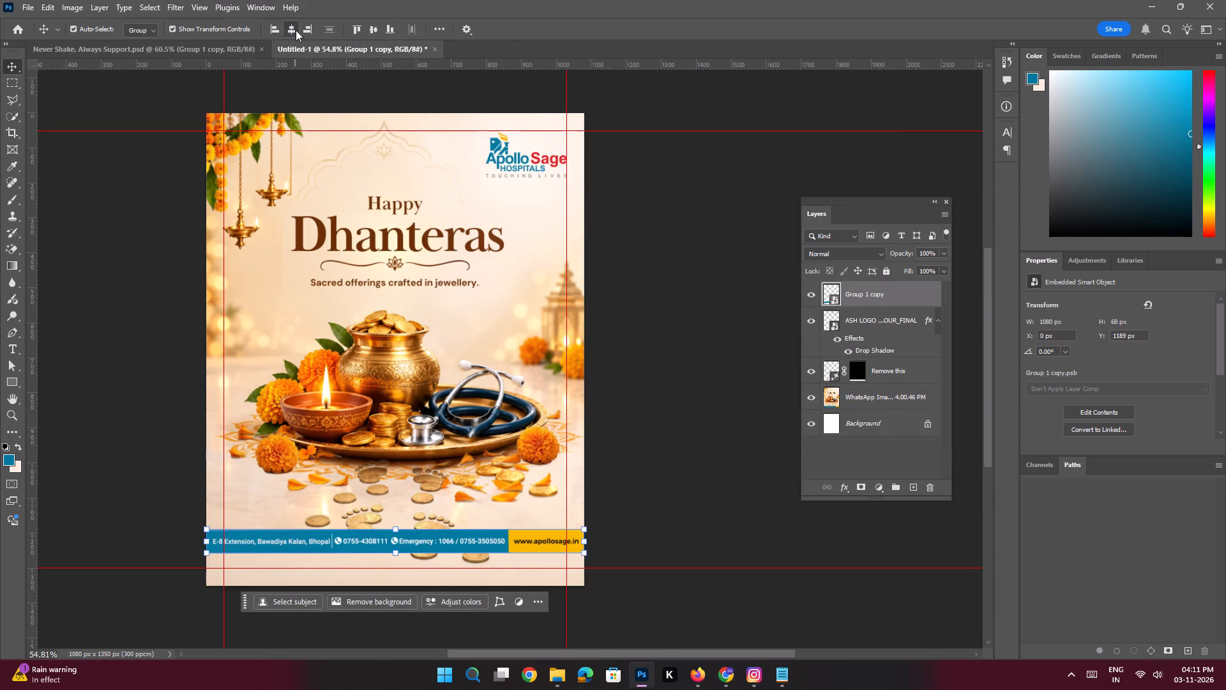
click(391, 30)
click(174, 374)
Nudge the contact strip down 2 px to Y 1284 px at the poster's bottom edge and deselect it.
key(space)
key(space)
key(space)
key(space)
key(space)
key(space)
key(space)
key(space)
drag(445, 575, 445, 574)
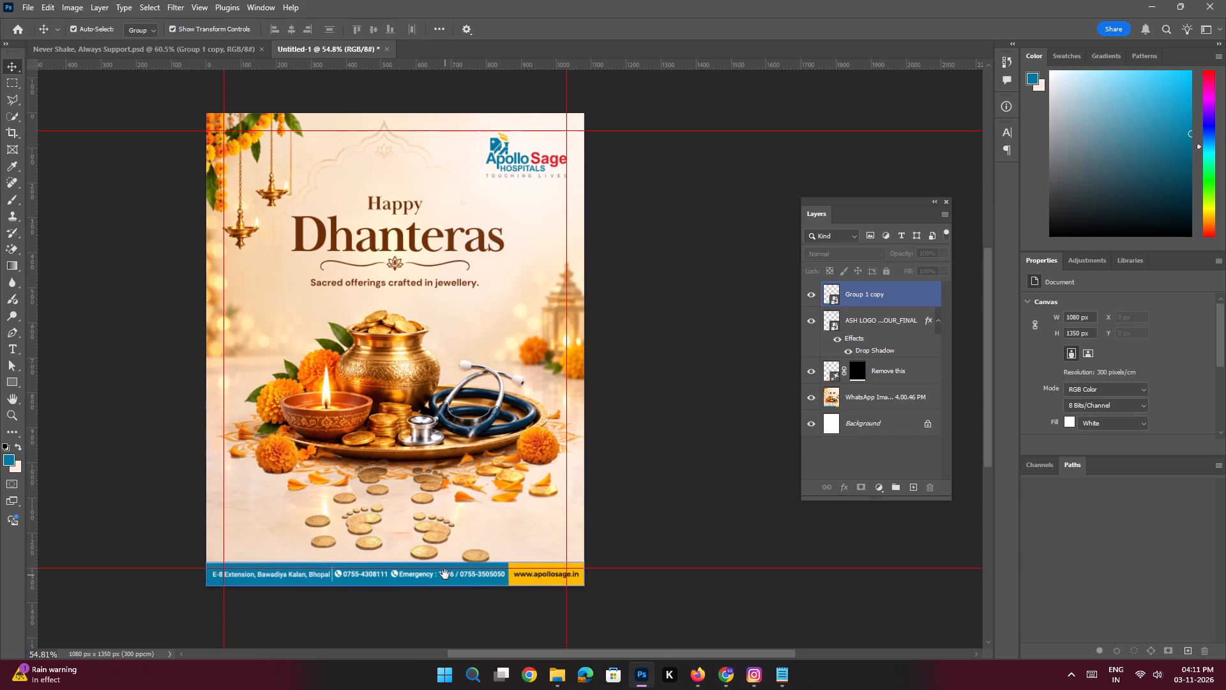
drag(445, 574, 457, 526)
click(460, 517)
ctrl+drag(430, 461, 510, 557)
click(441, 460)
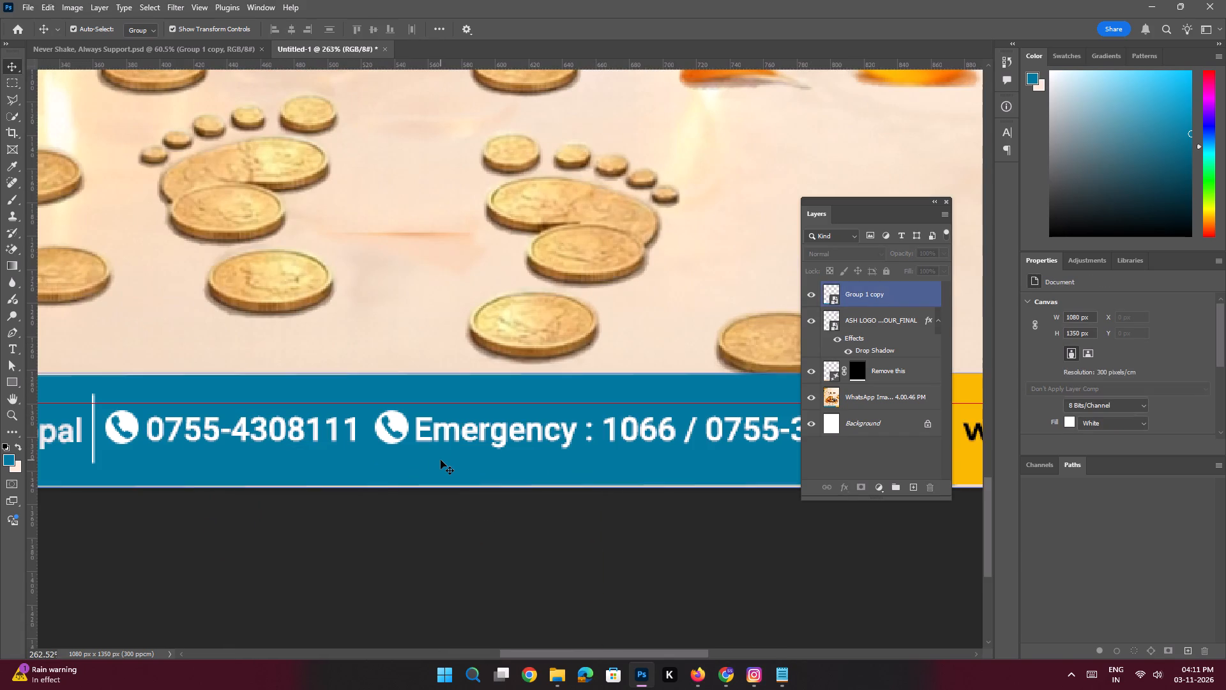
key(Down)
key(Down)
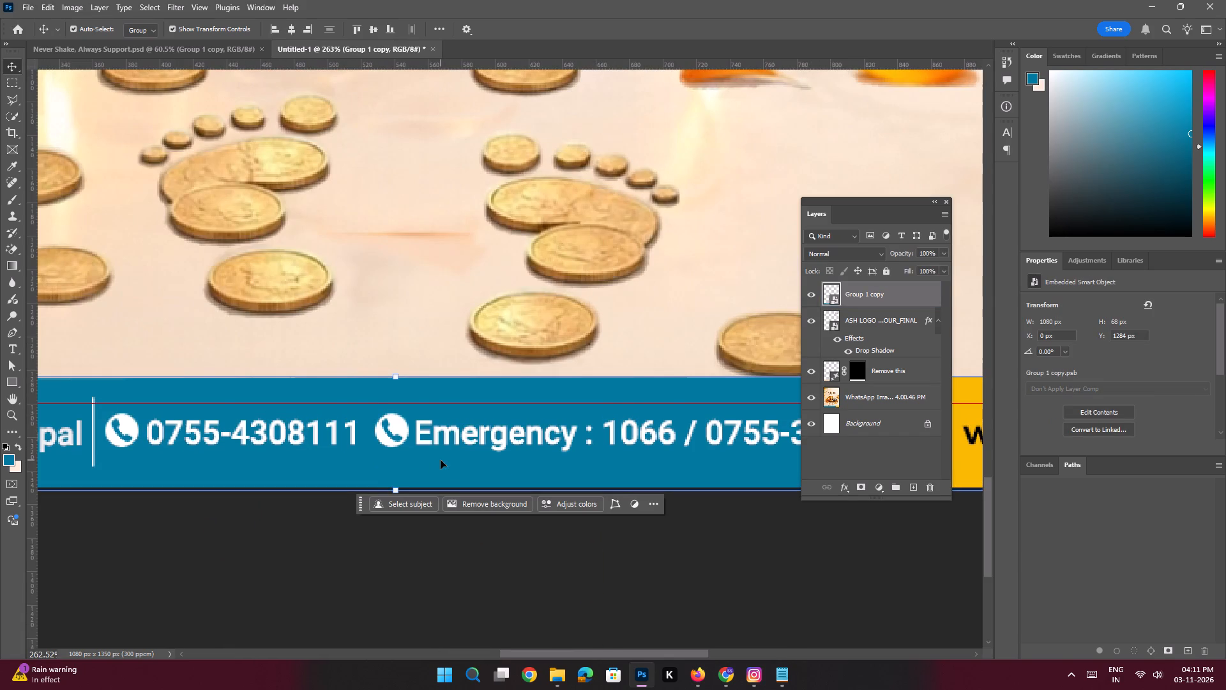
key(ctrl+0)
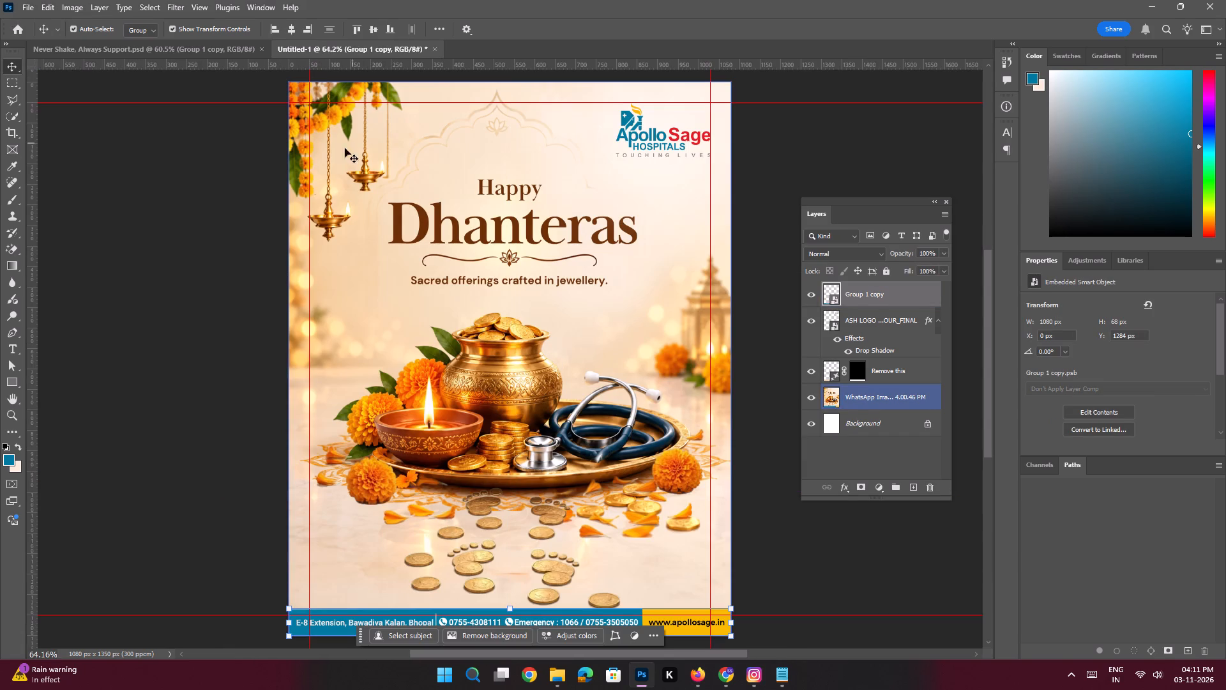
click(242, 241)
Copy the line "Happy Dhanteras!" from the Notepad note and save the poster as a PSD under that name in the apollo sage folder.
click(785, 677)
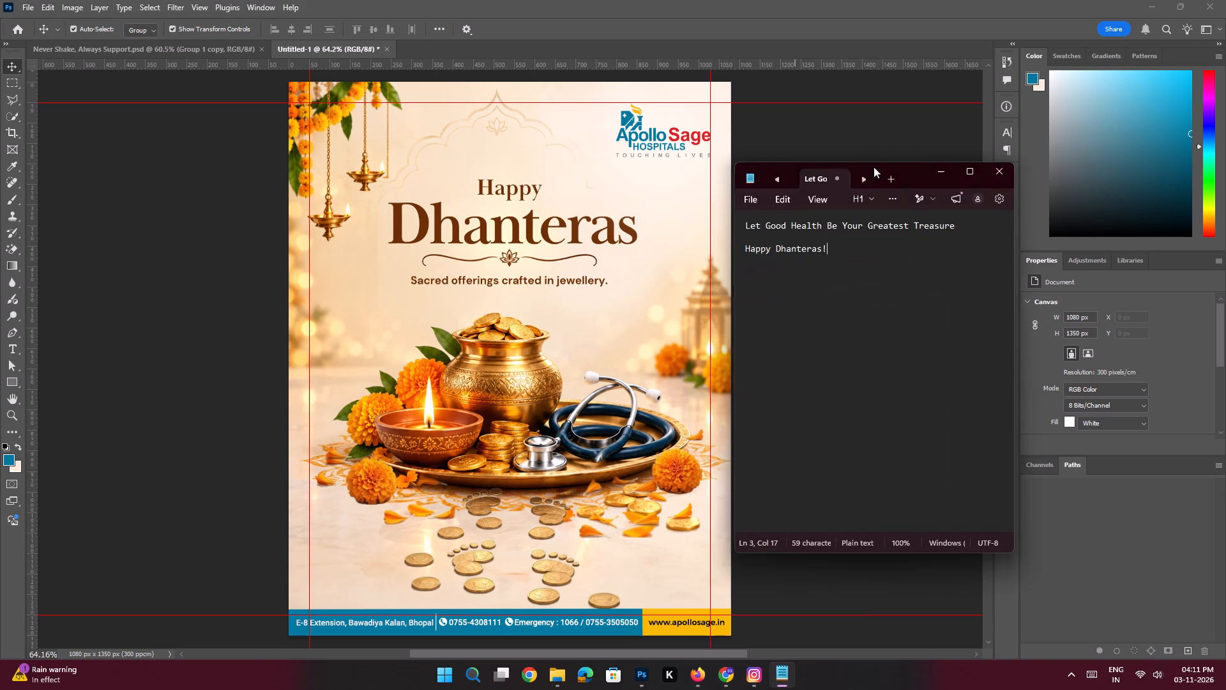
drag(852, 248, 653, 250)
key(ctrl+c)
key(ctrl+c)
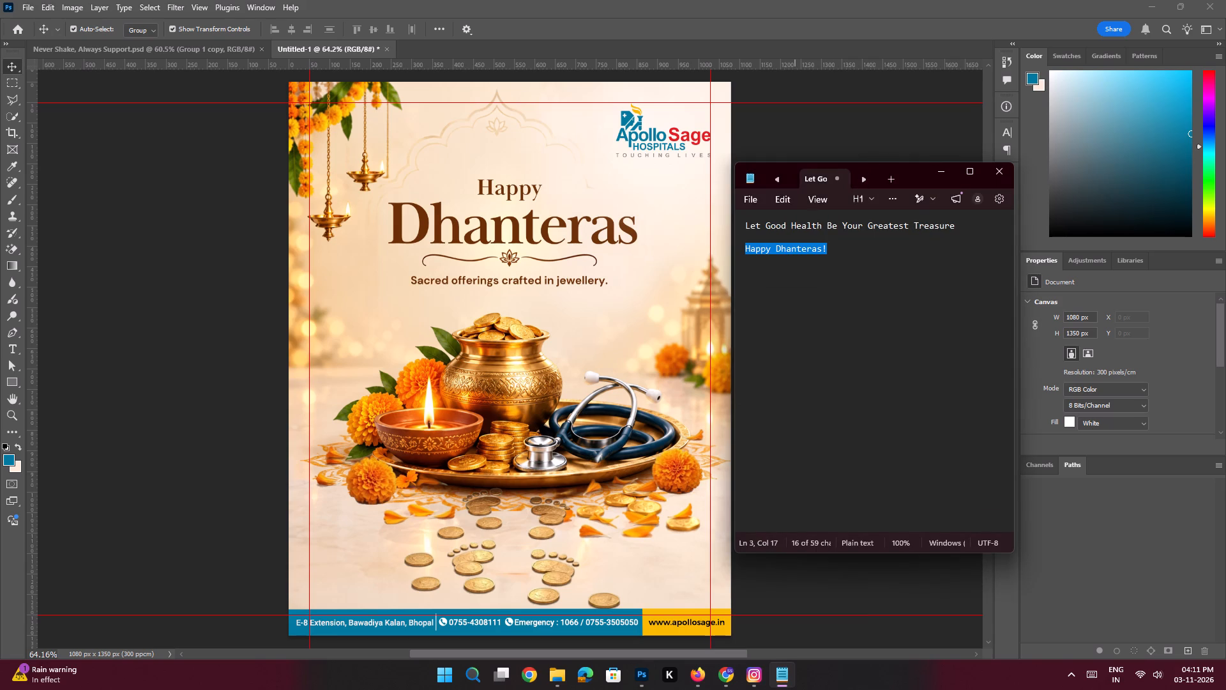
click(941, 171)
key(ctrl+s)
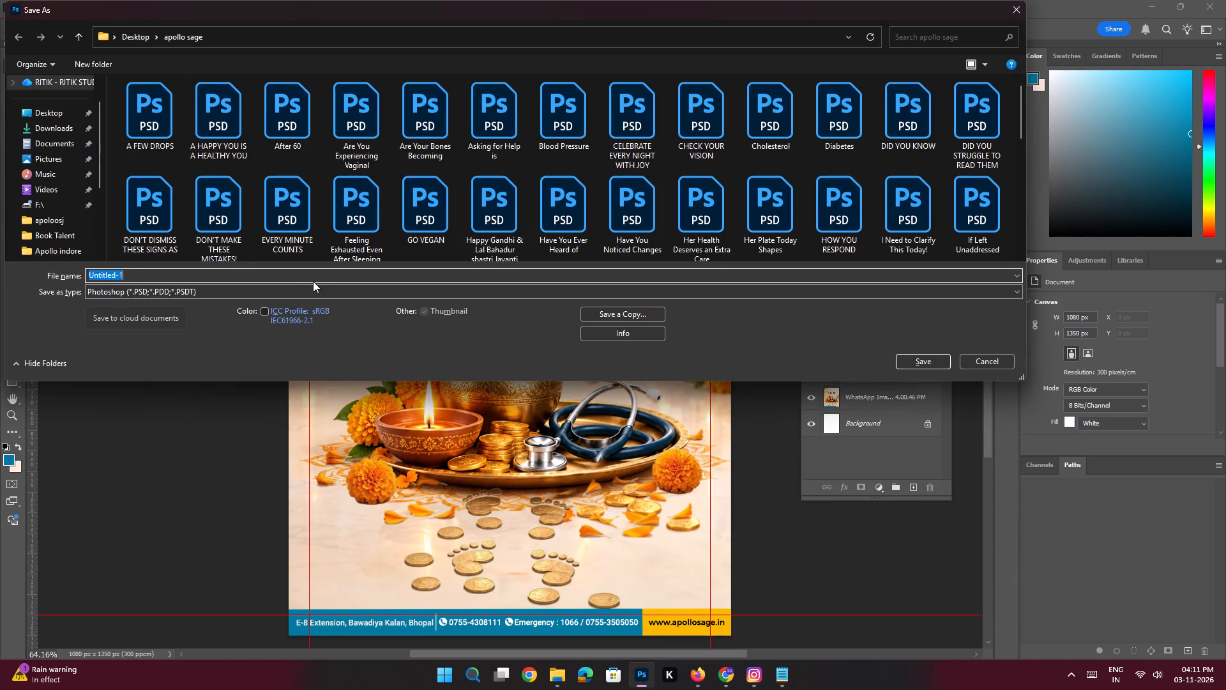
key(ctrl+v)
key(Return)
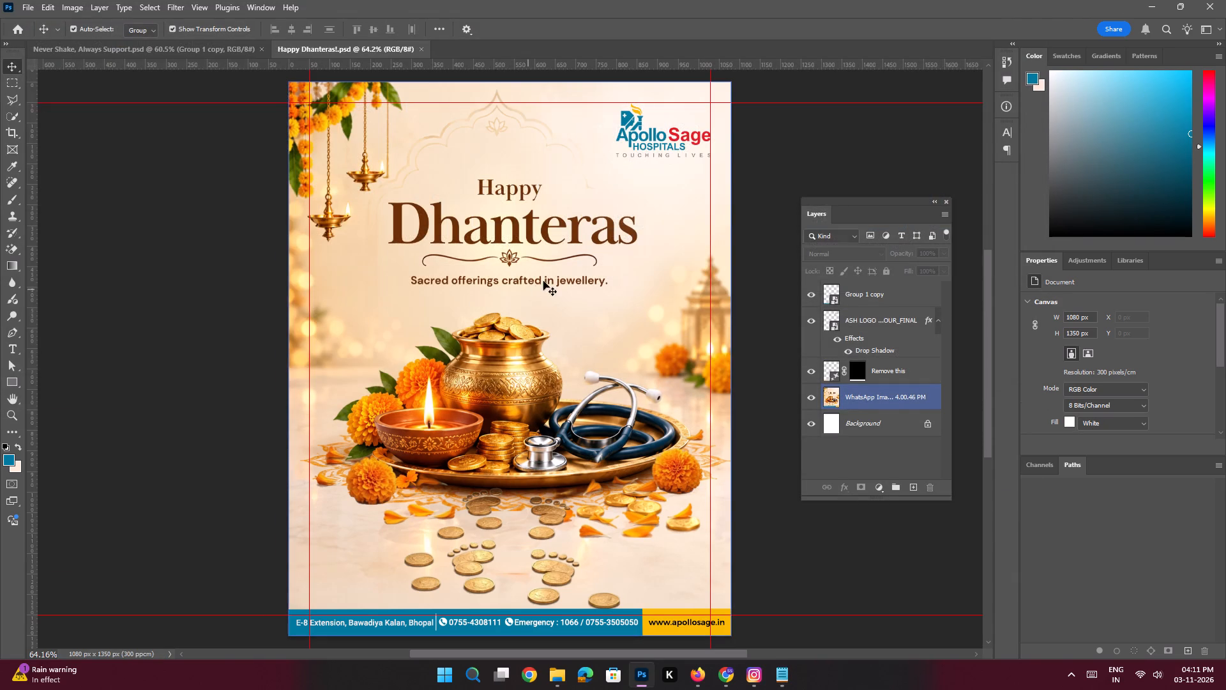
Combine the Remove this generative layer and the WhatsApp image layer into one smart object.
key(ctrl+space)
key(ctrl+space)
key(ctrl+space)
key(ctrl+space)
key(ctrl+space)
key(ctrl+space)
key(ctrl+space)
key(ctrl+space)
key(ctrl+space)
key(ctrl+space)
key(ctrl+space)
key(ctrl+space)
key(ctrl+space)
key(ctrl+space)
key(ctrl+space)
ctrl+drag(534, 214, 560, 270)
drag(609, 245, 608, 273)
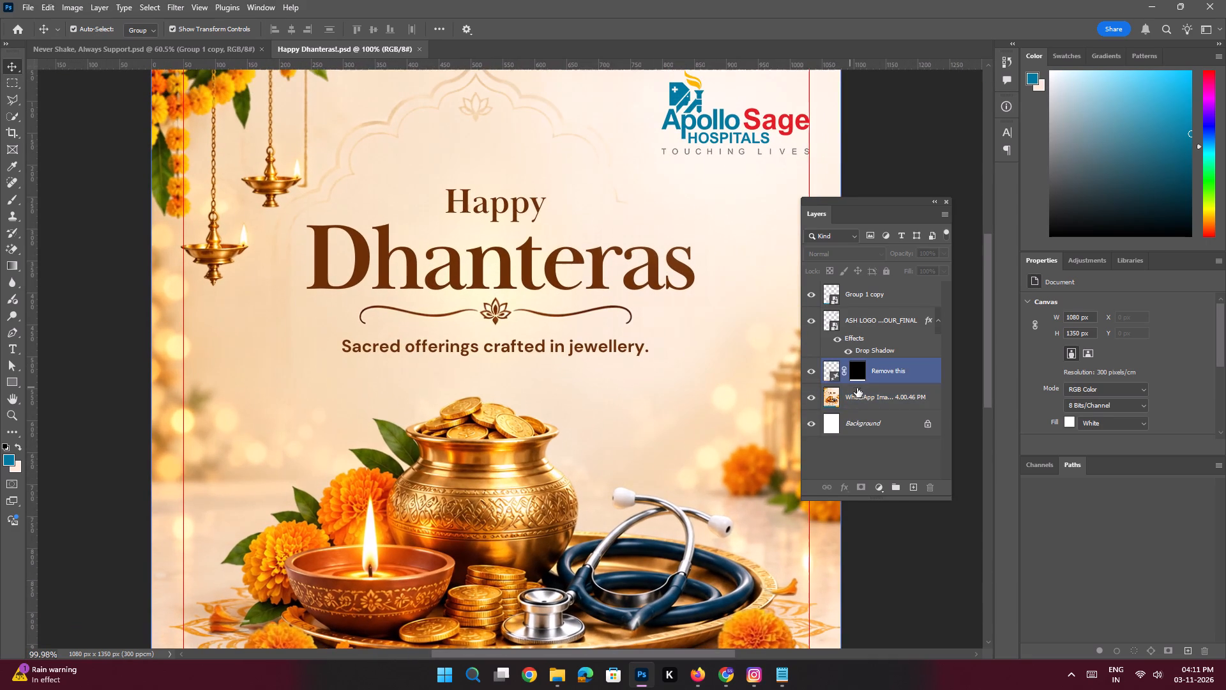
click(865, 395)
shift+click(873, 369)
right_click(875, 369)
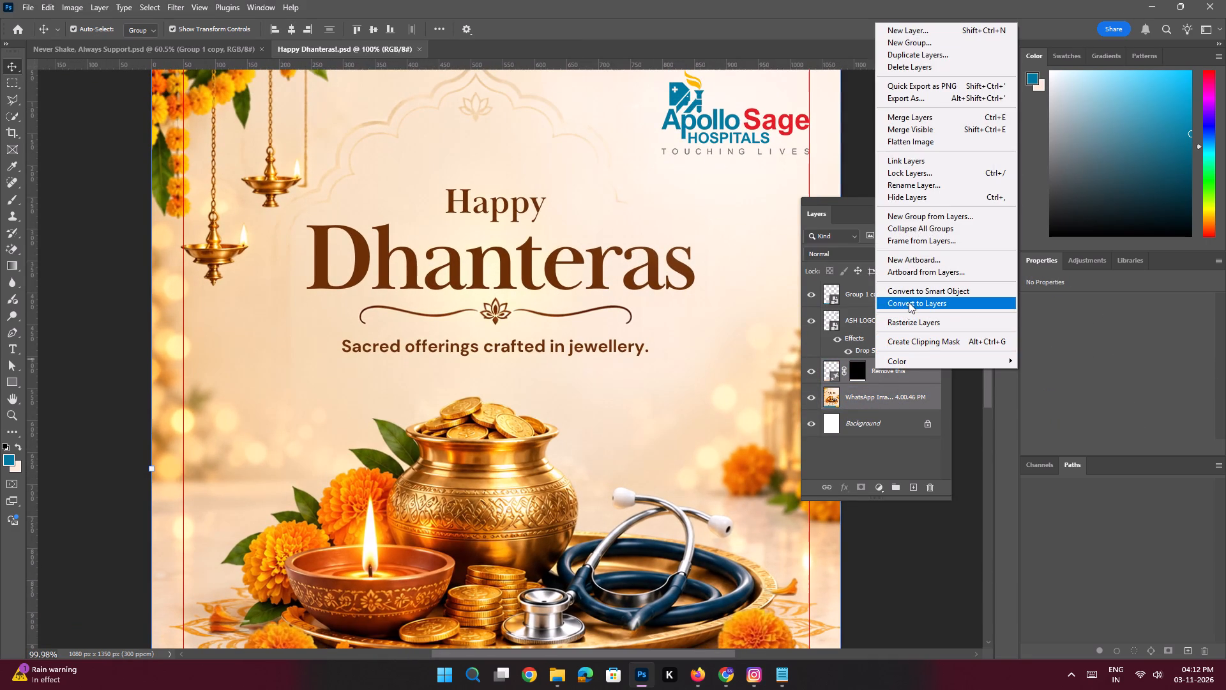
click(909, 296)
Deselect the layers and save the changes to the Happy Dhanteras! document.
key(space)
ctrl+drag(522, 359, 491, 350)
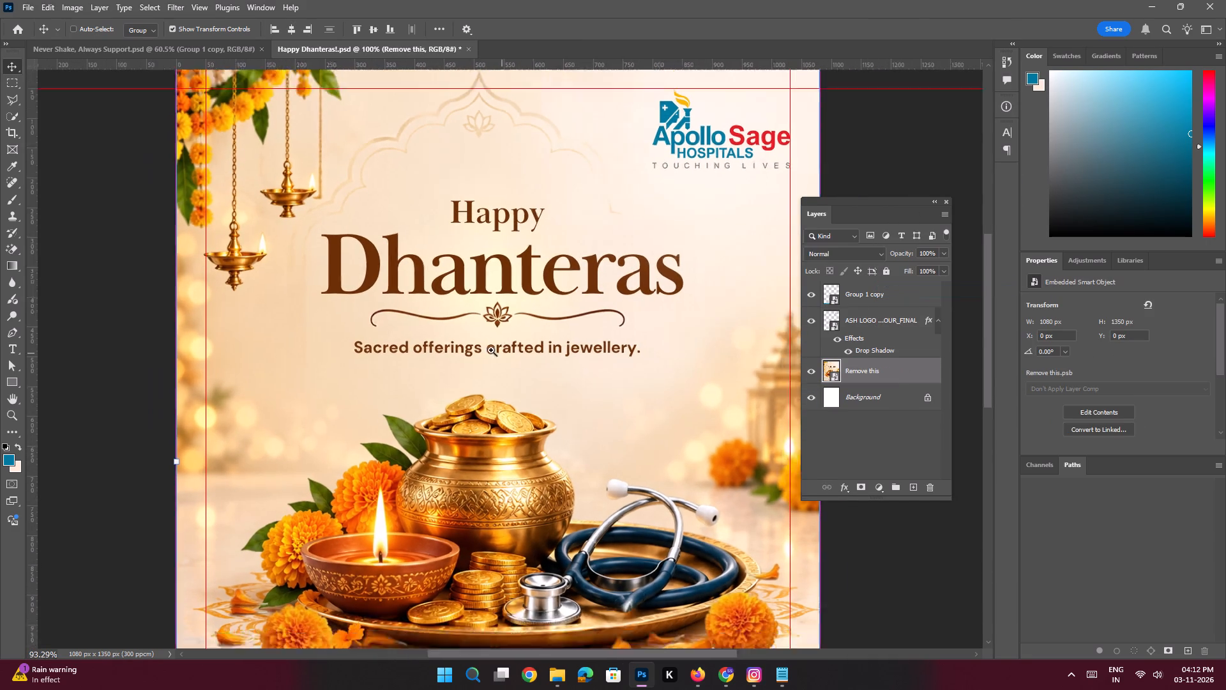
ctrl+drag(491, 350, 476, 346)
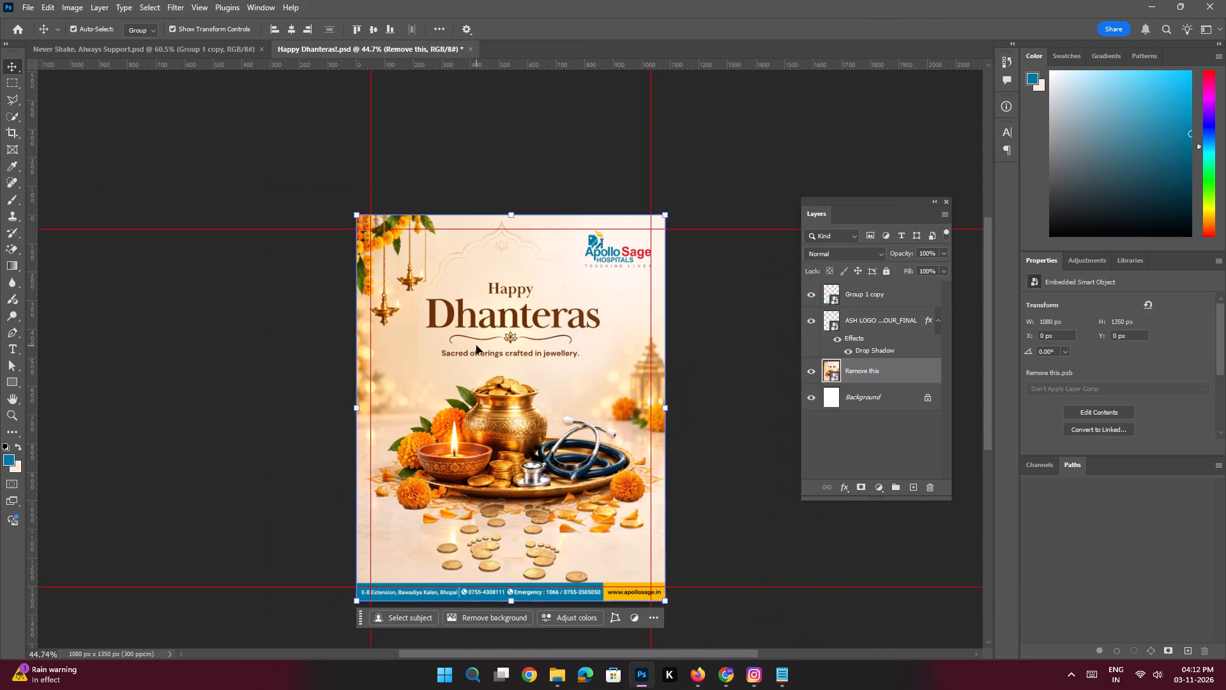
key(space)
key(space)
key(space)
key(space)
drag(487, 422, 492, 366)
click(325, 410)
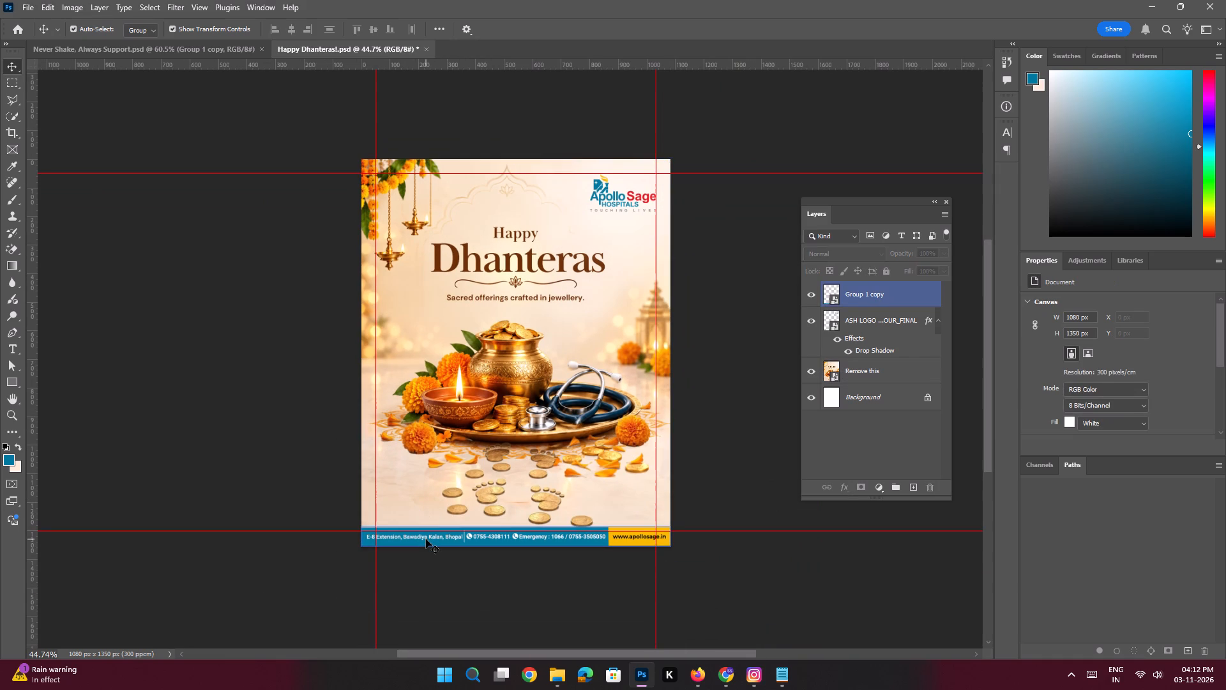
click(176, 325)
key(space)
ctrl+drag(513, 210, 539, 284)
drag(583, 260, 583, 277)
key(ctrl+s)
Select the Remove this artwork layer and activate the Polygonal Lasso tool for work around the heading.
key(space)
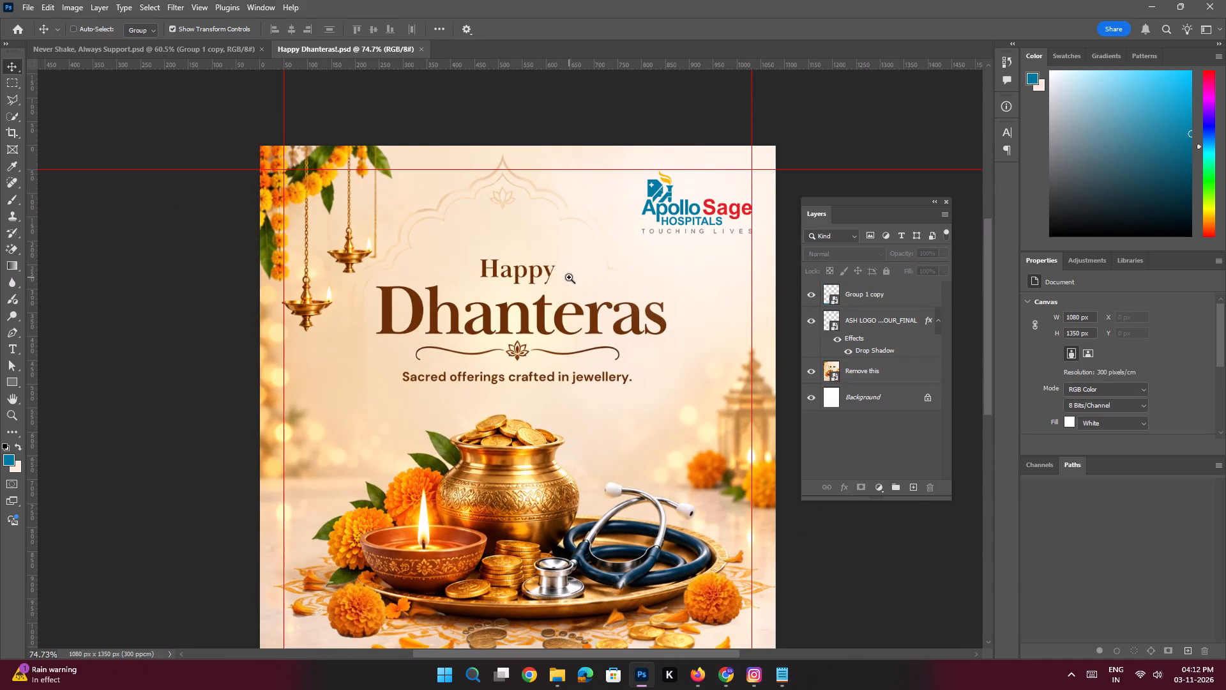
ctrl+drag(568, 277, 596, 328)
click(590, 279)
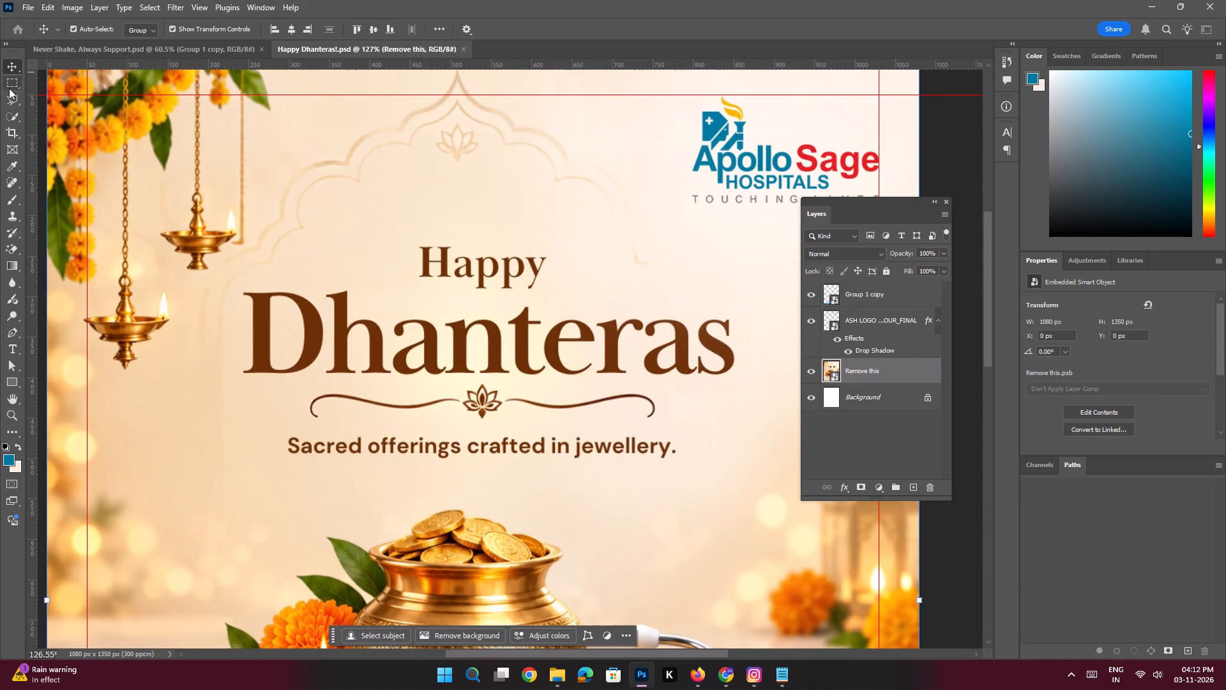
click(11, 100)
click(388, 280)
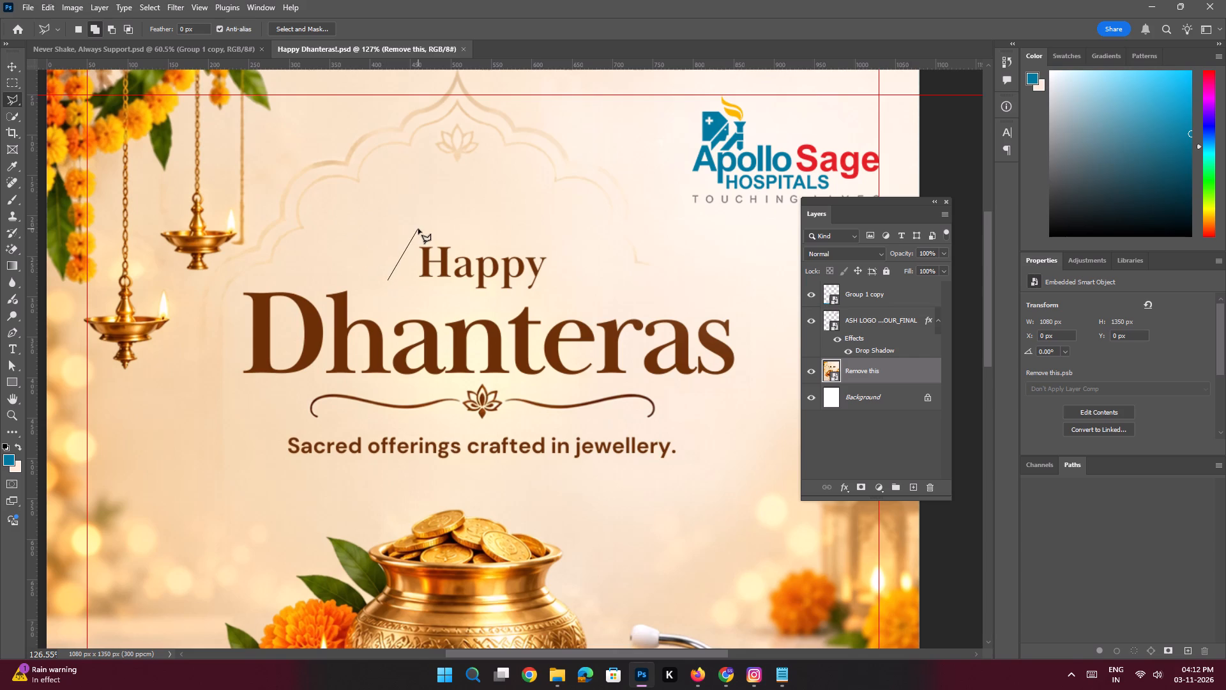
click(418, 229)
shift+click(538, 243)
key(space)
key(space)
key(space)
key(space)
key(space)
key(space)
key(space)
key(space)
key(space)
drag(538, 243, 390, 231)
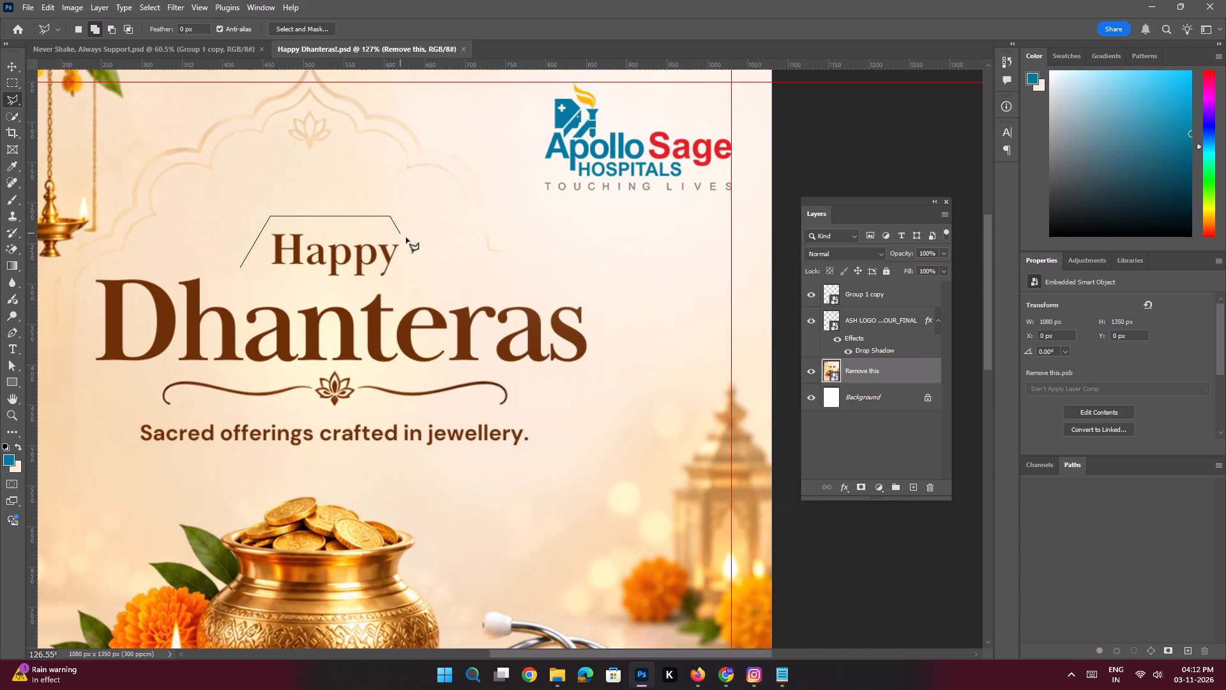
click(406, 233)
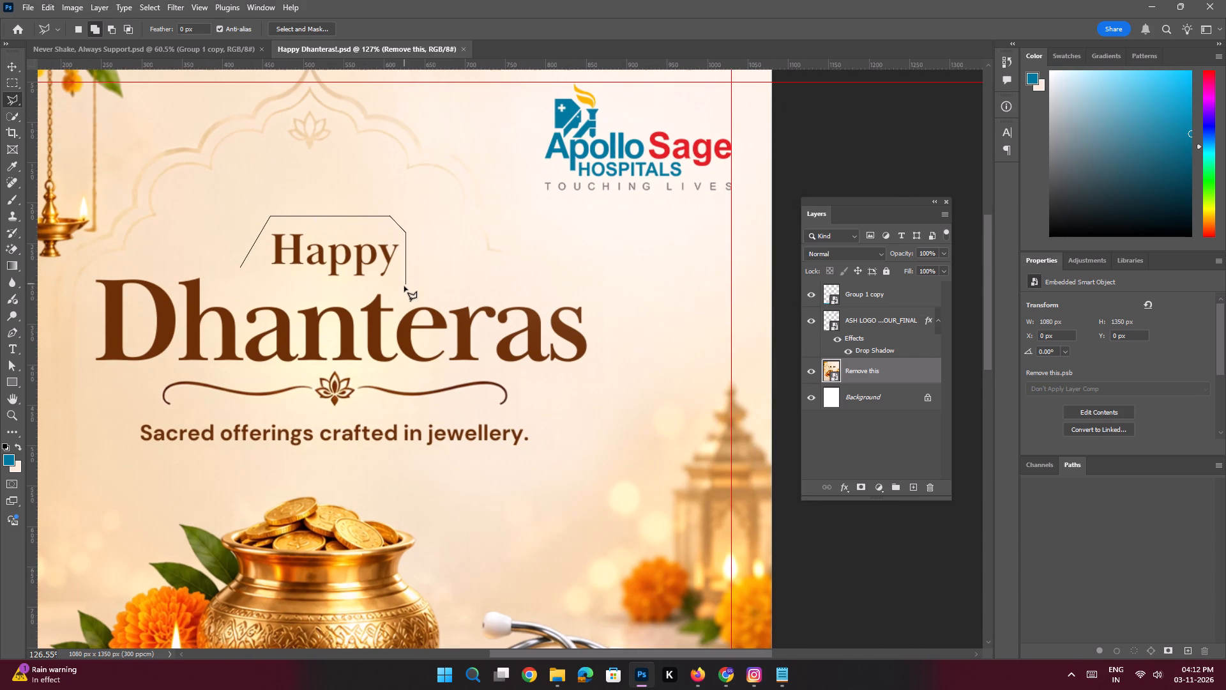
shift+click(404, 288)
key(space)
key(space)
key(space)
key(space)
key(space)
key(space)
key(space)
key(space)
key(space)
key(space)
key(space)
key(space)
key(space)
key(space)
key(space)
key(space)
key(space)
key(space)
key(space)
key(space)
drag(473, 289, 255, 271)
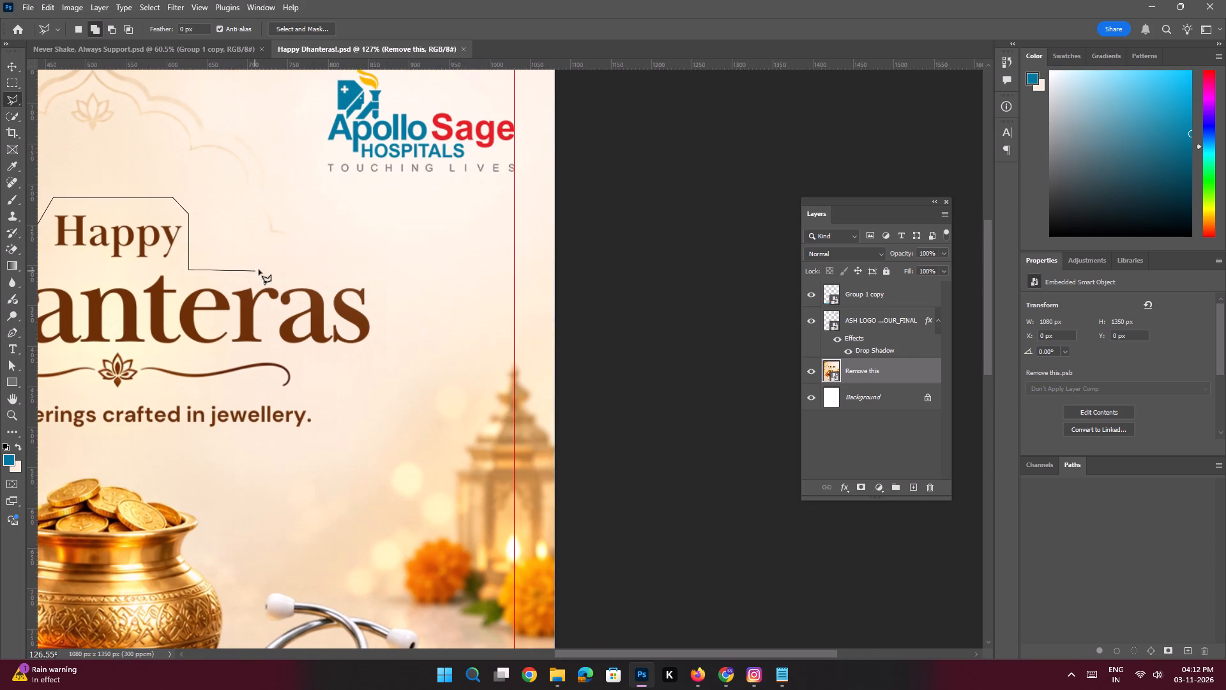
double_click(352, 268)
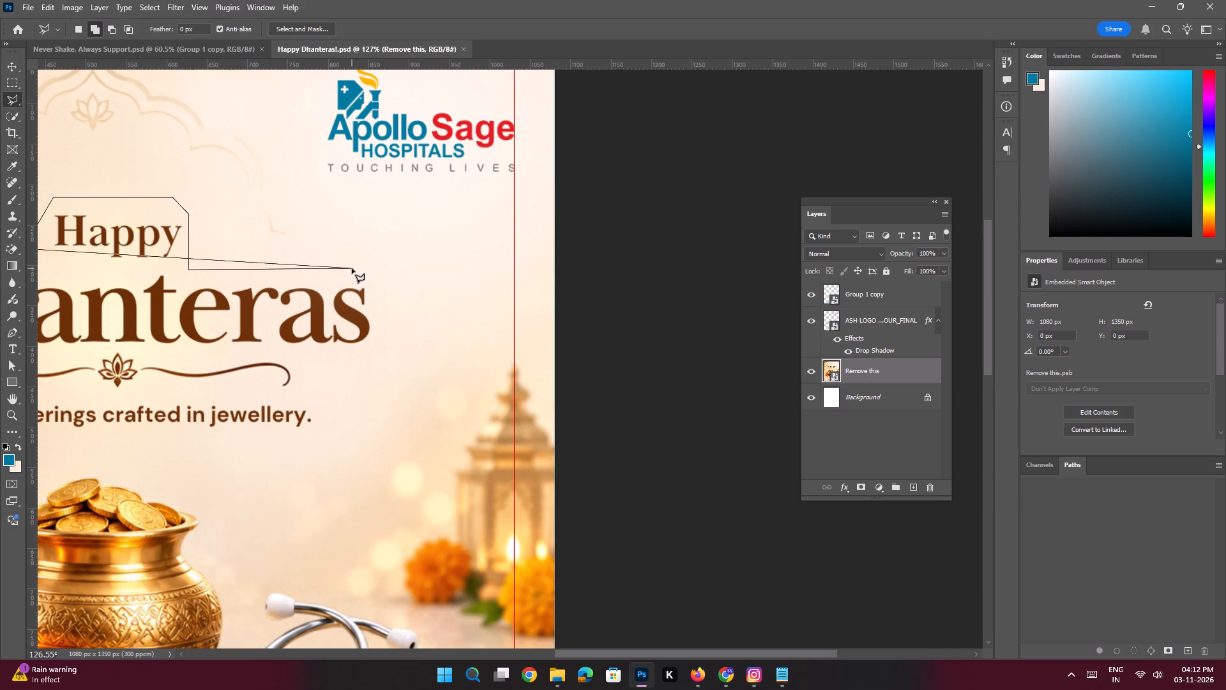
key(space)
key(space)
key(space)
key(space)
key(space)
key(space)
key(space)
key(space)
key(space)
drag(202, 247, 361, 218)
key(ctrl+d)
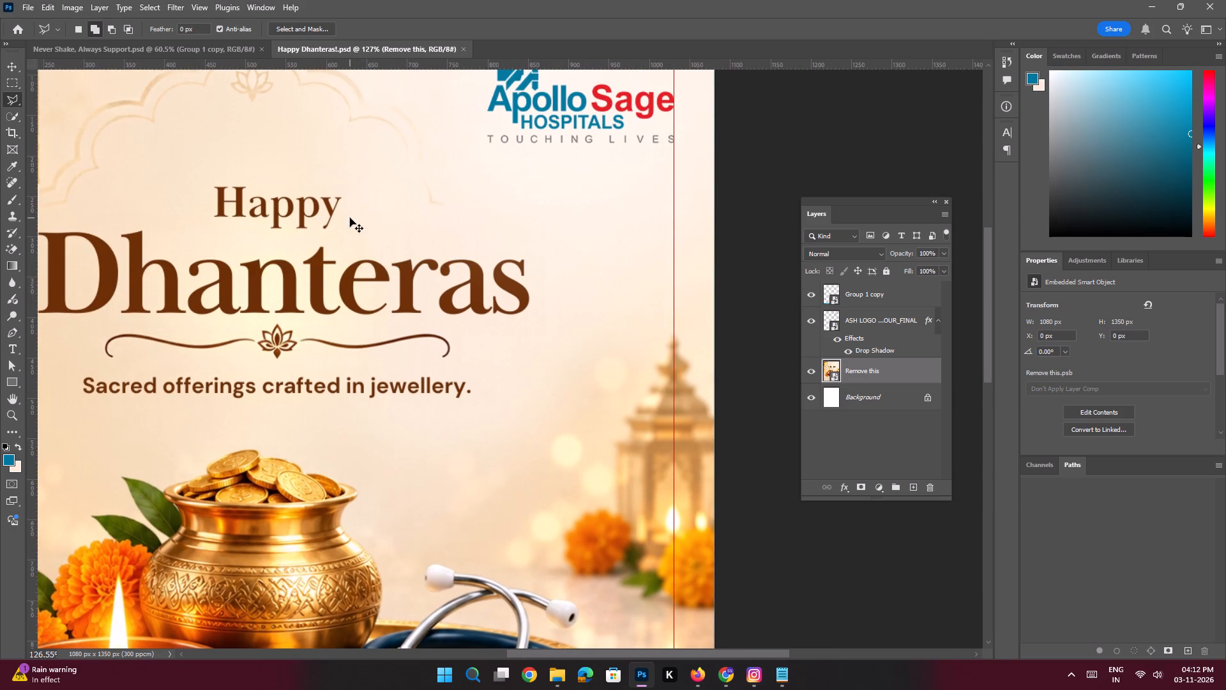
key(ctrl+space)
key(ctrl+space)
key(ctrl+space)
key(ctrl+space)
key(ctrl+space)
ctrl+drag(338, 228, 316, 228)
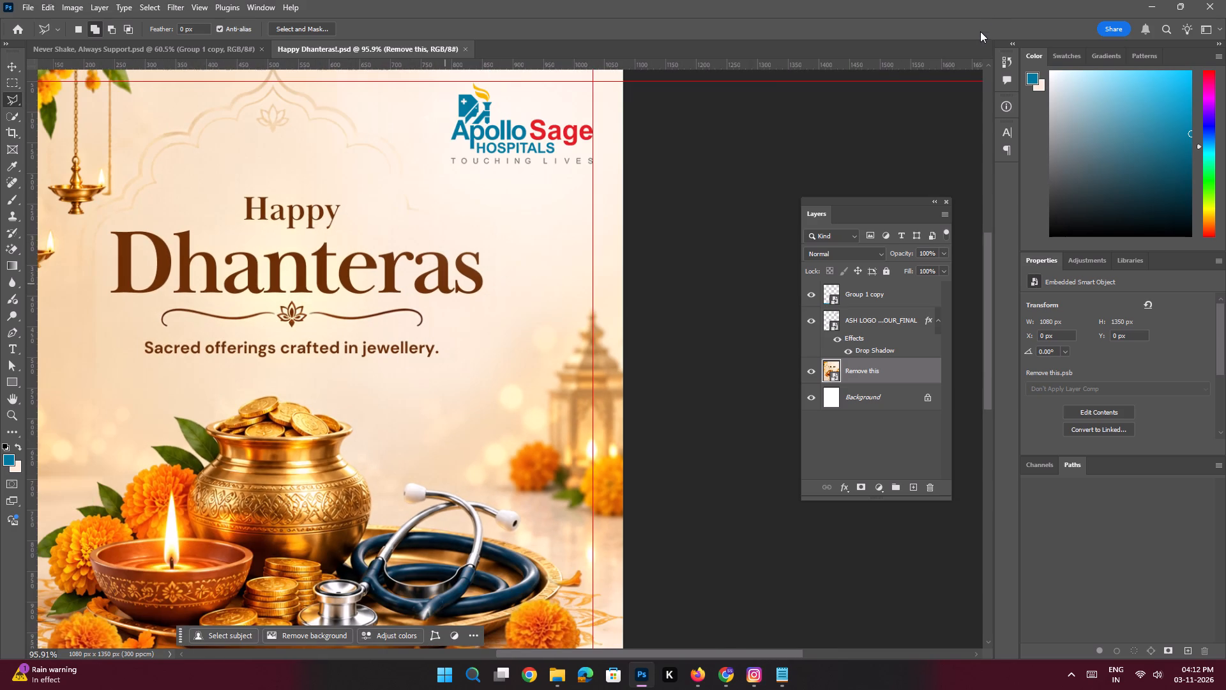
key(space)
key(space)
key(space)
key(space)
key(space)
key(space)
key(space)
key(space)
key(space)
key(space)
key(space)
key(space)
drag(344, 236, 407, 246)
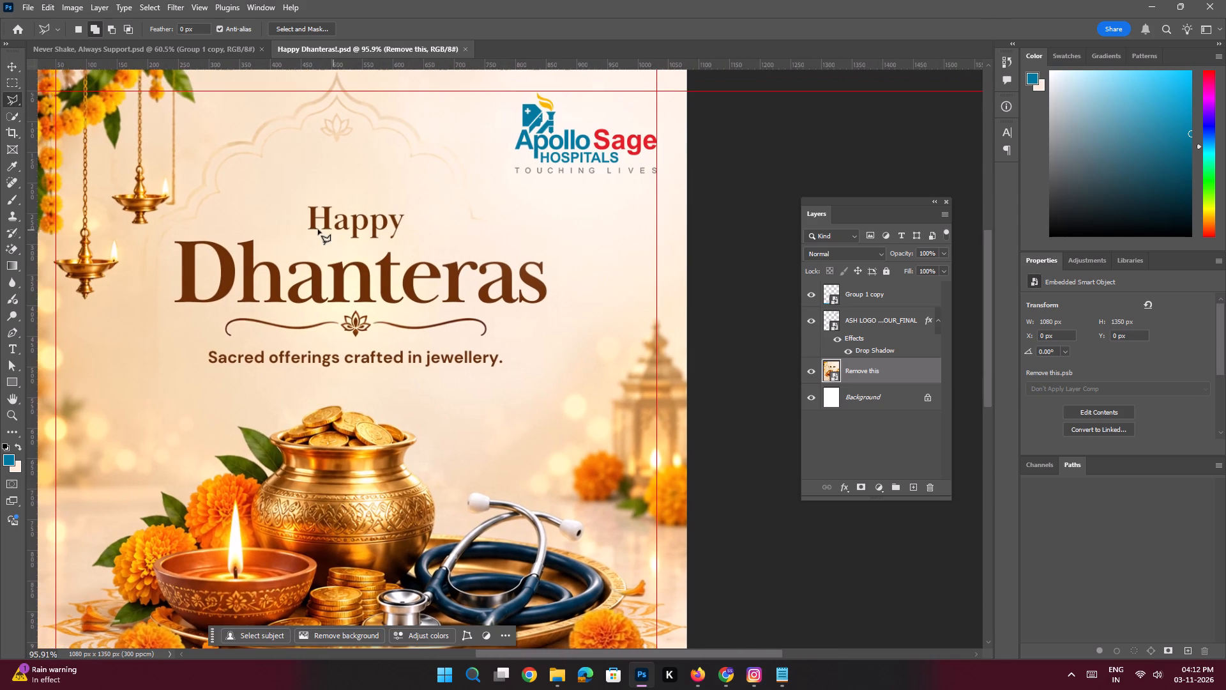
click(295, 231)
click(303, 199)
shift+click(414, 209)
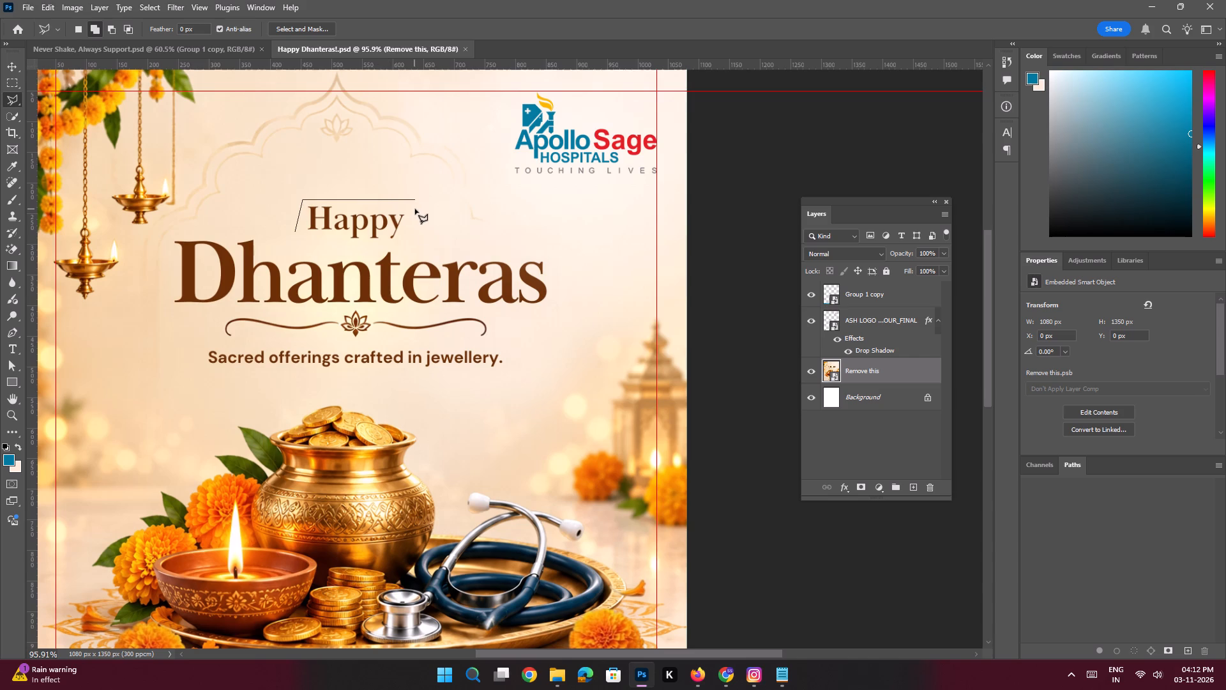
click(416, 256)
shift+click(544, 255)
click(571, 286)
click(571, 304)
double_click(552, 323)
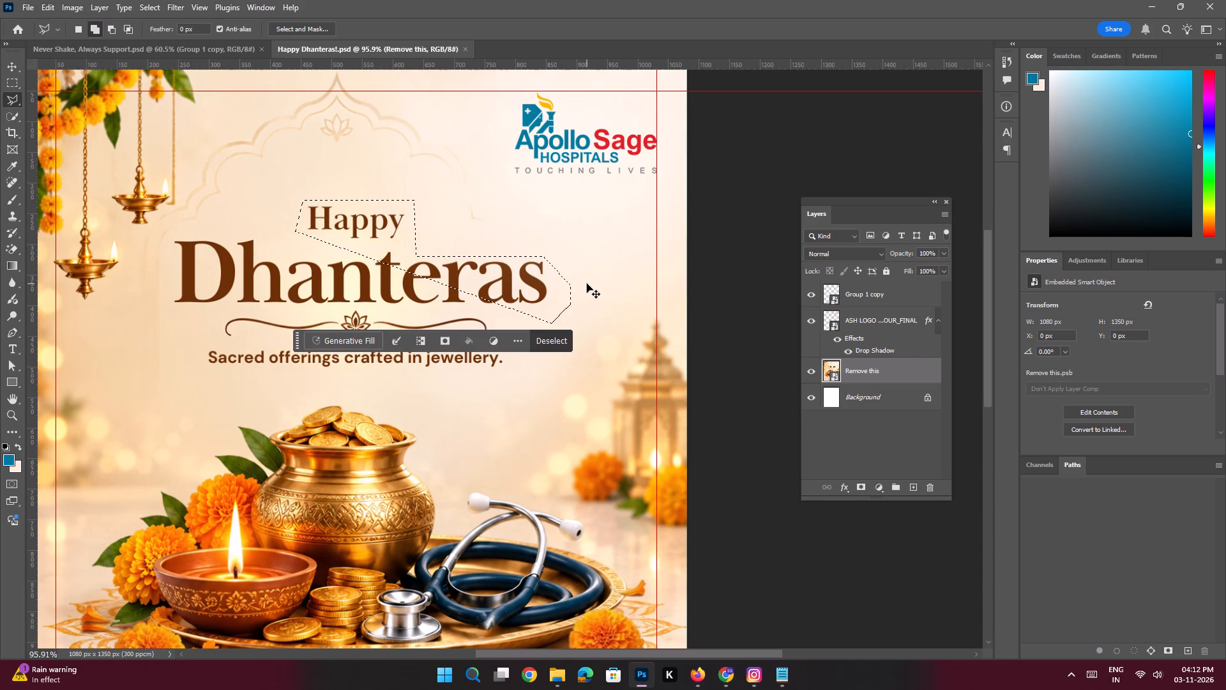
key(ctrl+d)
Outline the tagline "Sacred offerings crafted in jewellery." with a closed Polygonal Lasso selection.
key(ctrl+space)
key(ctrl+space)
key(ctrl+space)
key(ctrl+space)
key(ctrl+space)
key(ctrl+space)
drag(477, 321, 520, 314)
click(466, 336)
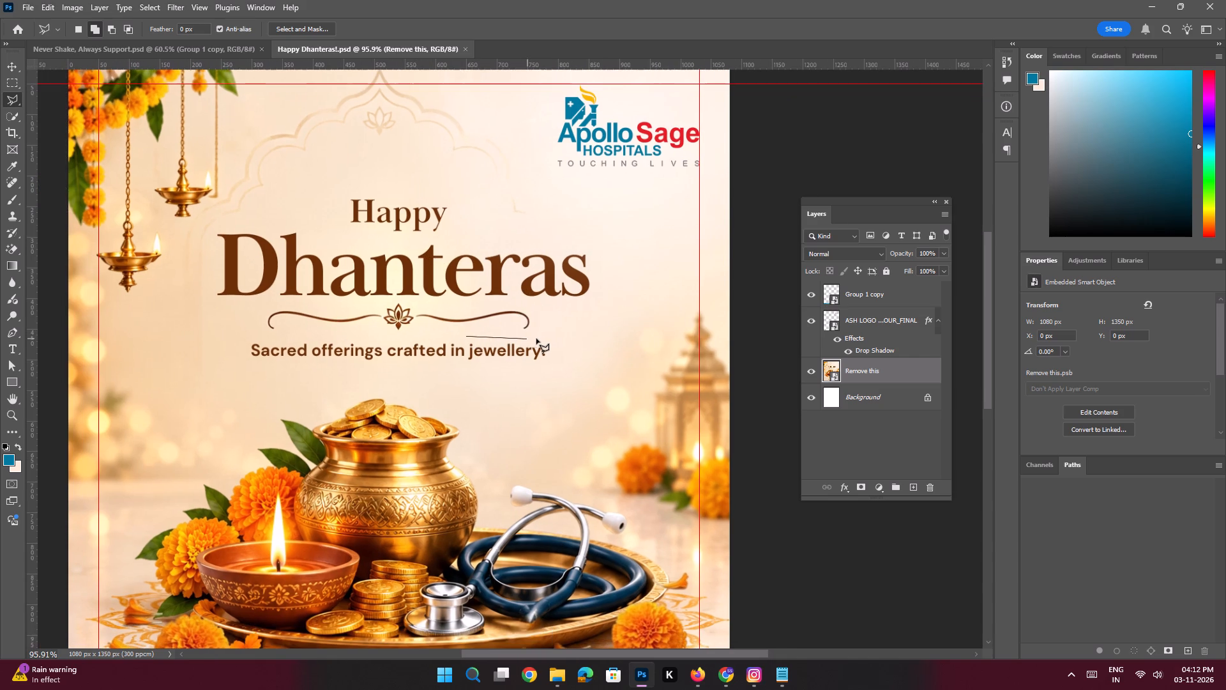
click(543, 339)
click(557, 360)
drag(547, 367, 536, 368)
click(351, 367)
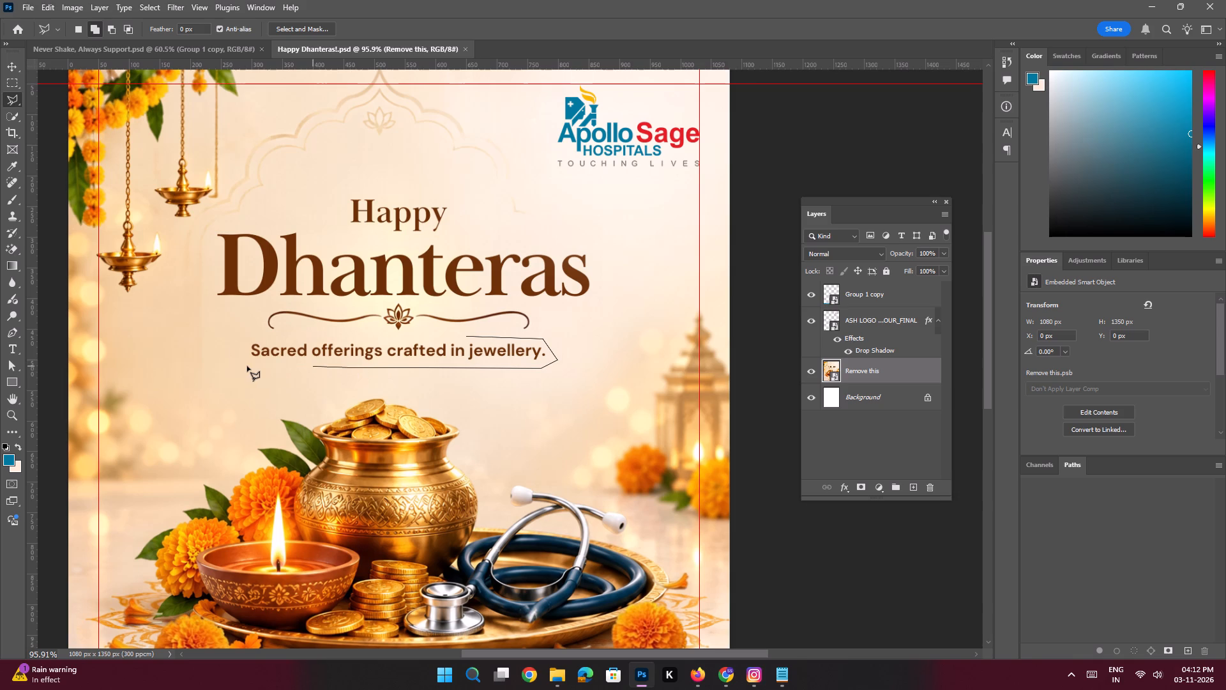
click(245, 366)
click(243, 343)
click(258, 337)
click(336, 337)
click(440, 338)
click(467, 335)
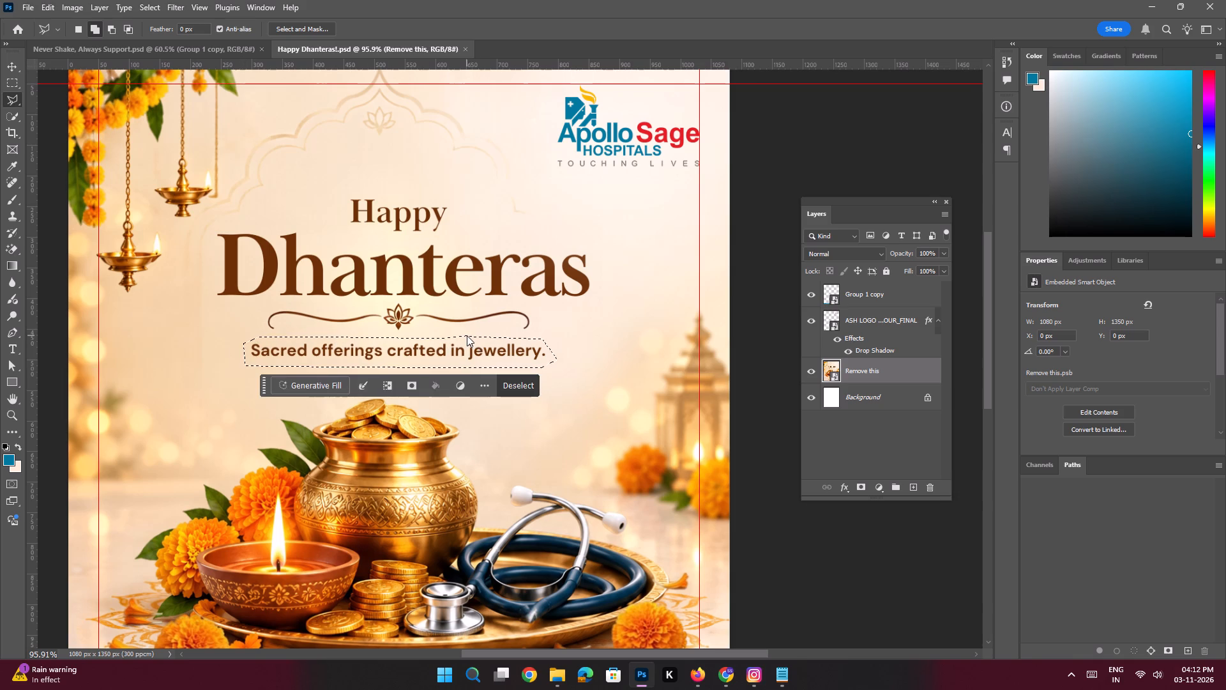
Rasterize the Remove this smart object using the Magic Eraser's conversion, keeping the tagline selection active.
key(shift+BackSpace)
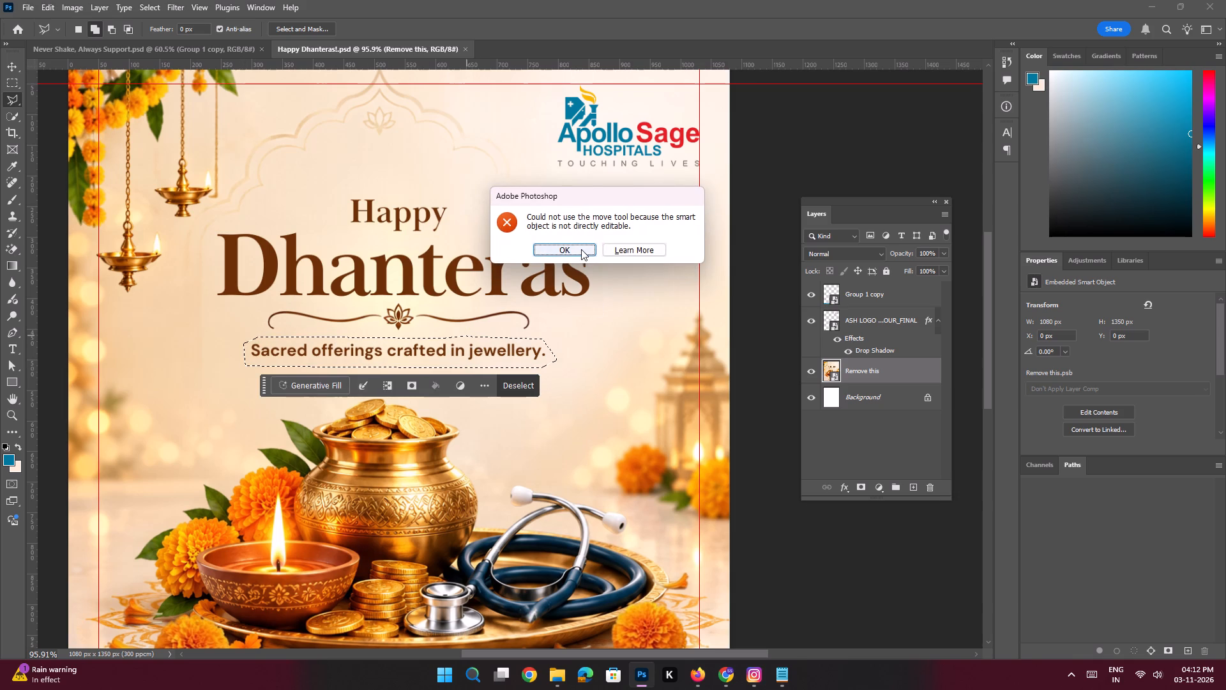
click(580, 249)
key(e)
click(586, 349)
click(553, 245)
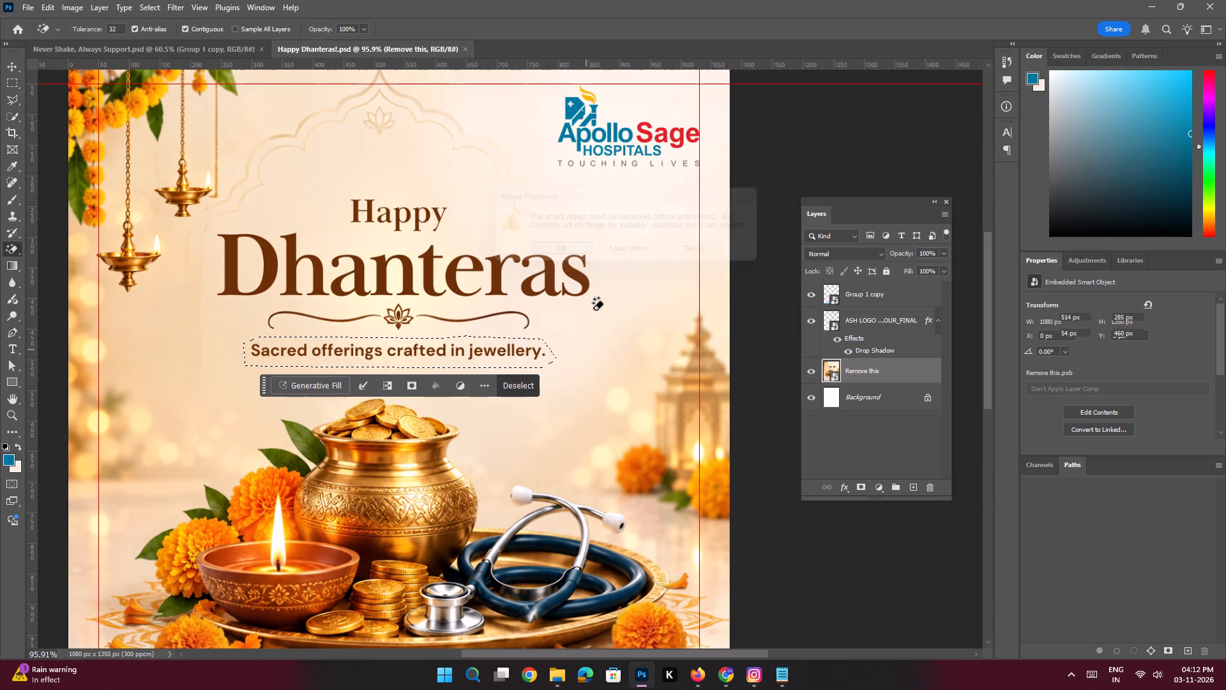
Erase the selected tagline with a Content-Aware fill and deselect.
key(shift+BackSpace)
key(Return)
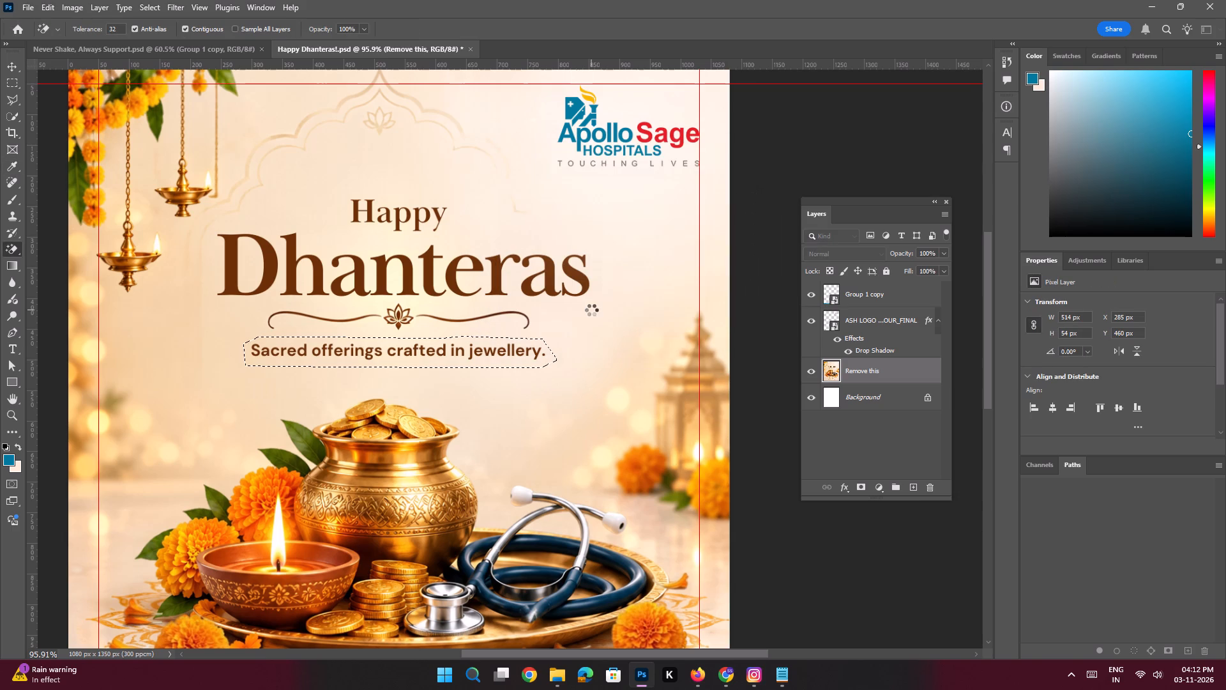
key(ctrl+d)
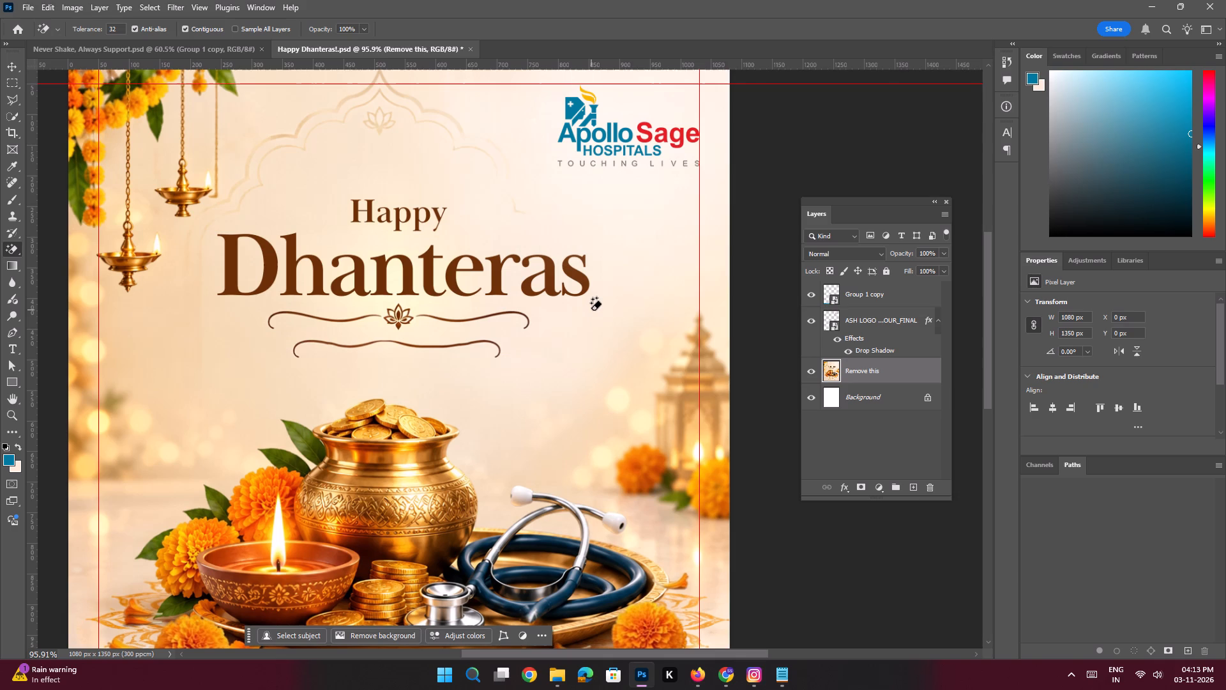
Outline the stray curved line beneath the lotus divider with the Polygonal Lasso, fill it Content-Aware and deselect.
key(ctrl+space)
key(ctrl+space)
key(ctrl+space)
key(ctrl+space)
key(ctrl+space)
key(ctrl+space)
key(ctrl+space)
key(ctrl+space)
key(ctrl+space)
key(ctrl+space)
ctrl+drag(415, 329, 445, 364)
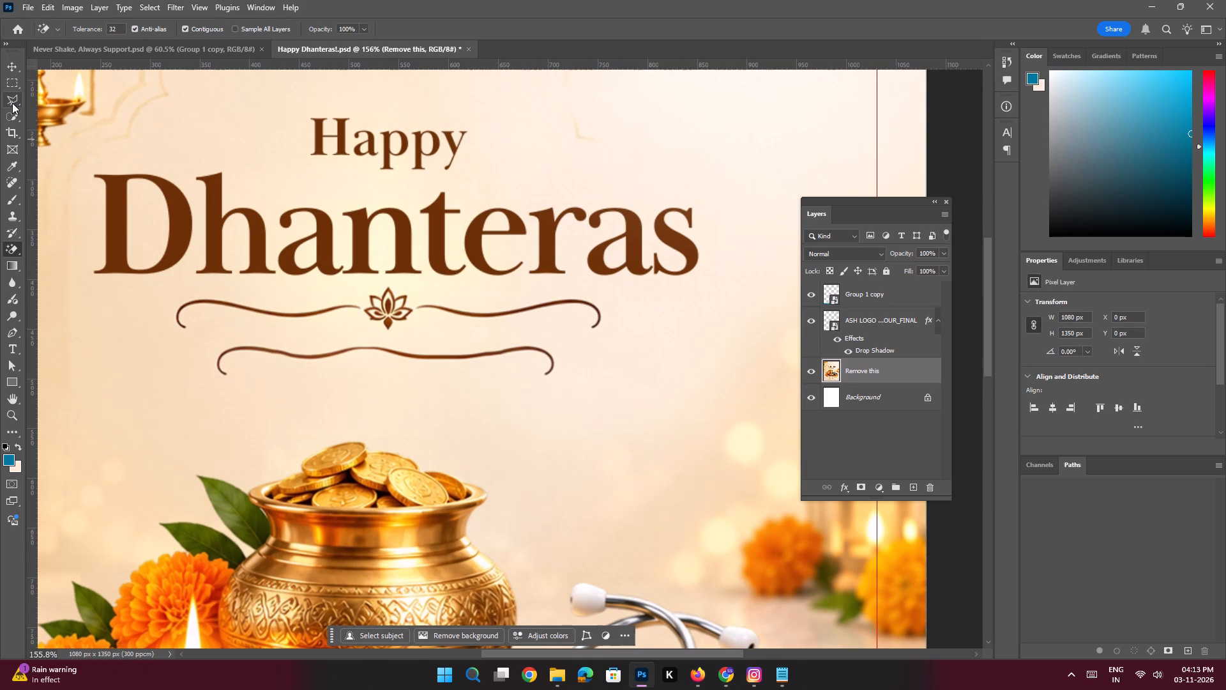
click(12, 103)
click(310, 346)
click(358, 339)
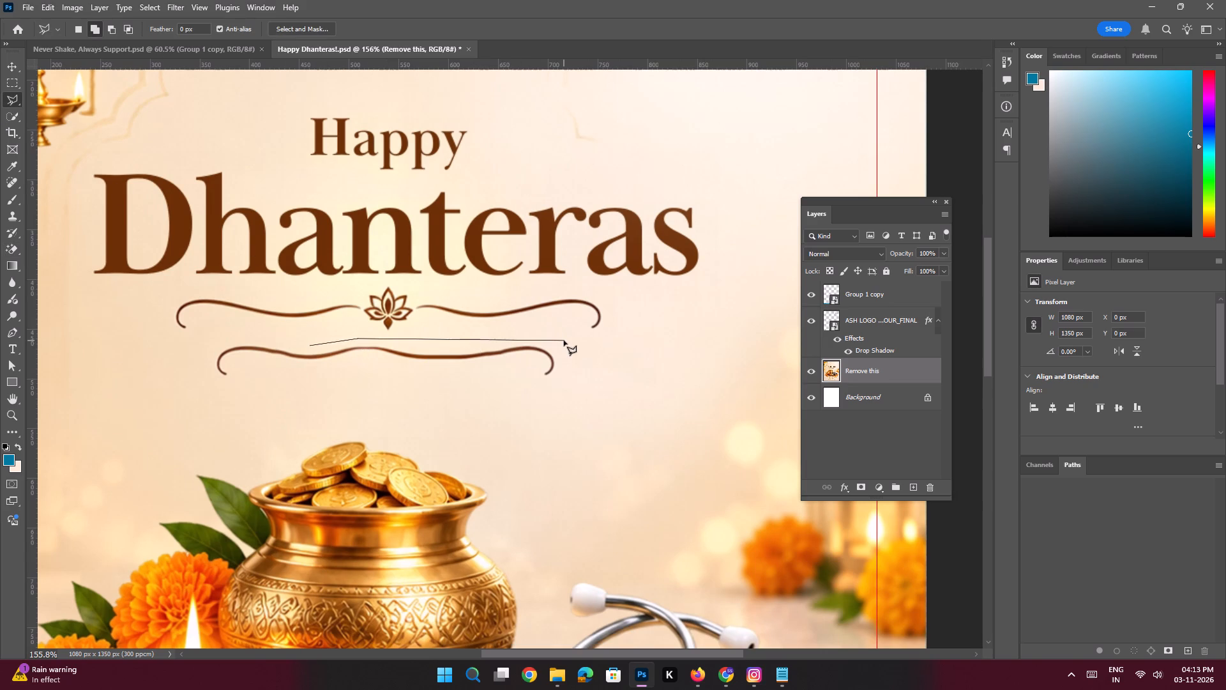
click(564, 341)
drag(581, 385, 570, 385)
click(541, 387)
click(514, 372)
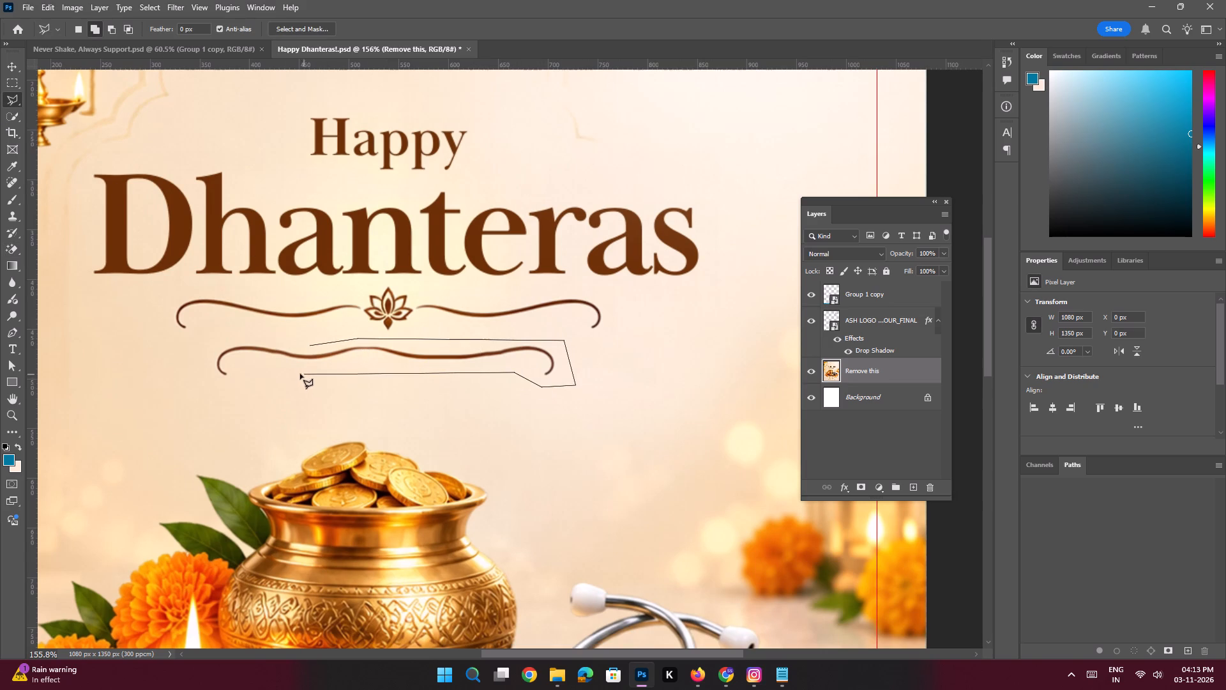
click(298, 374)
click(222, 385)
click(204, 376)
click(204, 349)
click(260, 335)
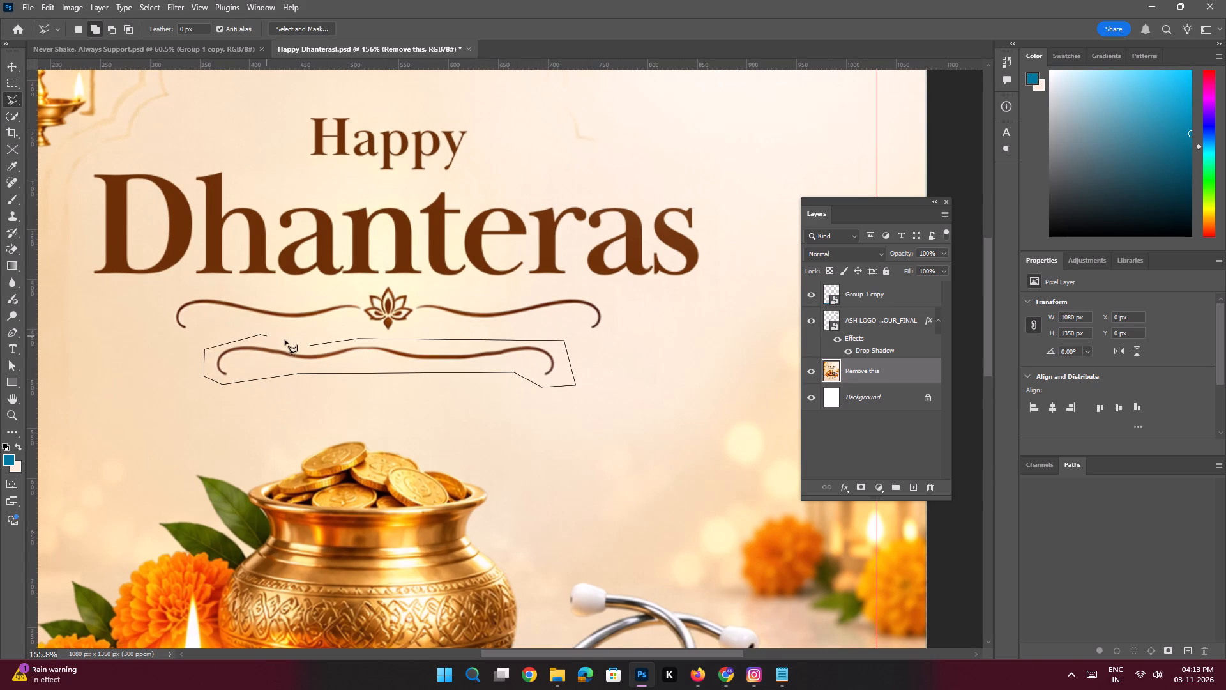
click(288, 341)
click(308, 344)
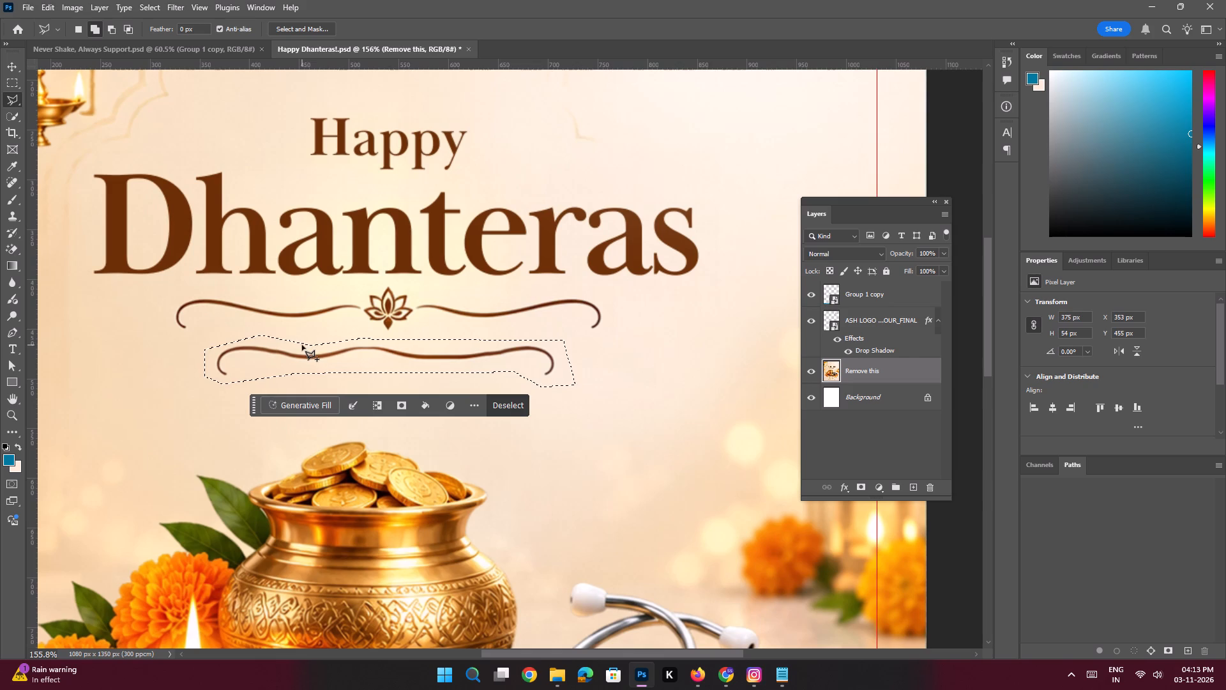
key(shift+BackSpace)
key(Return)
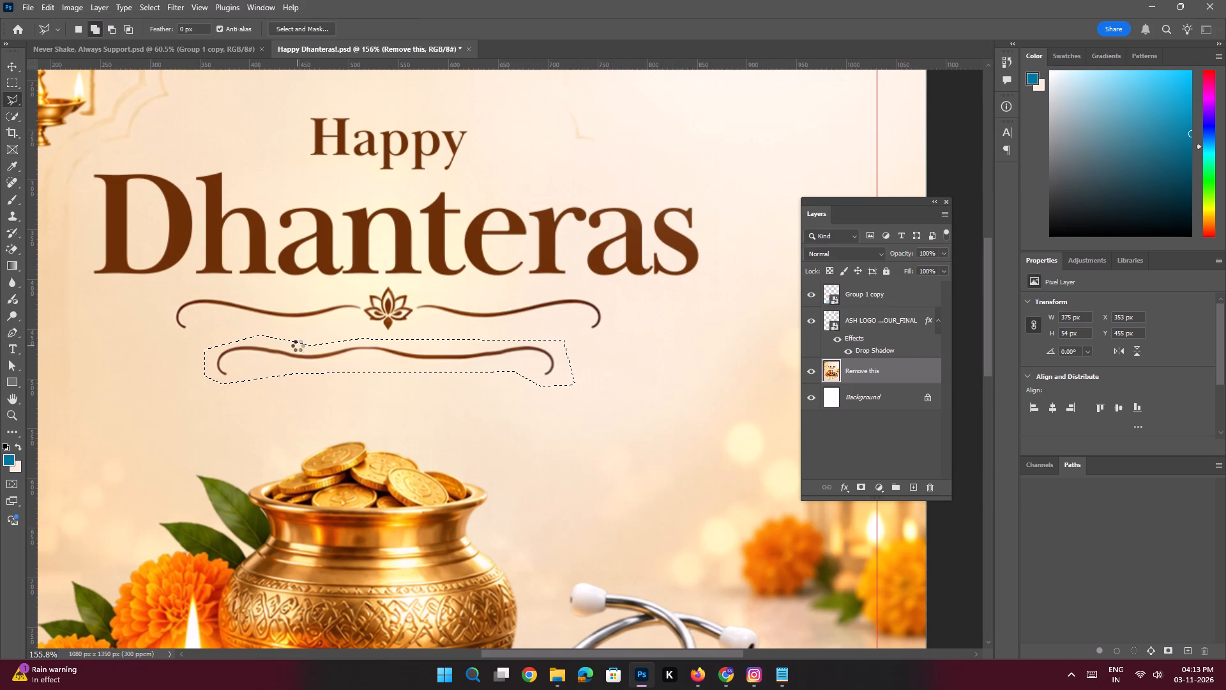
key(ctrl+d)
Outline the leftover stroke fragment below the divider with the Polygonal Lasso, fill it Content-Aware at 100% opacity and deselect.
key(space)
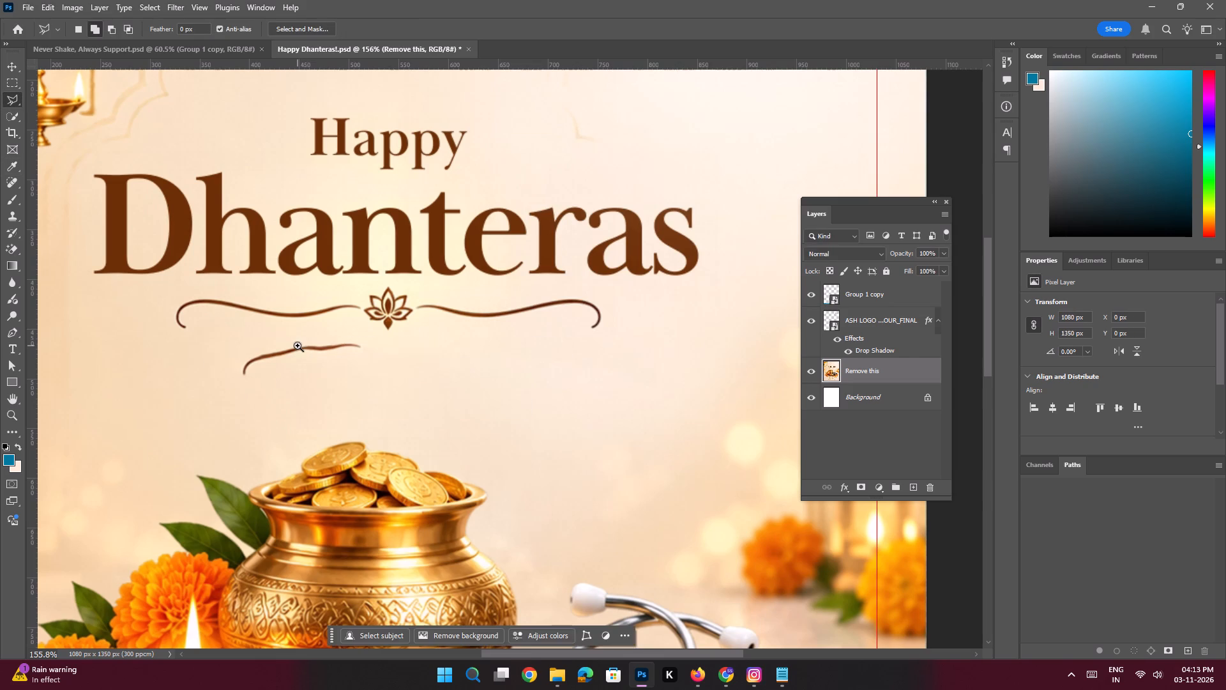
ctrl+drag(298, 345, 313, 362)
click(282, 344)
click(359, 333)
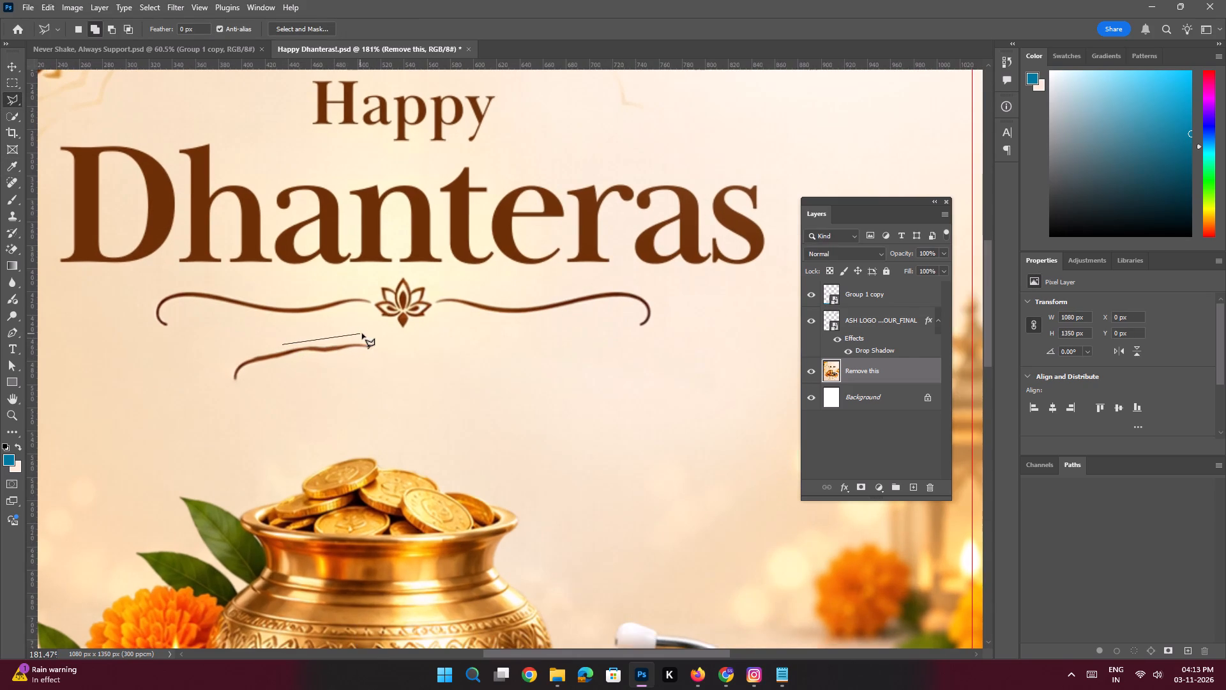
click(375, 337)
click(378, 355)
drag(373, 357, 345, 360)
click(269, 374)
click(230, 388)
click(224, 383)
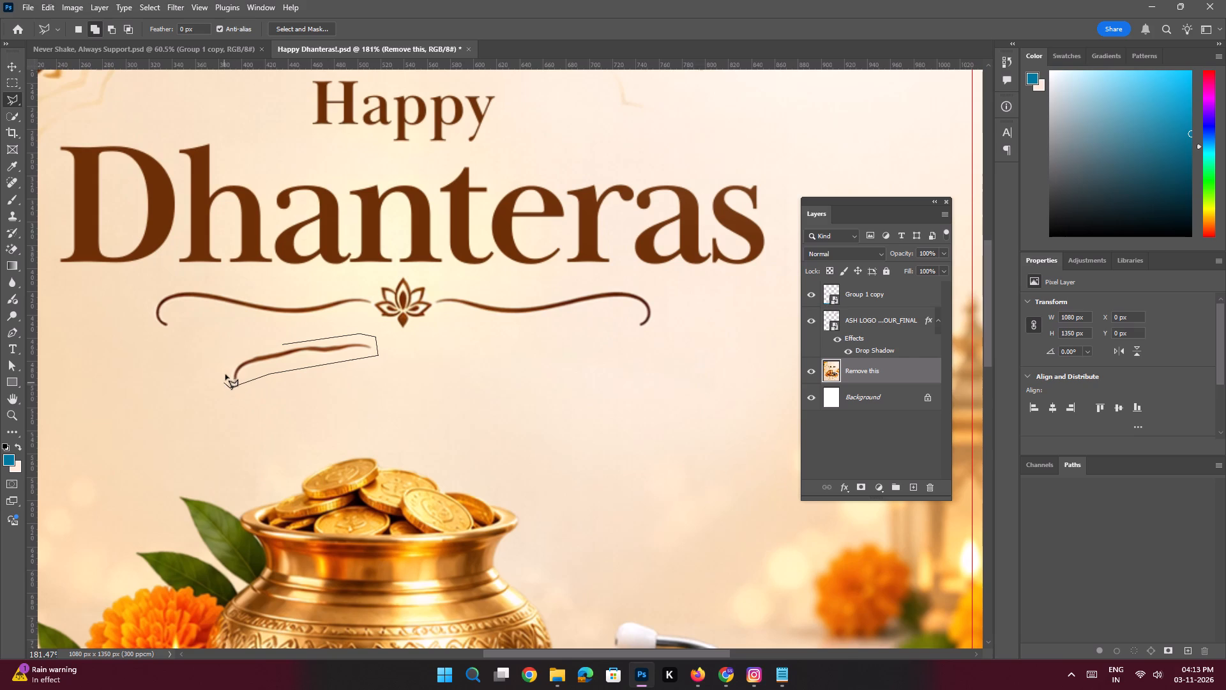
click(229, 361)
click(251, 348)
click(261, 346)
double_click(280, 346)
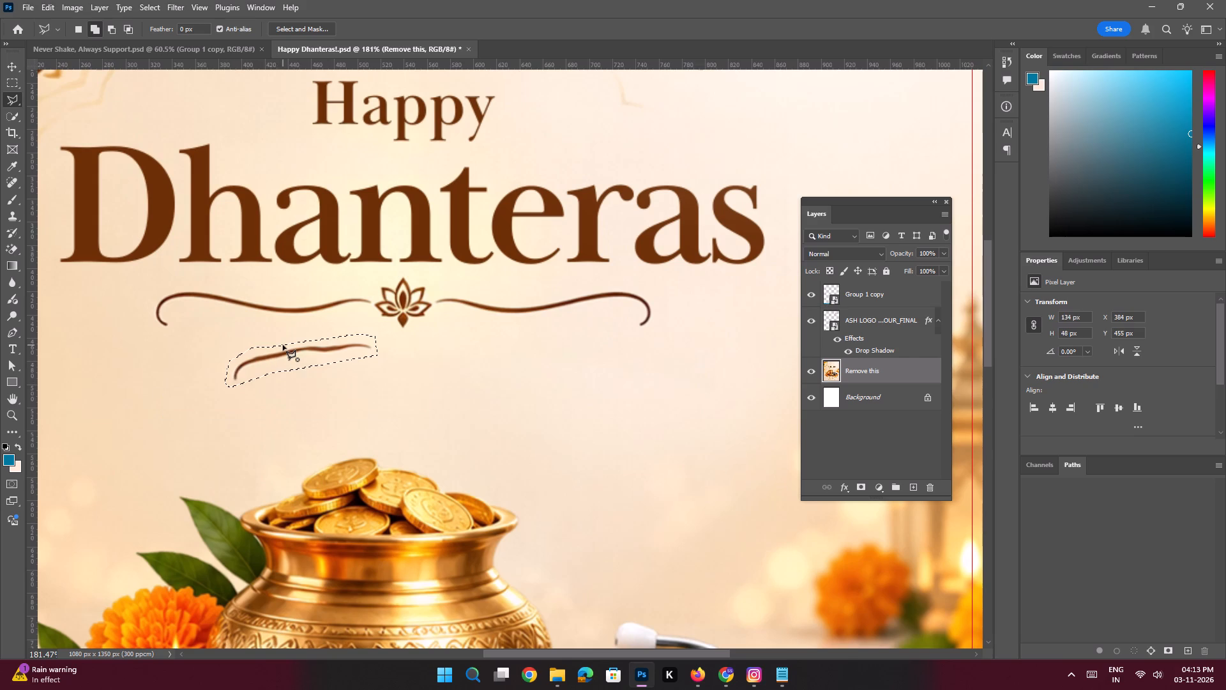
key(shift+BackSpace)
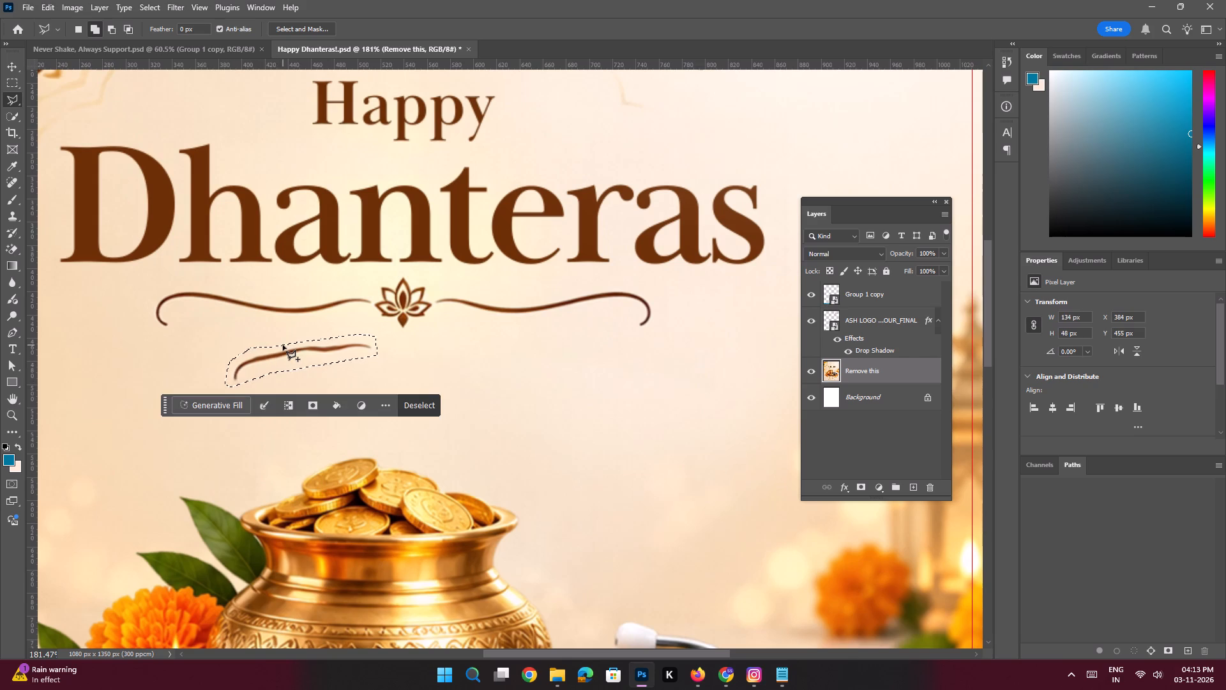
key(shift+BackSpace)
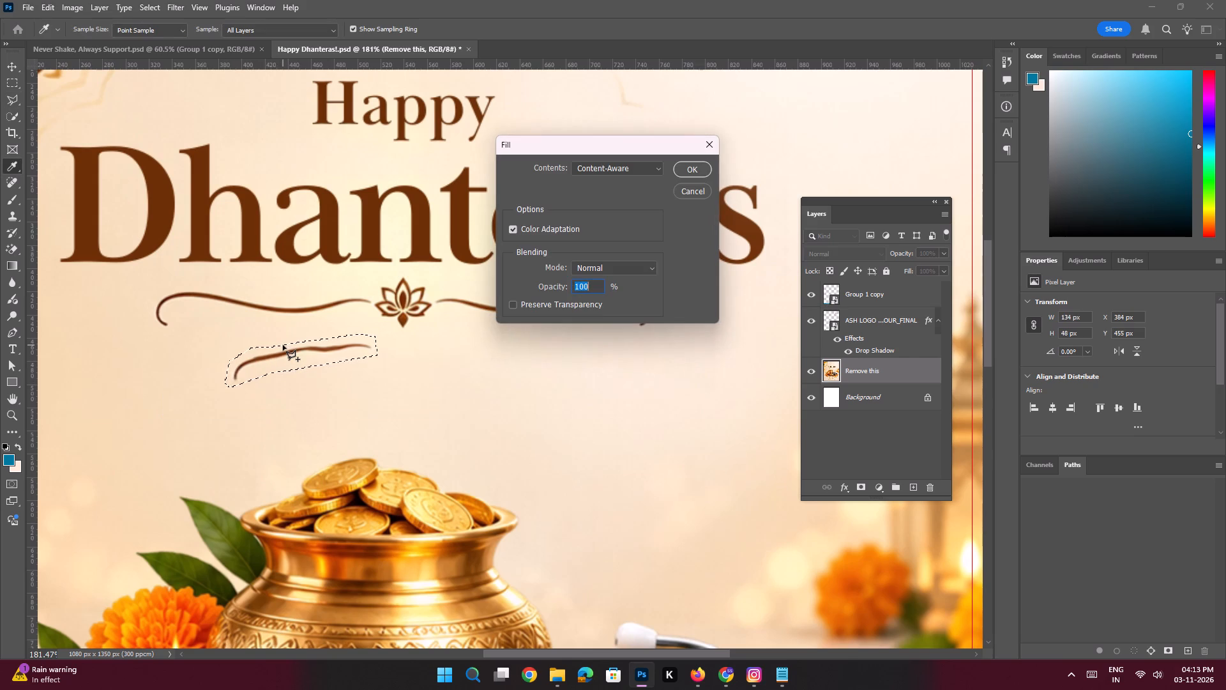
key(Return)
key(ctrl+d)
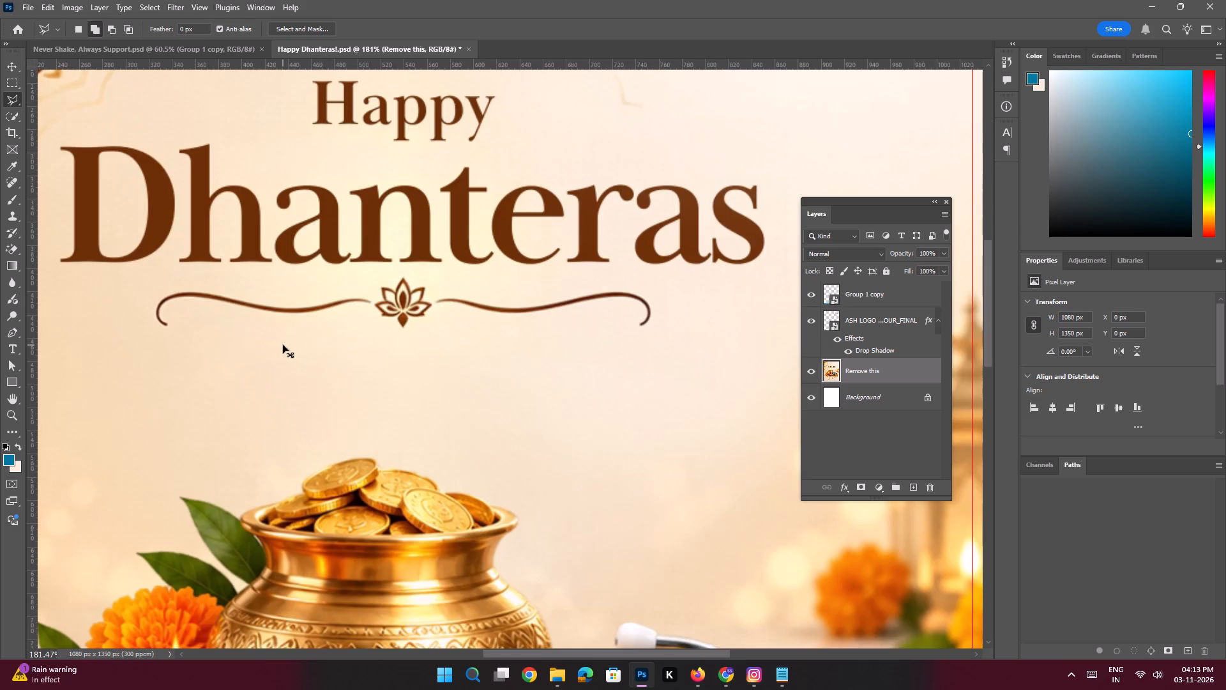
Save the Happy Dhanteras poster with the cleaned area below the lotus divider.
key(ctrl+0)
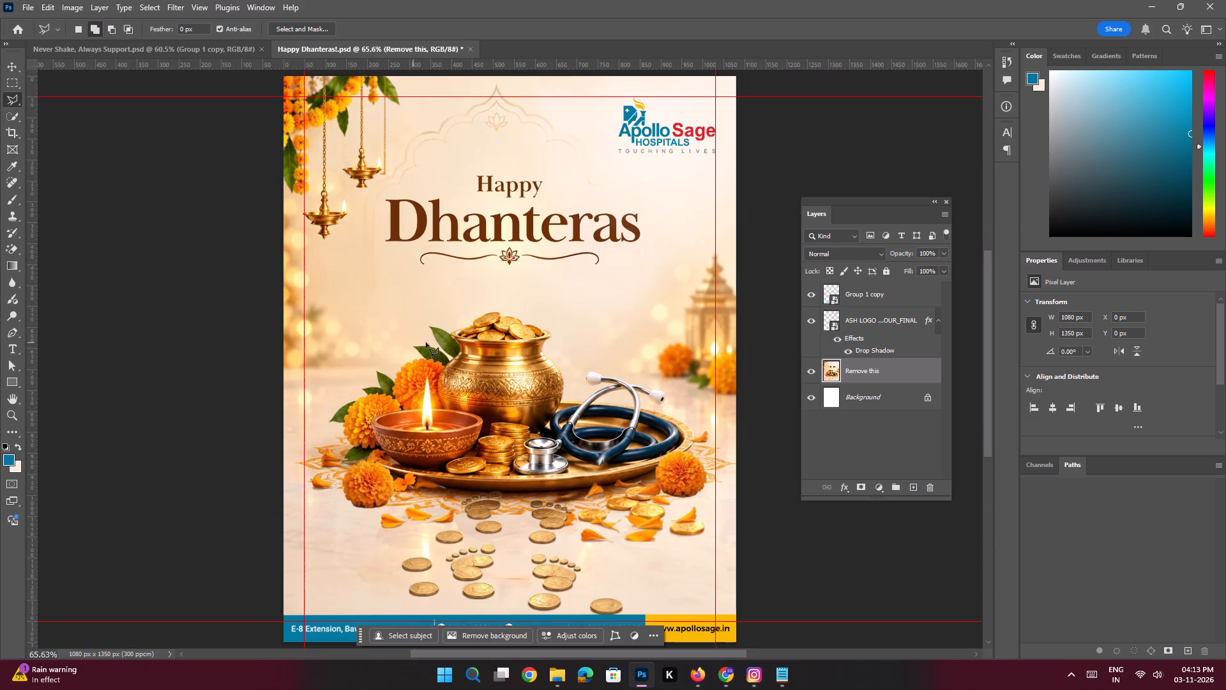
key(ctrl+s)
Switch to Notepad, copy the line "Let Good Health Be Your Greatest Treasure" and return to Photoshop.
click(783, 678)
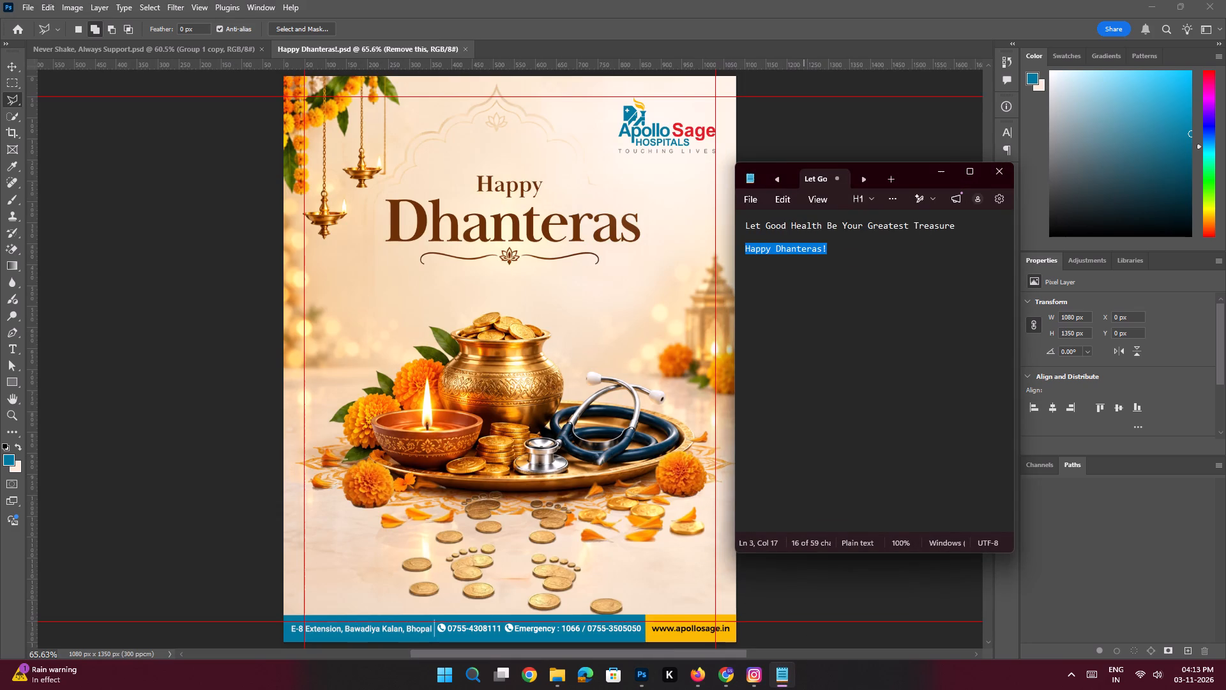
click(903, 256)
drag(964, 227, 736, 229)
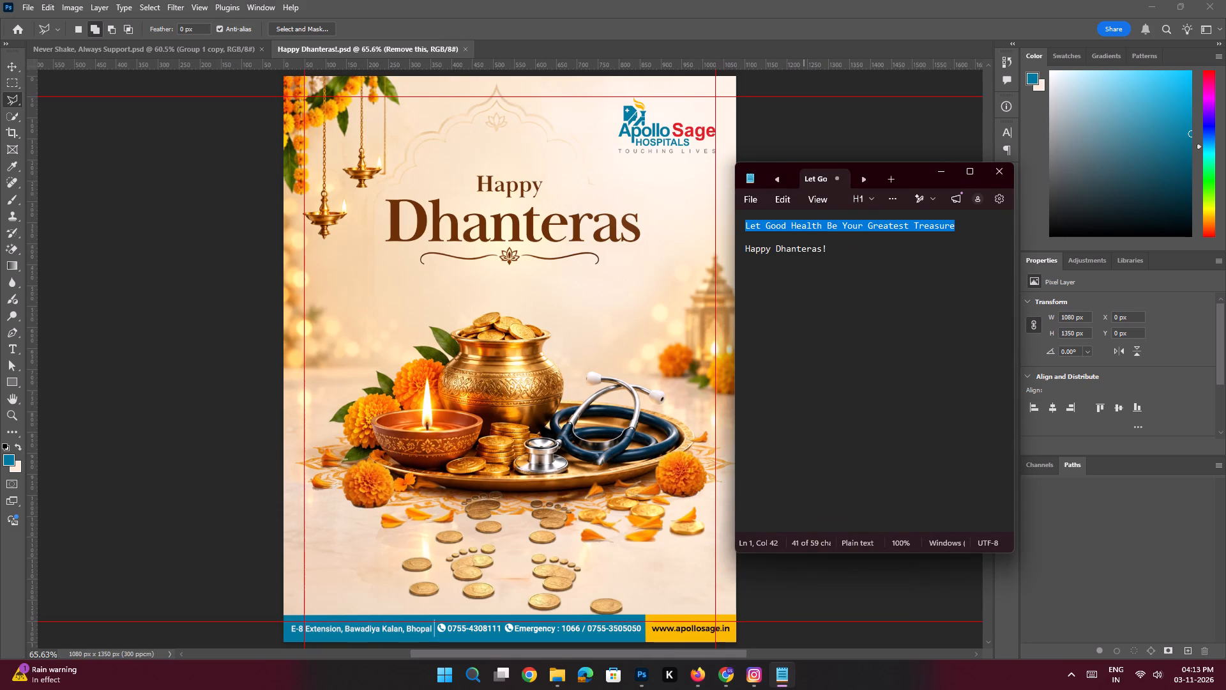
key(ctrl+c)
key(ctrl+c)
click(934, 171)
Paste the copied tagline as a text layer above Group 1 copy, placed below the lotus divider and centred horizontally.
key(ctrl+space)
key(ctrl+space)
key(ctrl+space)
key(ctrl+space)
key(ctrl+space)
key(ctrl+space)
key(ctrl+space)
key(ctrl+space)
key(ctrl+space)
key(ctrl+space)
key(ctrl+space)
key(ctrl+space)
key(ctrl+space)
ctrl+drag(550, 248, 566, 275)
click(893, 295)
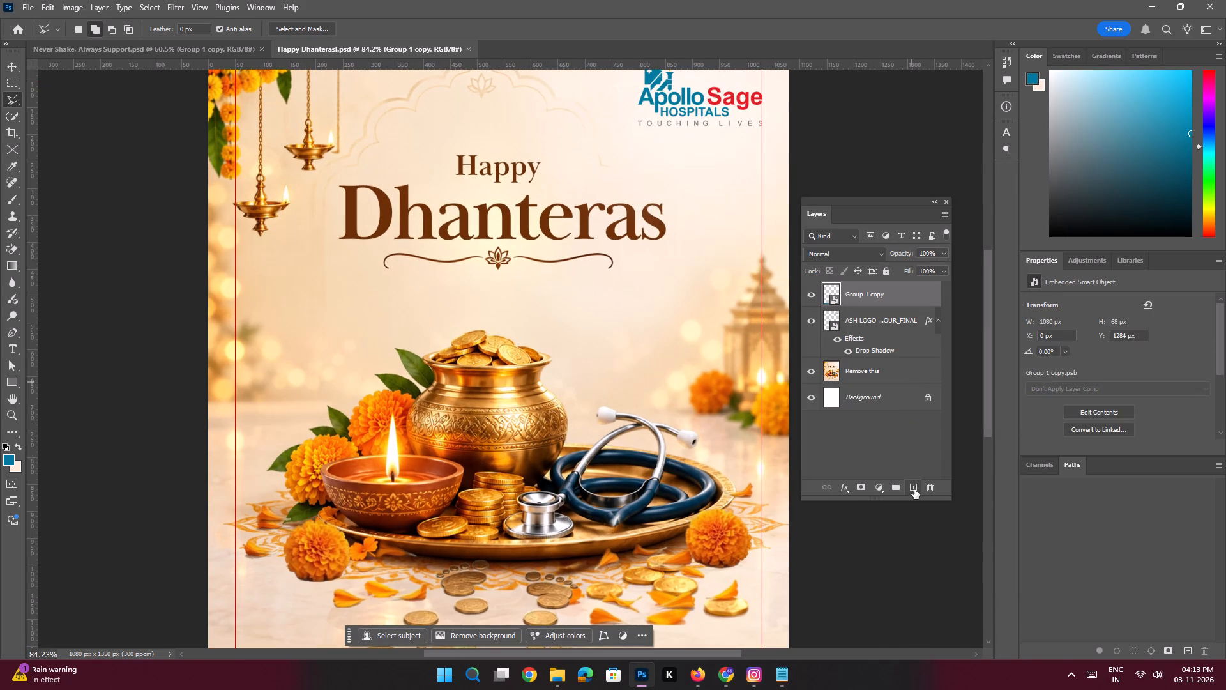
click(914, 489)
key(t)
click(456, 302)
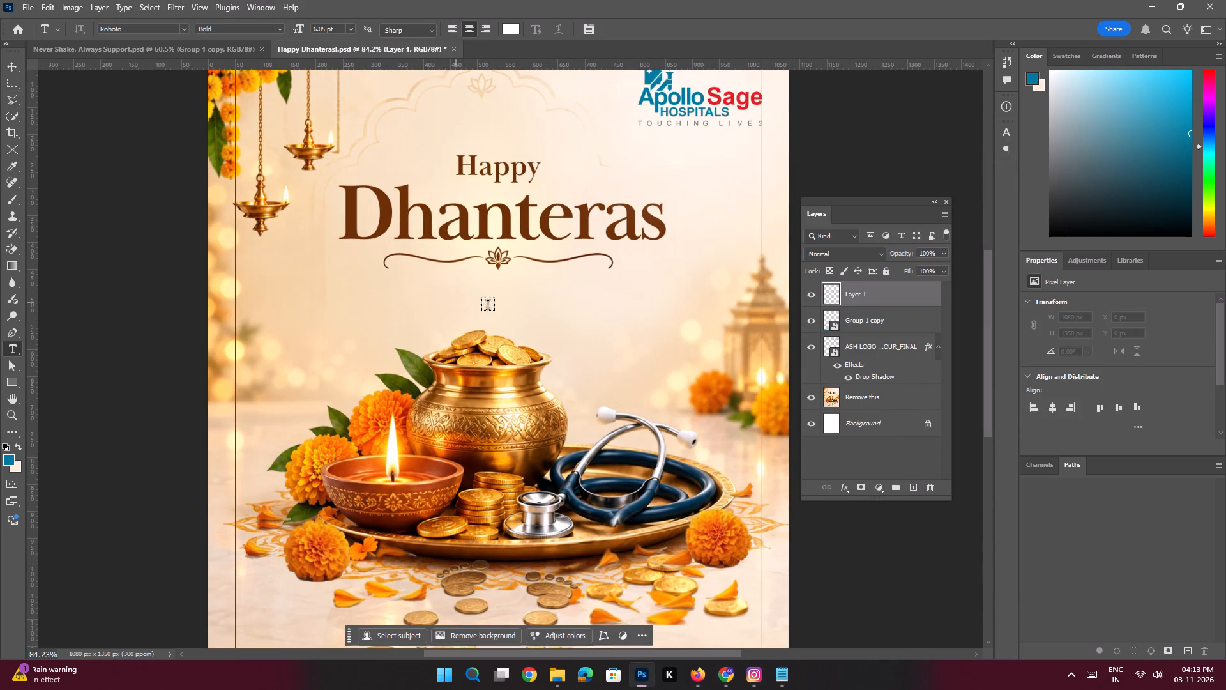
key(ctrl+v)
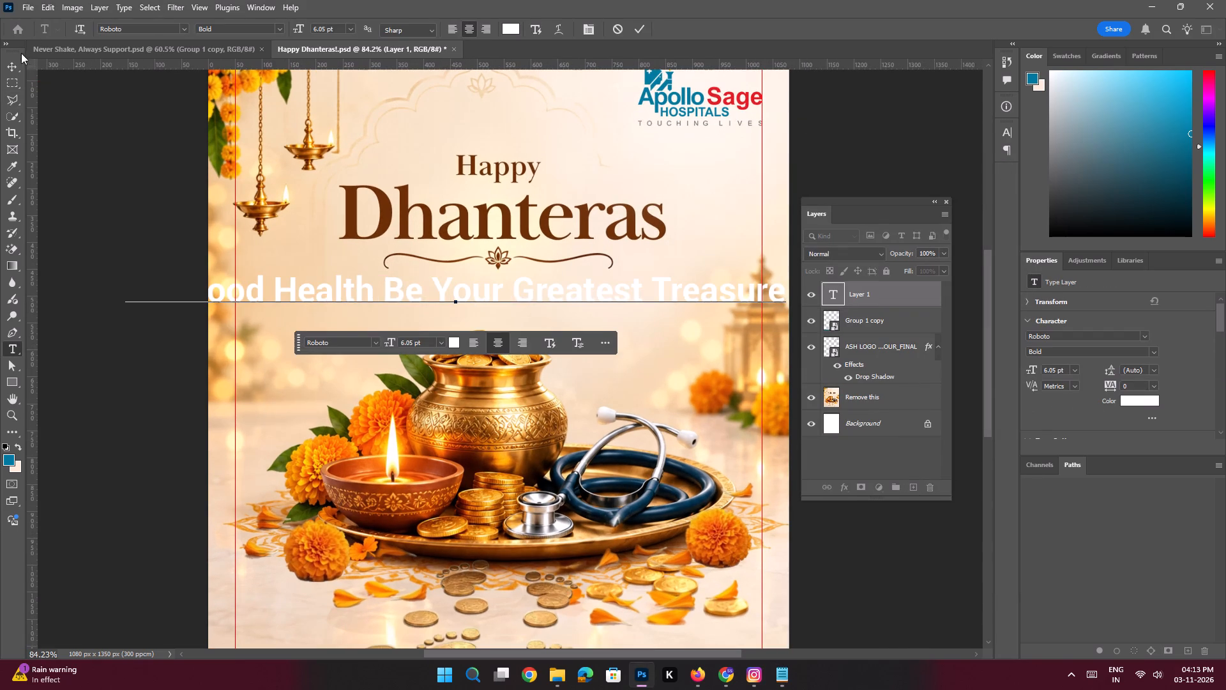
click(15, 69)
click(292, 34)
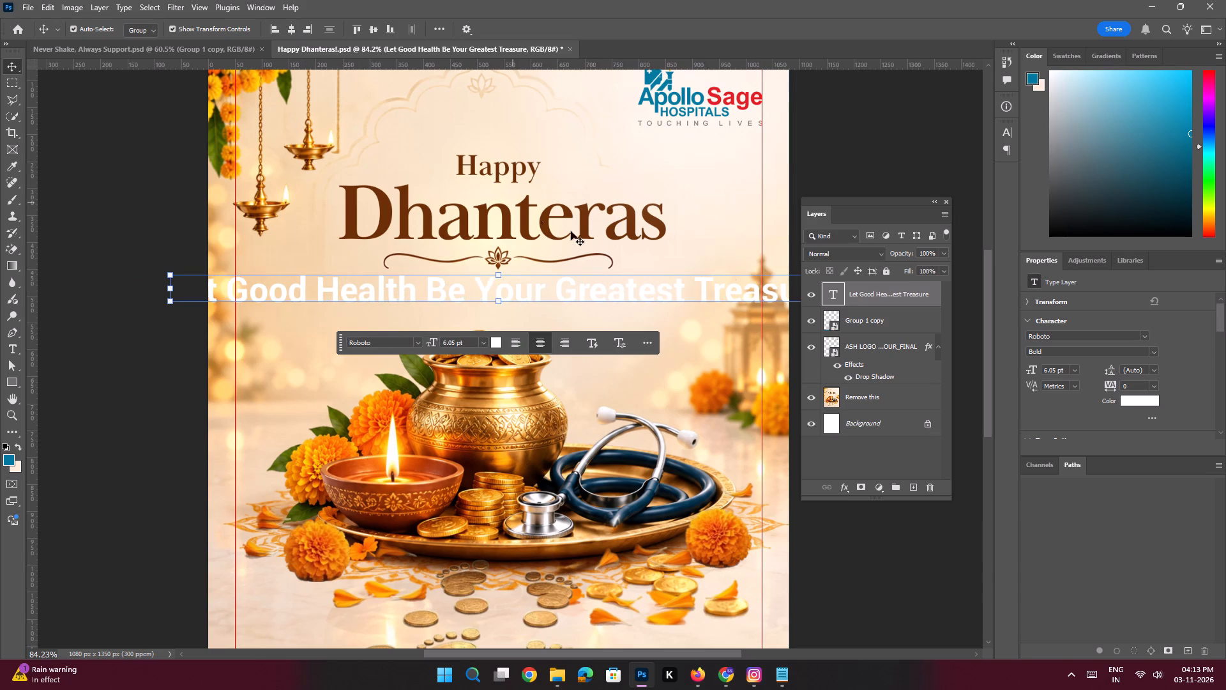
Change the tagline's text color to a dark charcoal grey.
click(1130, 399)
drag(851, 473, 685, 483)
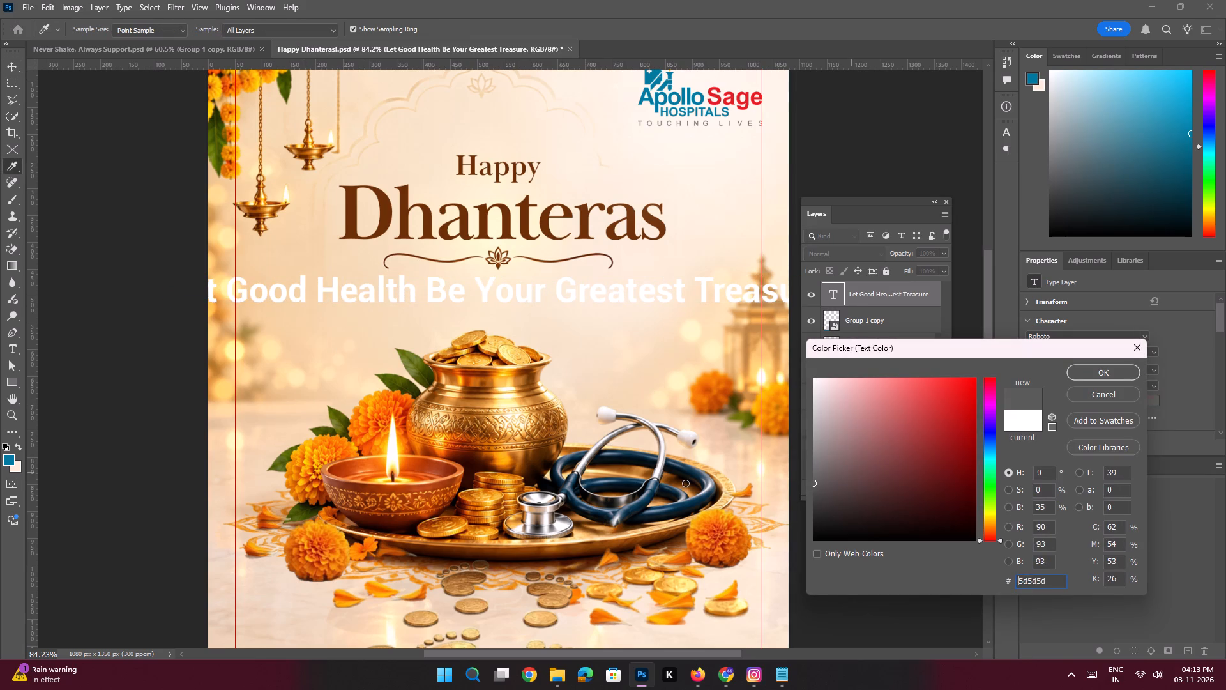
drag(685, 483, 658, 507)
key(Return)
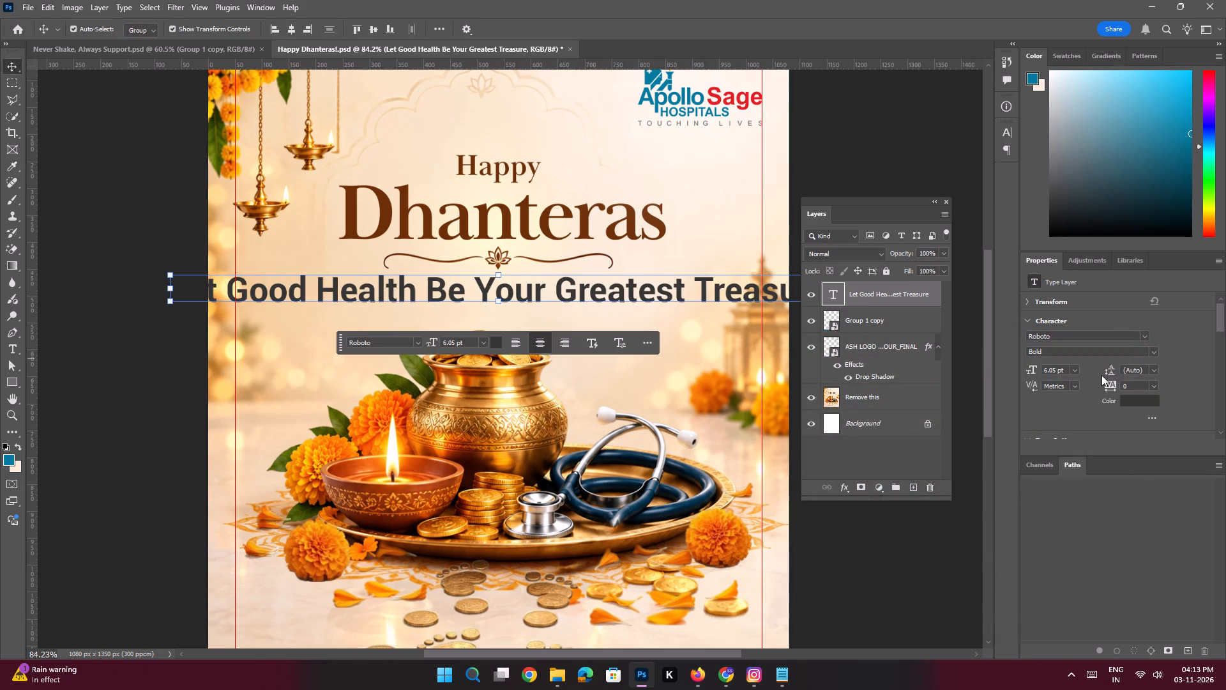
Set the tagline's font size to 4 pt and its weight to Medium.
drag(1057, 371, 1011, 353)
key(4)
key(Return)
click(1155, 354)
click(1070, 565)
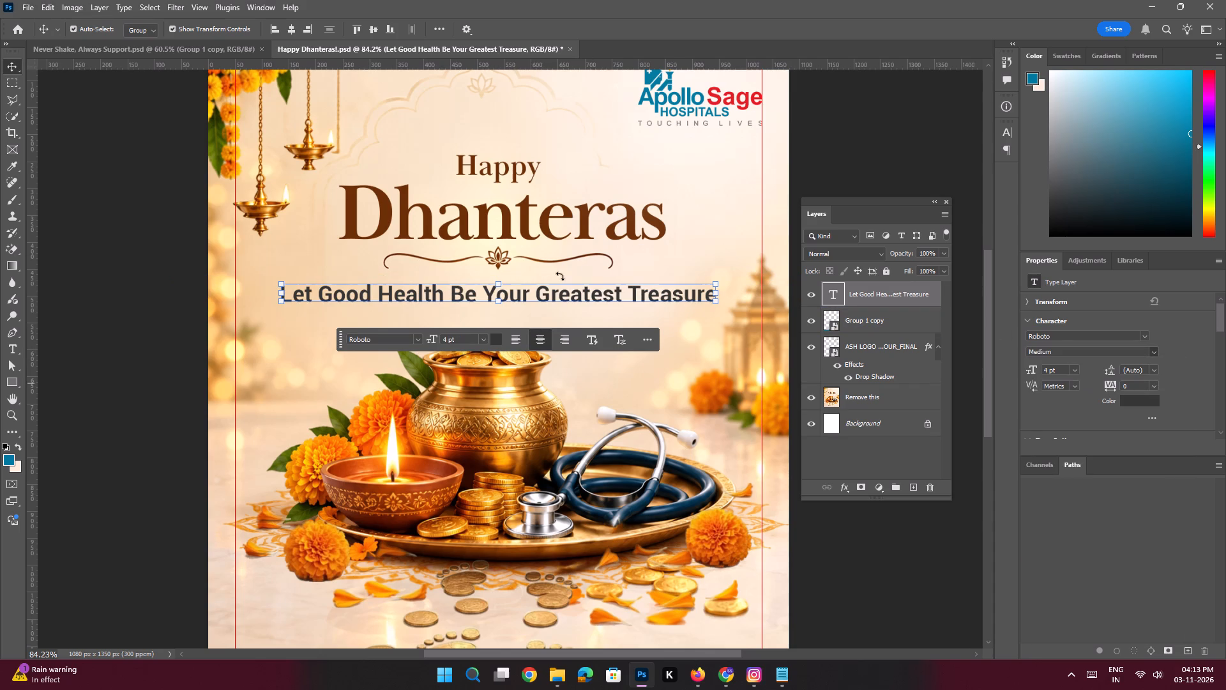
Break the tagline into two lines before the word "Greatest".
shift+click(538, 295)
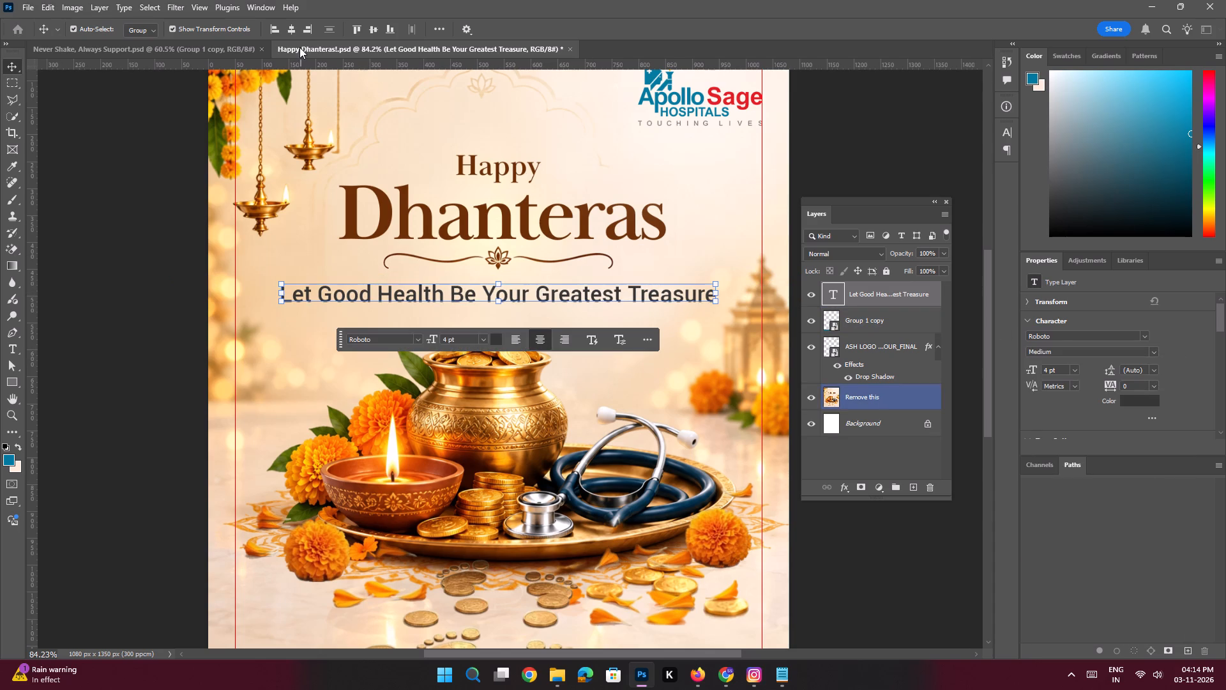
double_click(293, 31)
shift+click(596, 300)
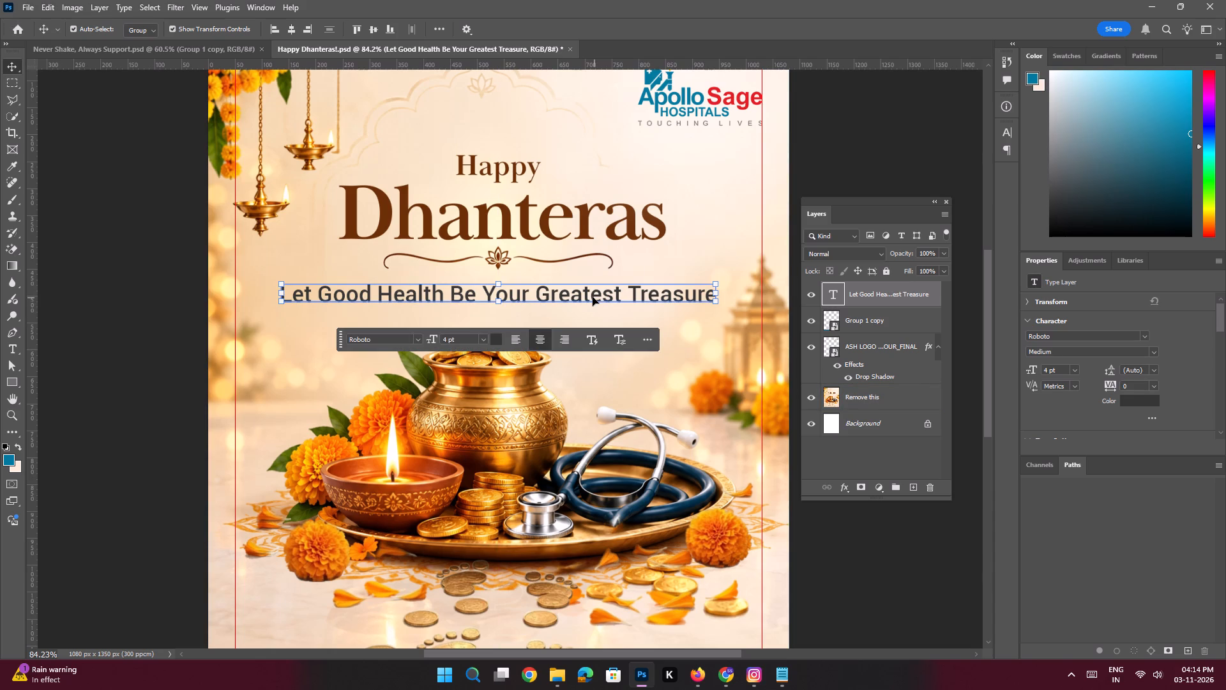
double_click(593, 297)
click(532, 291)
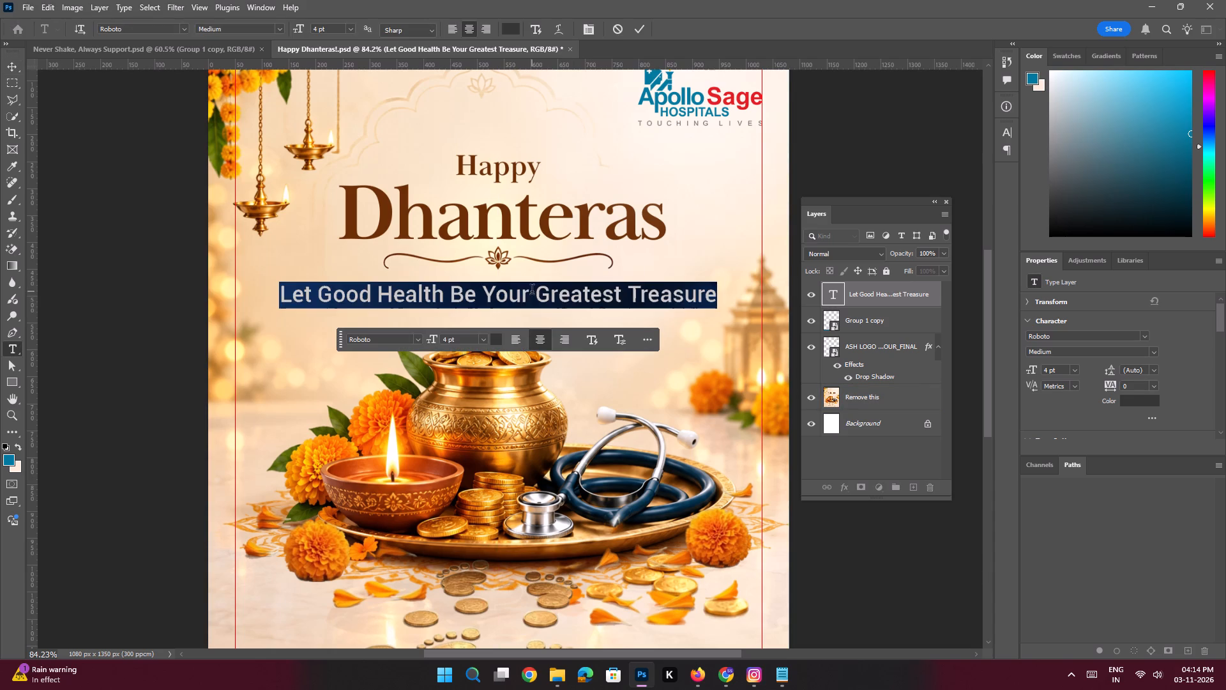
click(536, 292)
key(Return)
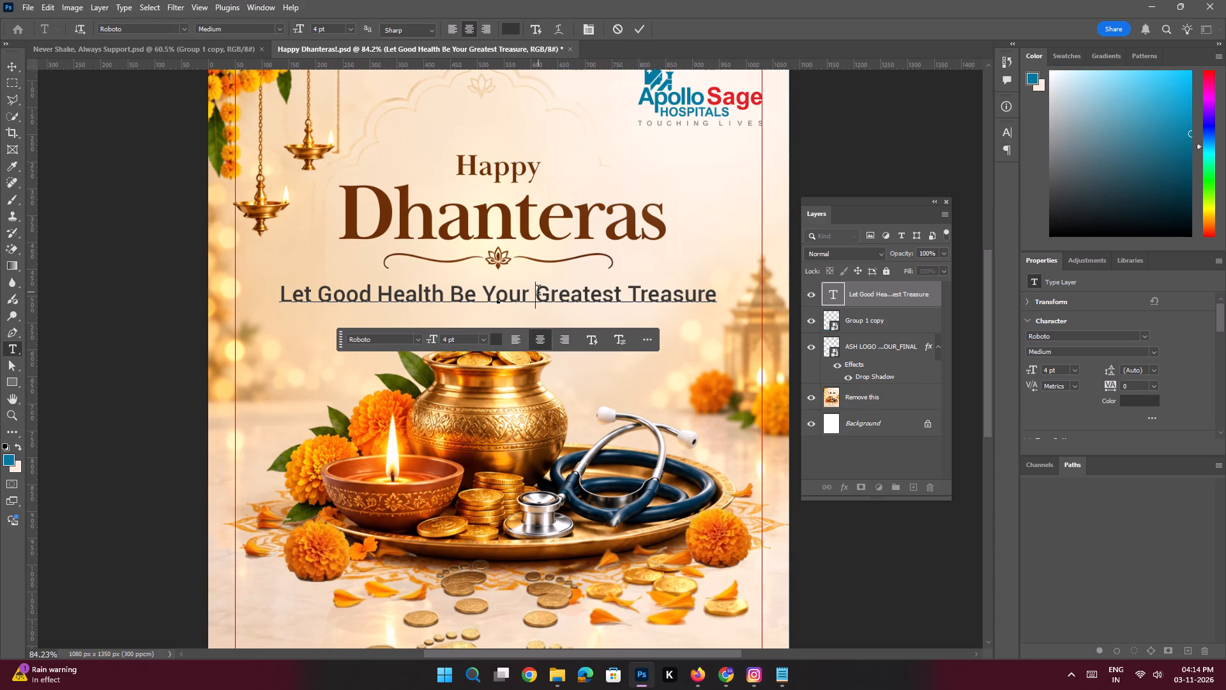
key(Return)
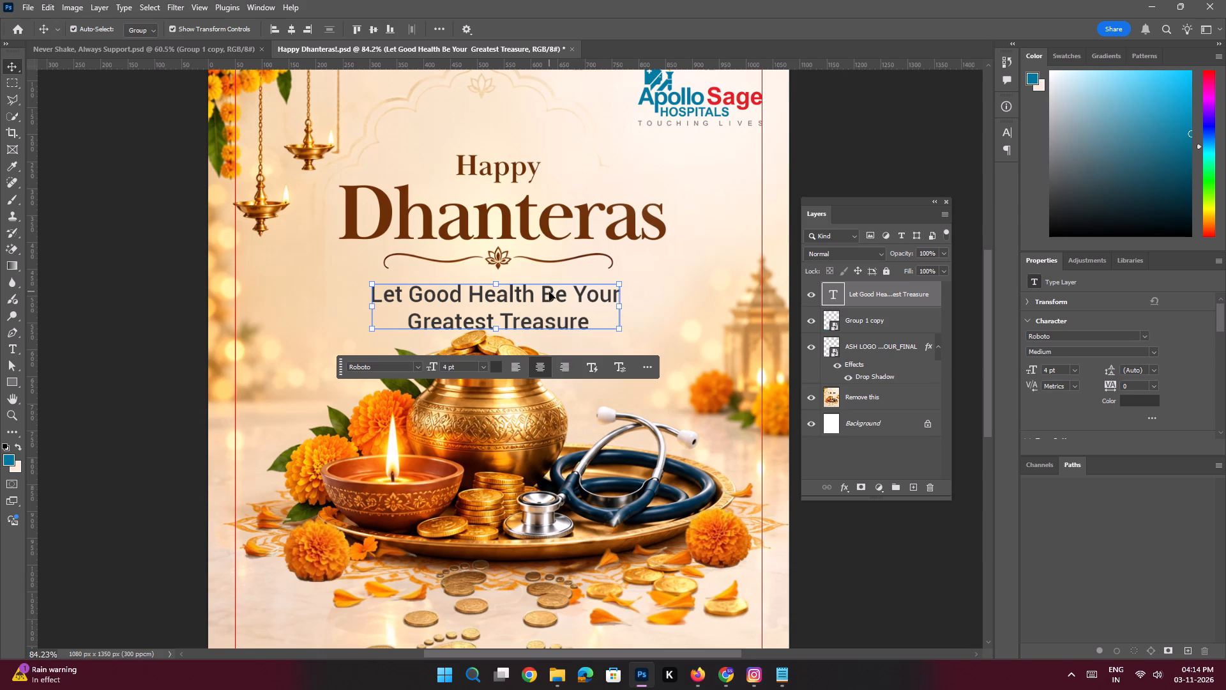
Set the two-line tagline's font size to 3.5 pt.
shift+drag(549, 292, 549, 282)
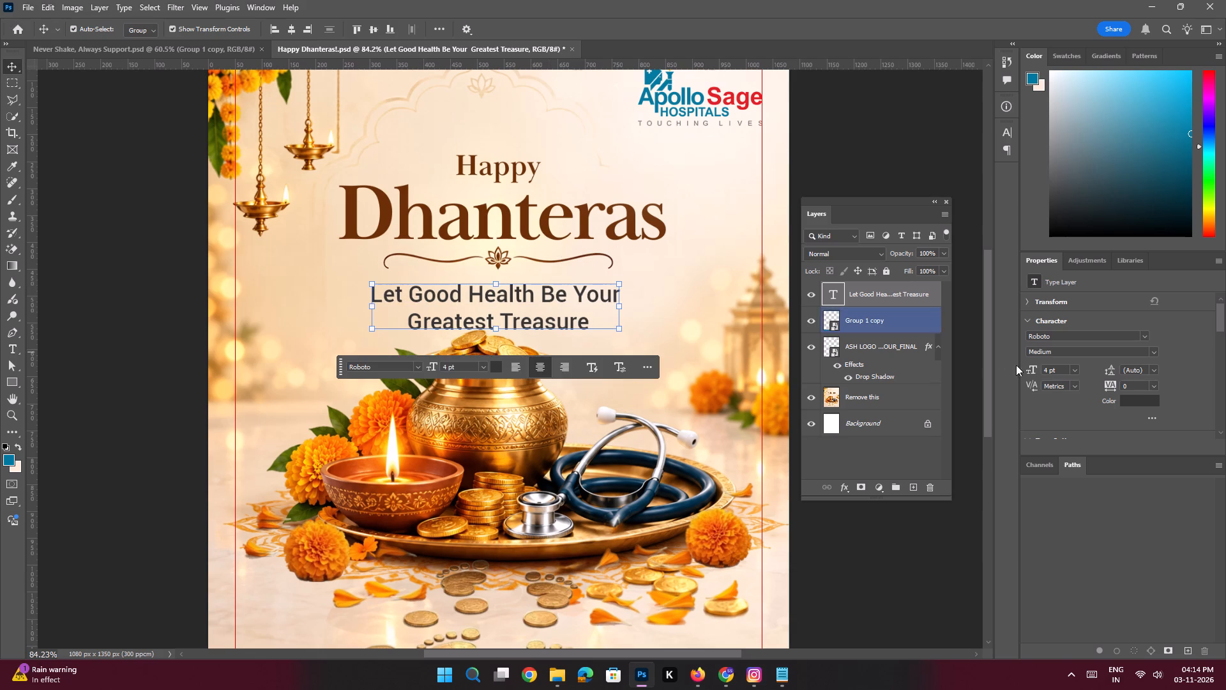
drag(1048, 371, 1029, 353)
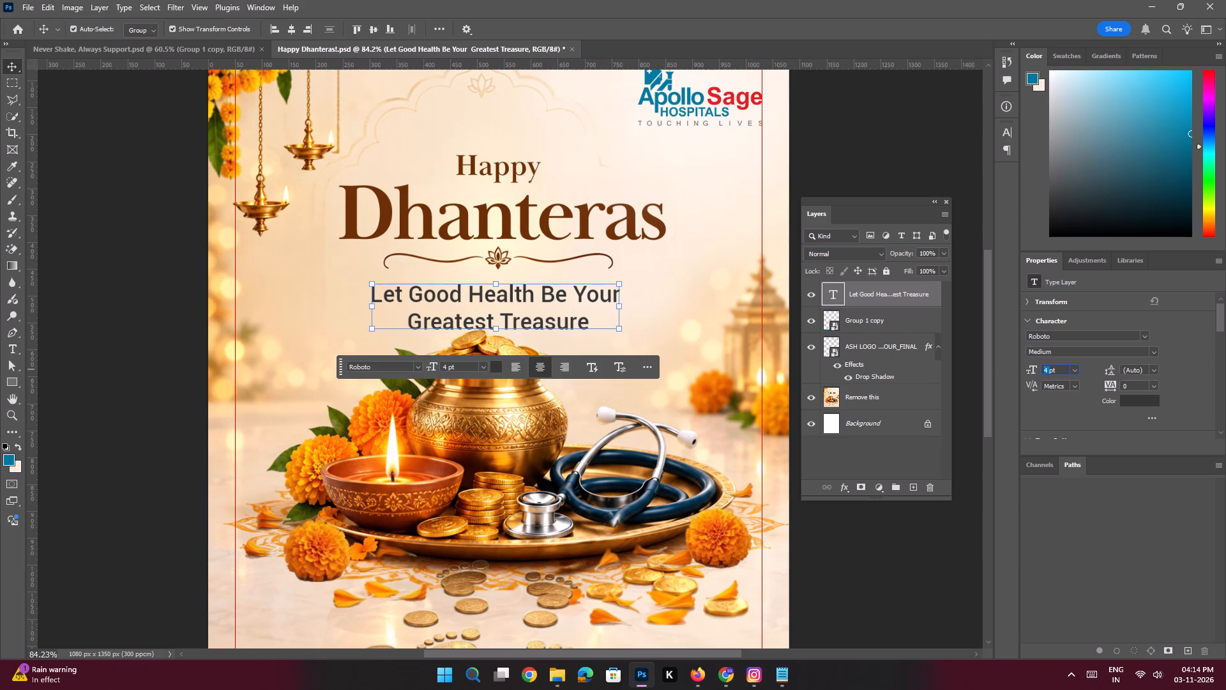
text(3.5)
key(Return)
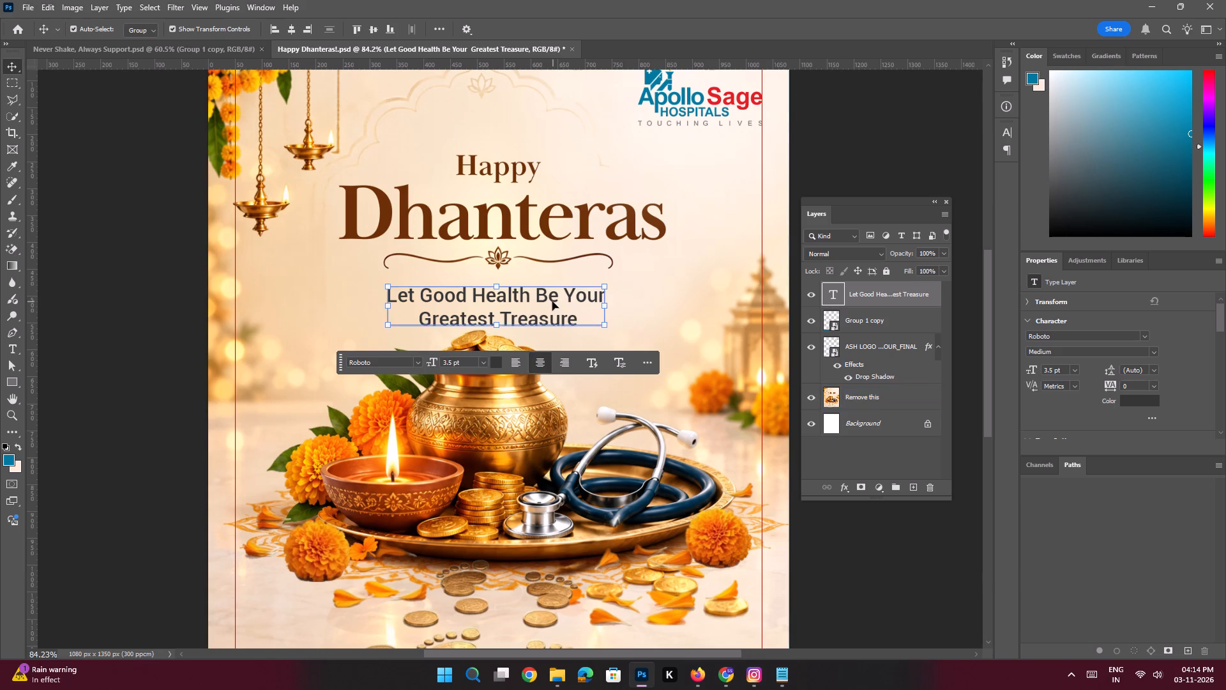
Move the tagline slightly up toward the lotus divider and centre it horizontally on the poster.
shift+drag(552, 301, 552, 293)
key(space)
ctrl+drag(587, 289, 562, 281)
click(279, 287)
click(517, 293)
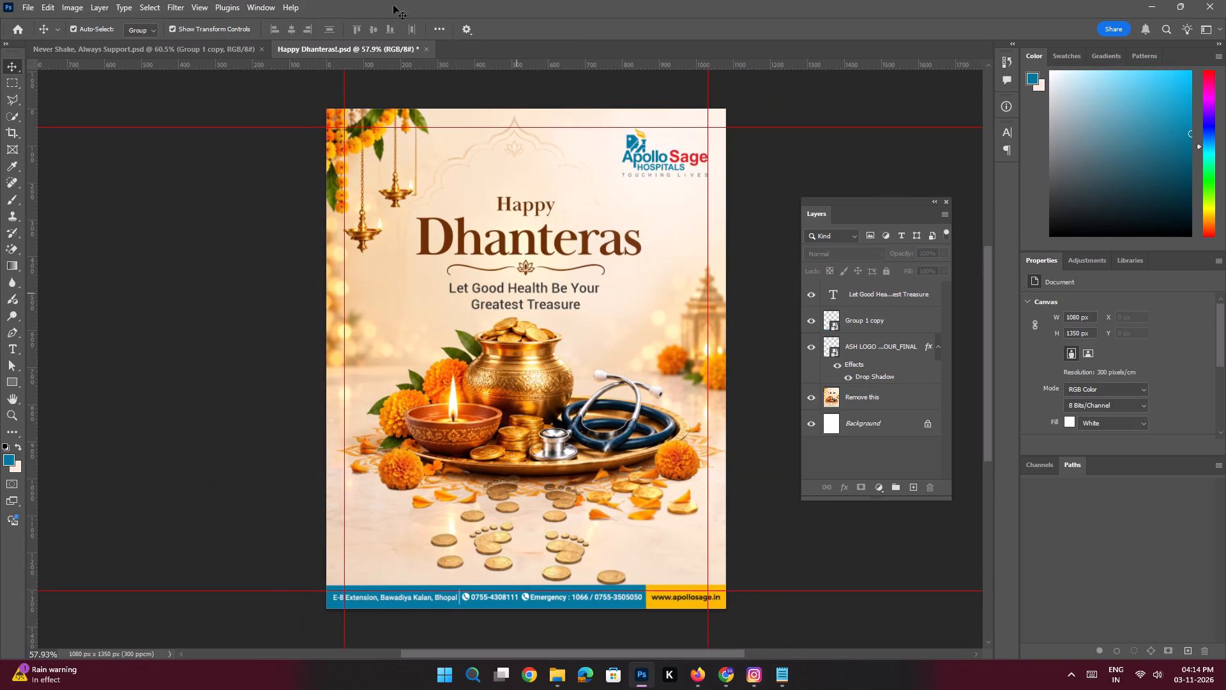
double_click(287, 34)
click(211, 220)
Deselect the tagline and save the poster.
key(space)
key(space)
key(space)
key(space)
key(space)
key(space)
key(space)
key(space)
key(space)
key(space)
key(space)
key(space)
key(space)
key(space)
key(space)
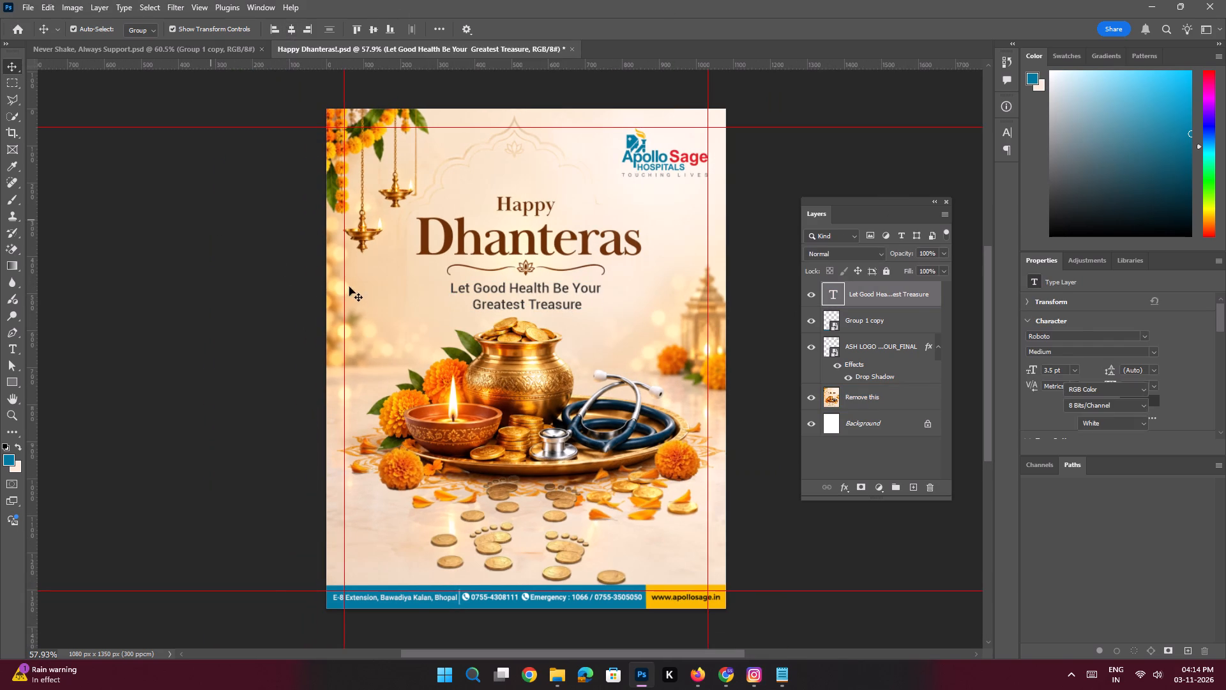
click(629, 250)
key(ctrl+s)
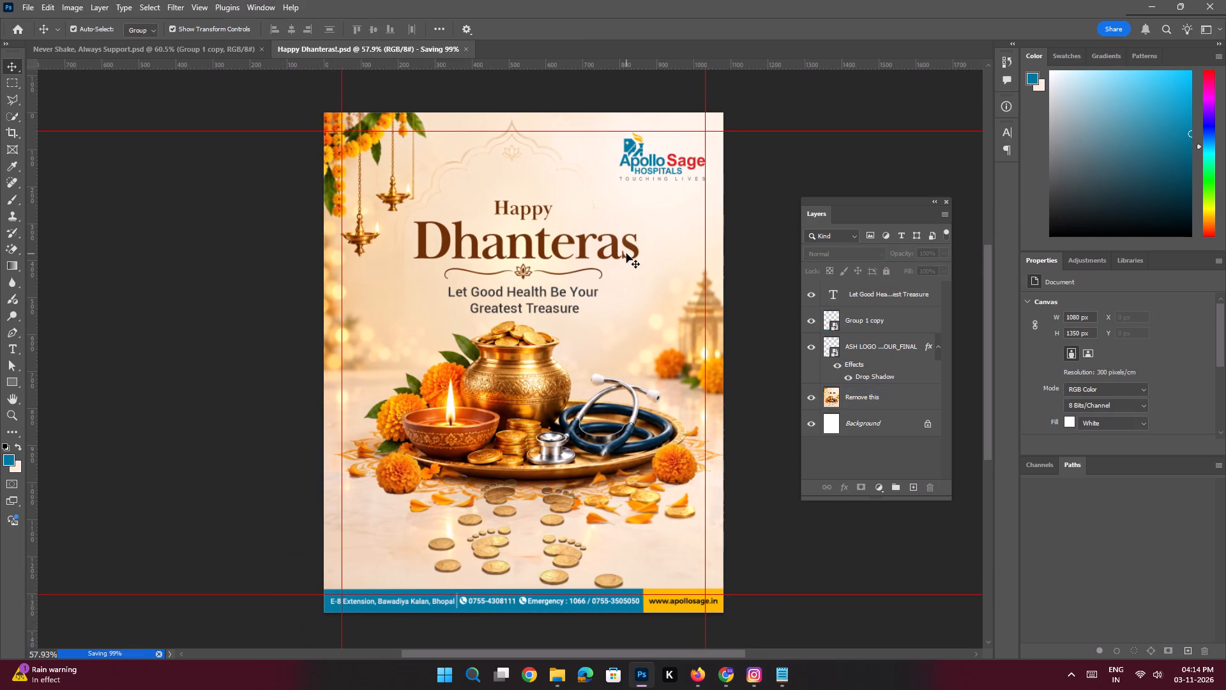
Outline the faint lotus arch above the heading on the Remove this layer with the Polygonal Lasso, fill it Content-Aware and deselect.
key(space)
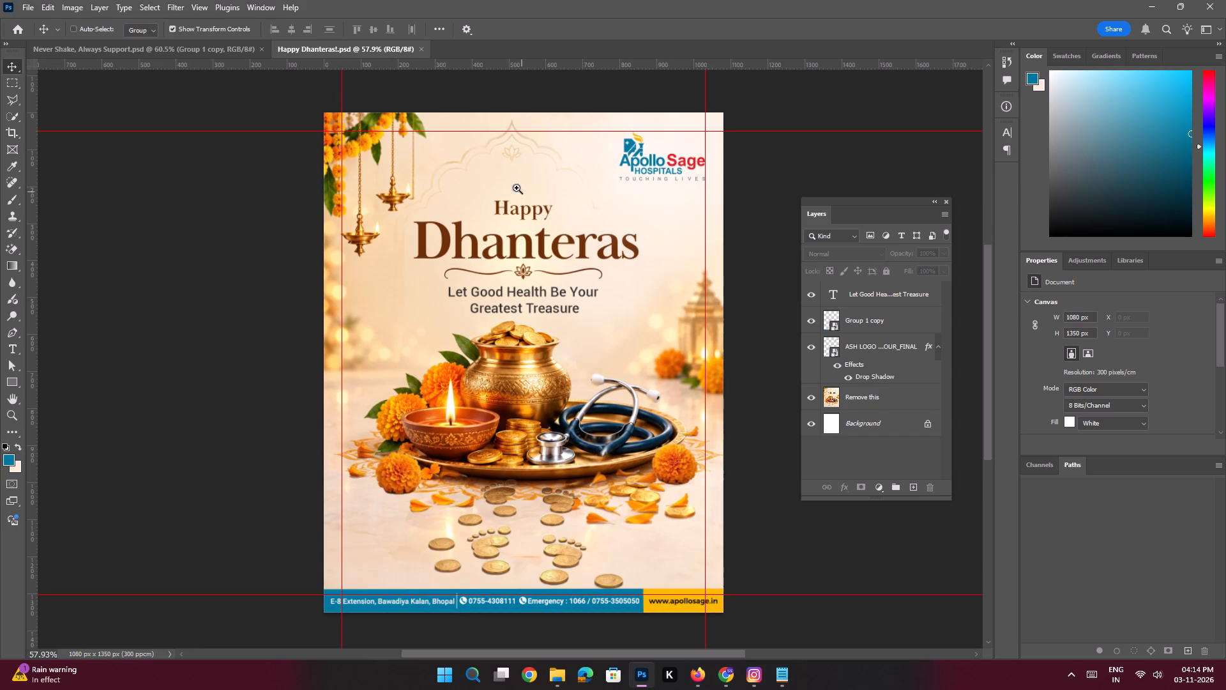
ctrl+drag(510, 169, 543, 238)
drag(584, 185, 579, 237)
click(607, 186)
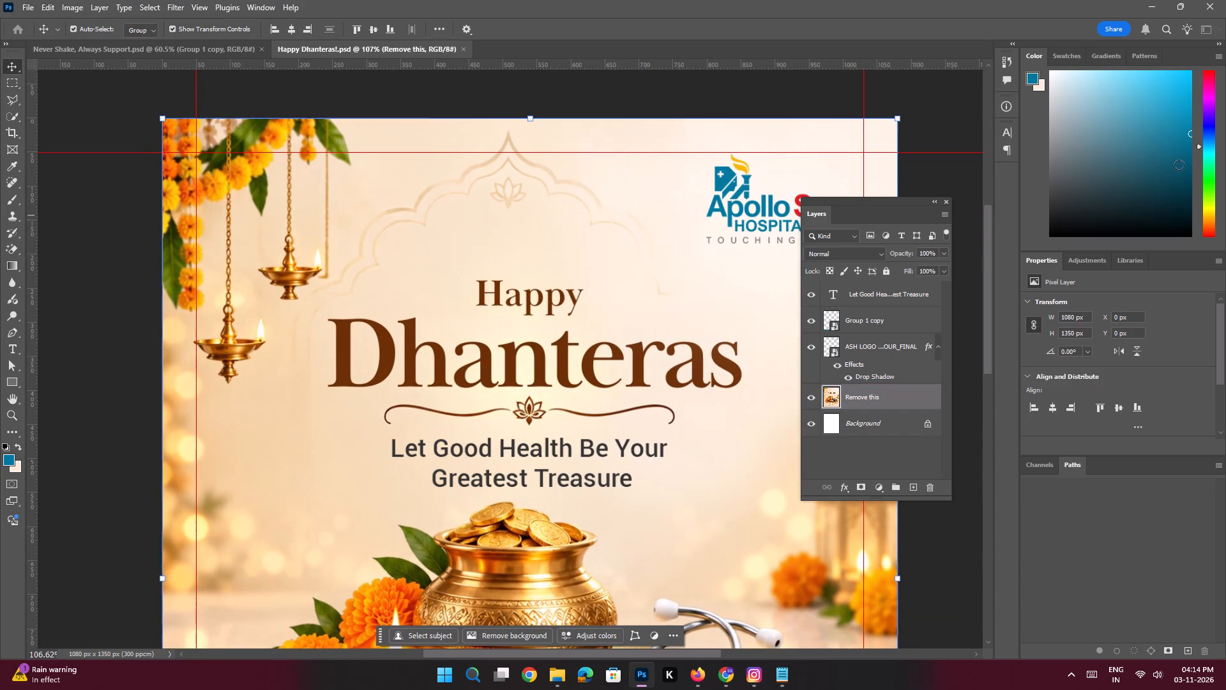
click(18, 96)
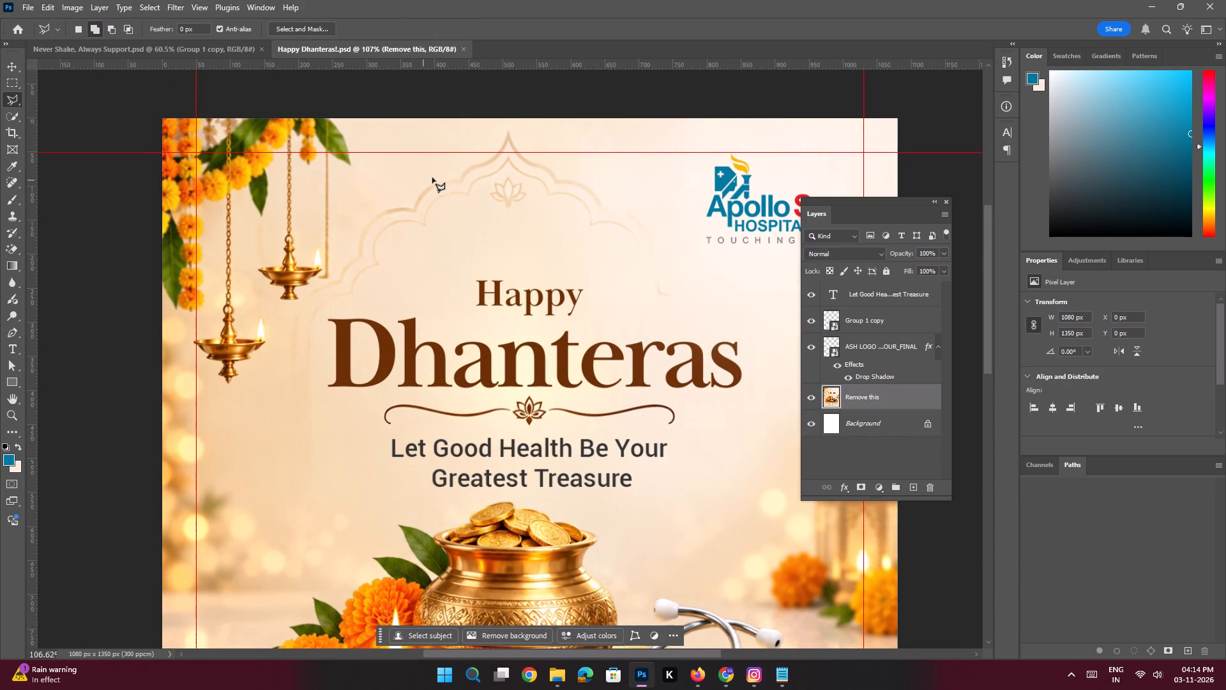
click(431, 175)
click(490, 135)
click(511, 123)
click(578, 149)
click(643, 199)
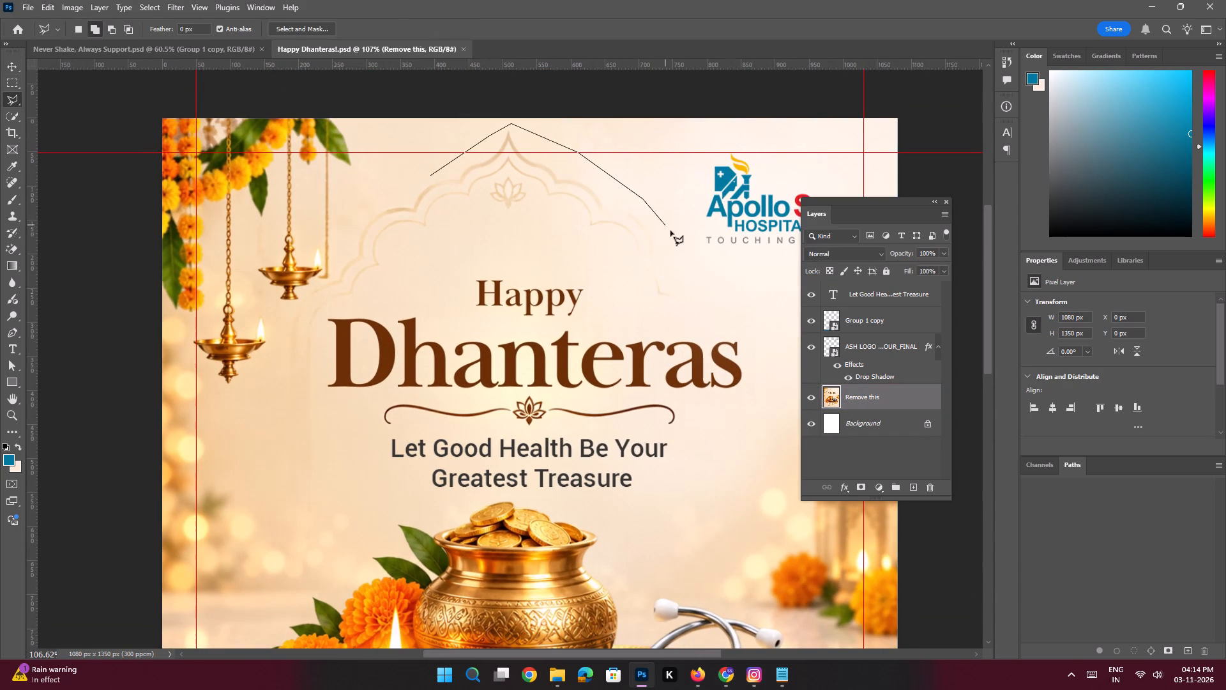
click(670, 231)
drag(687, 263, 689, 270)
click(697, 296)
drag(686, 309, 674, 309)
drag(658, 306, 653, 305)
click(634, 299)
click(531, 218)
click(478, 218)
click(411, 256)
click(376, 284)
click(358, 296)
click(328, 312)
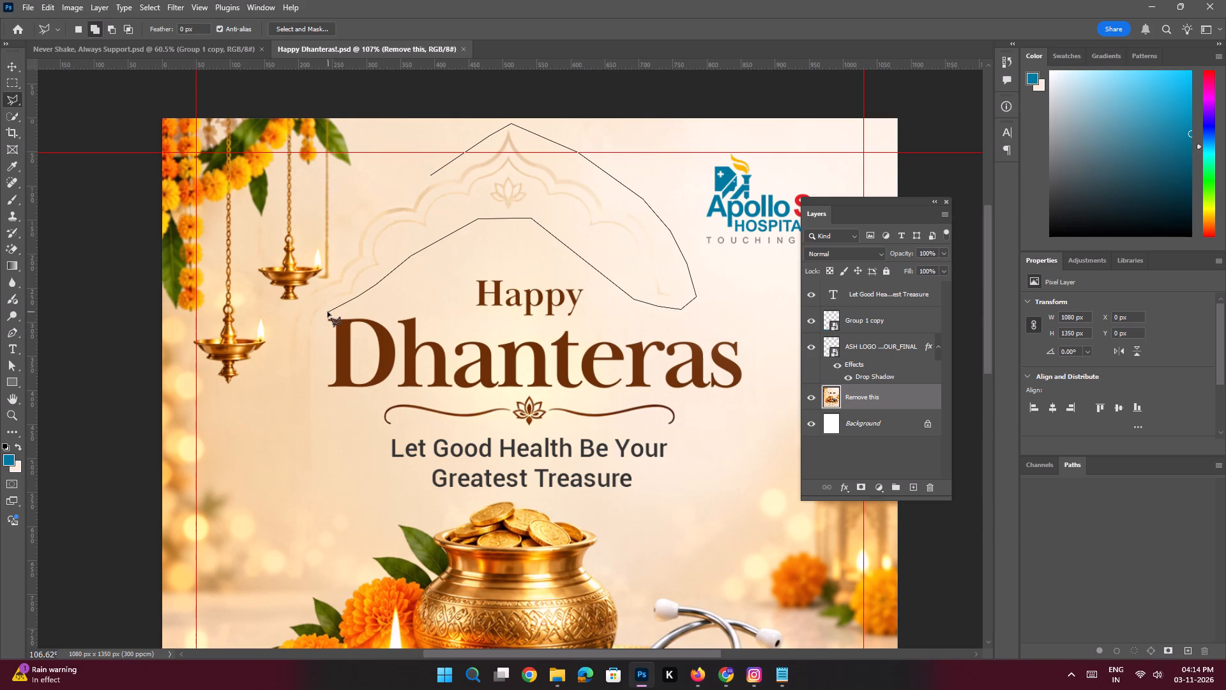
drag(321, 312, 321, 320)
click(315, 350)
click(313, 368)
click(298, 376)
drag(288, 374, 287, 367)
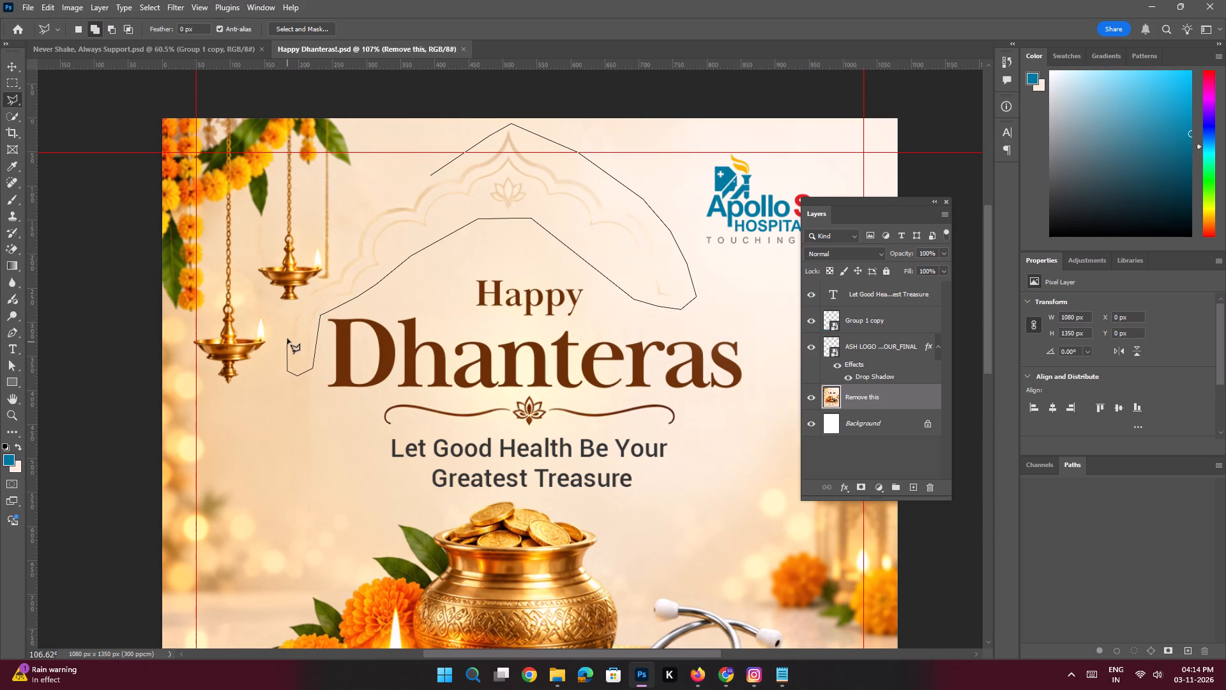
click(287, 328)
click(287, 310)
click(299, 300)
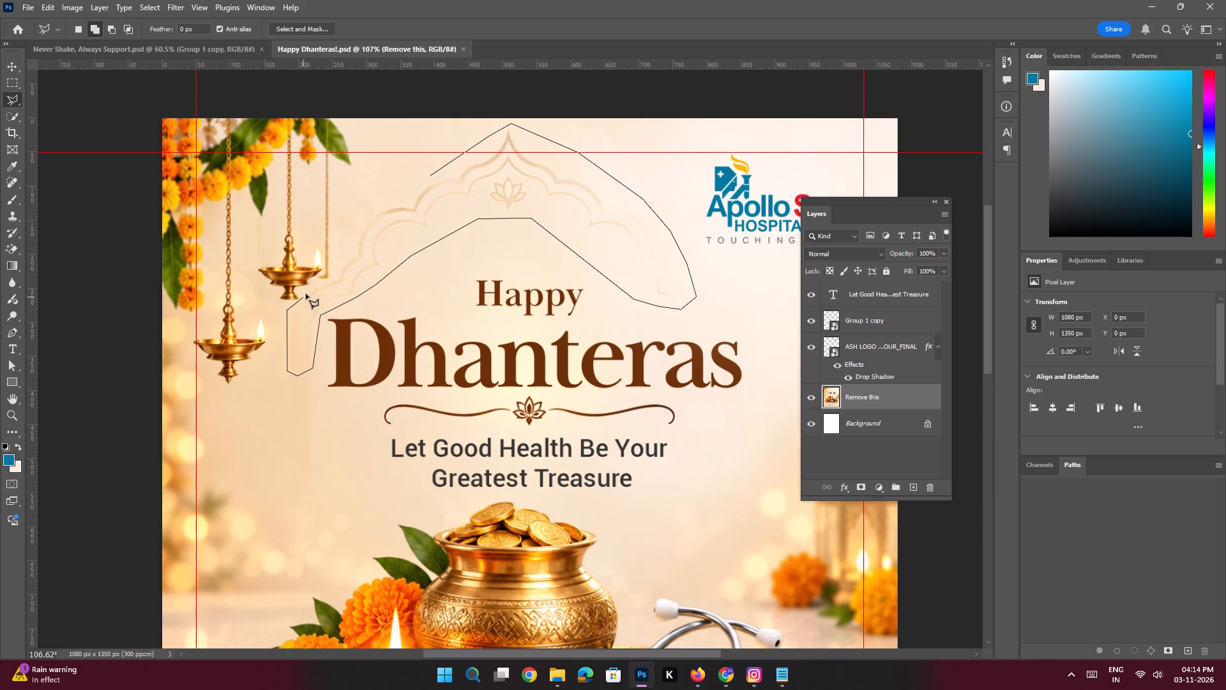
click(309, 290)
click(329, 282)
click(332, 279)
drag(340, 255, 345, 241)
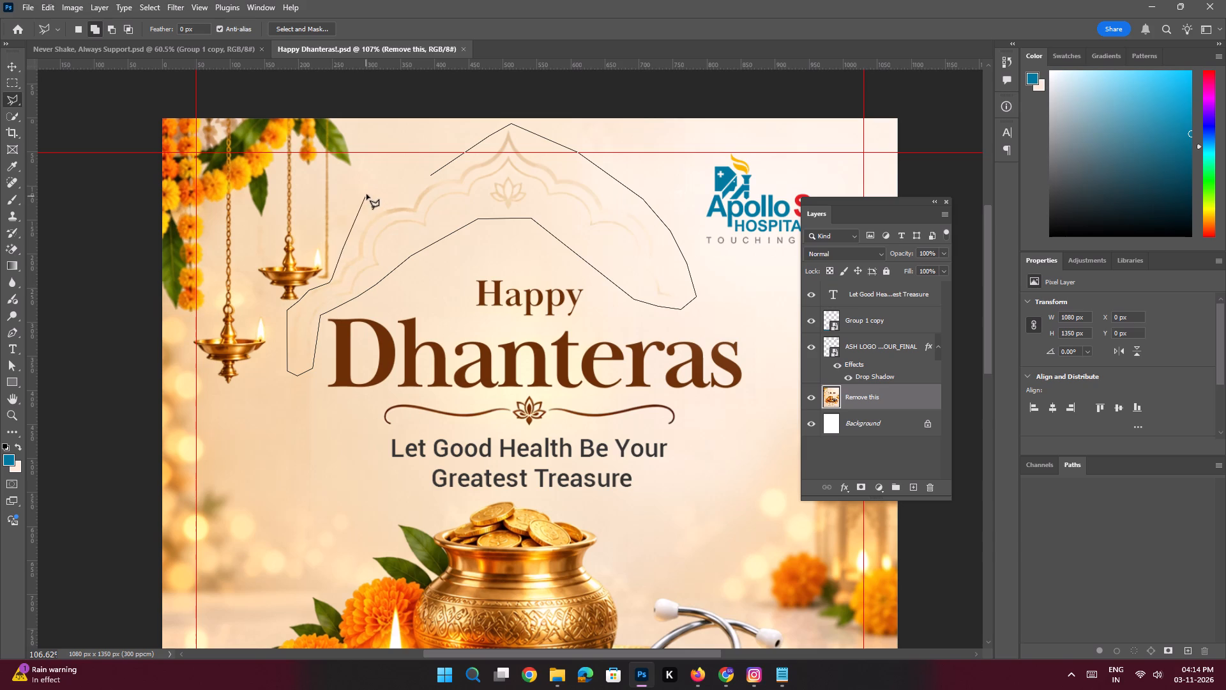
click(368, 194)
click(420, 176)
click(430, 175)
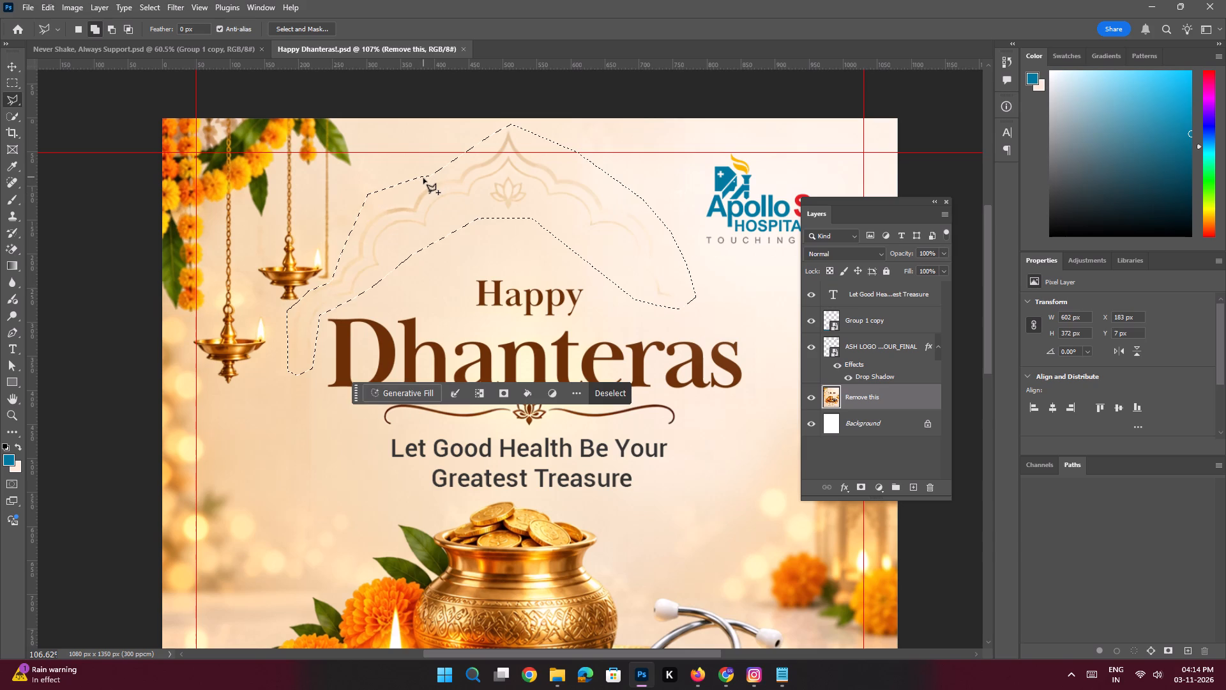
key(shift+BackSpace)
key(Return)
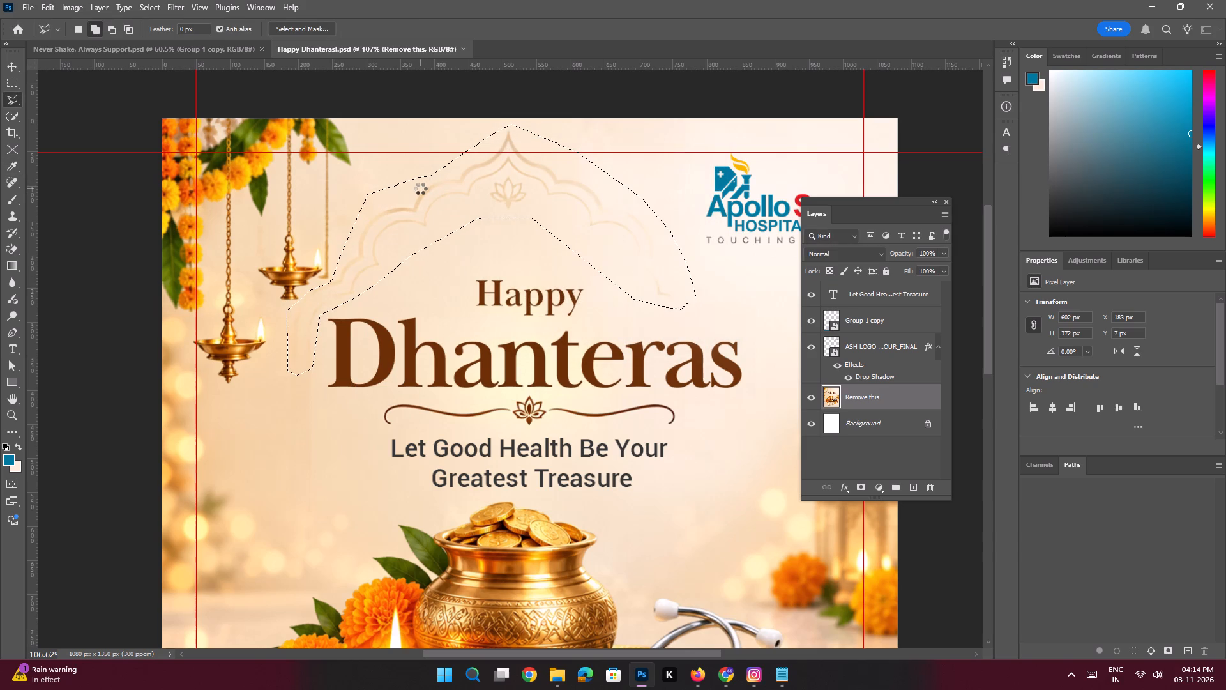
key(ctrl+f)
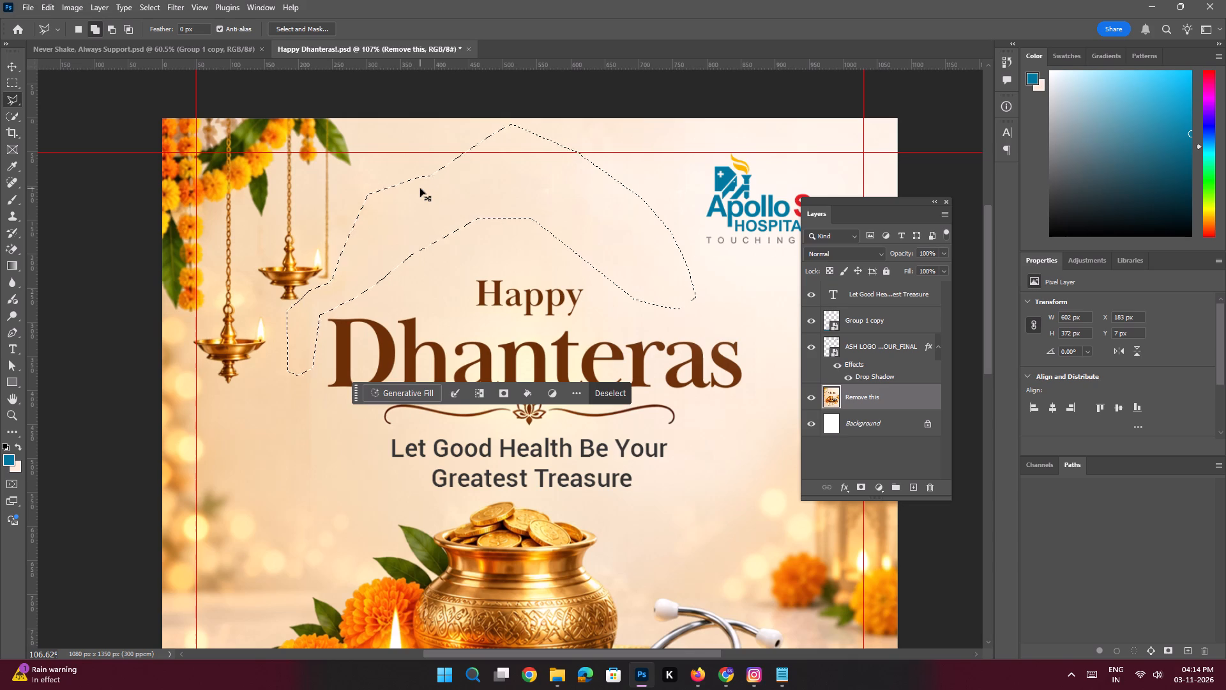
key(ctrl+d)
Examine the whole poster and the background around the heading where the arch was removed, dismissing the Discover window.
key(ctrl+0)
key(space)
ctrl+drag(562, 240, 561, 240)
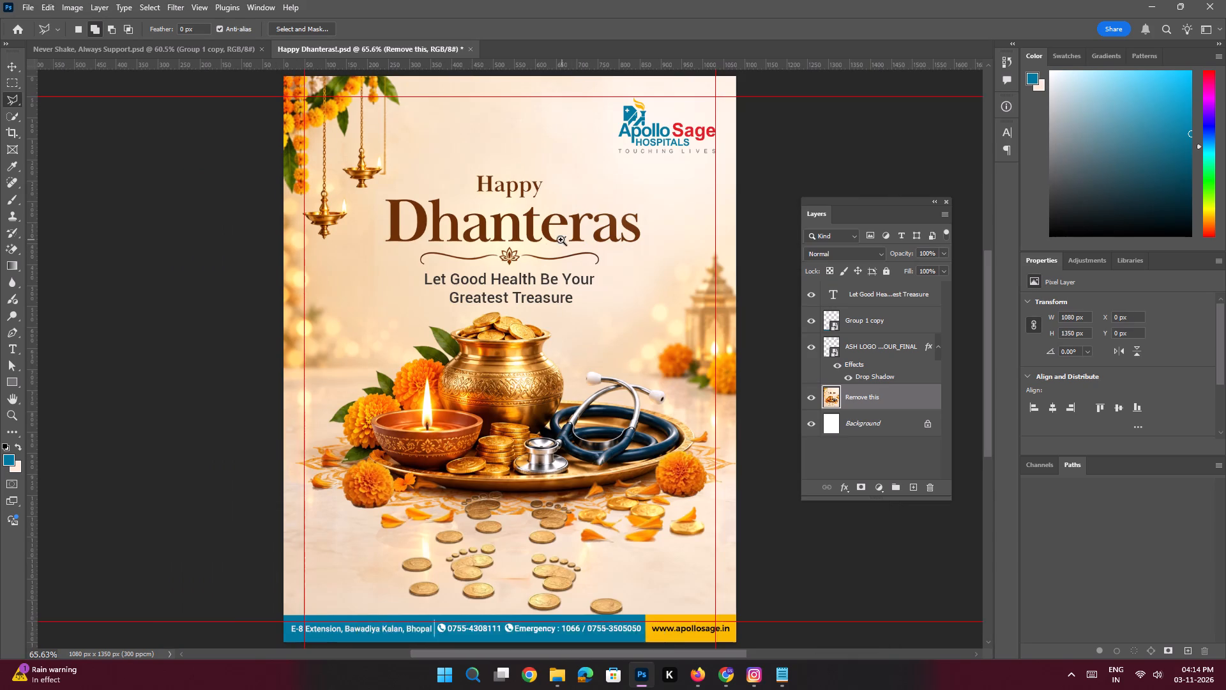
ctrl+drag(561, 240, 531, 234)
drag(567, 228, 569, 234)
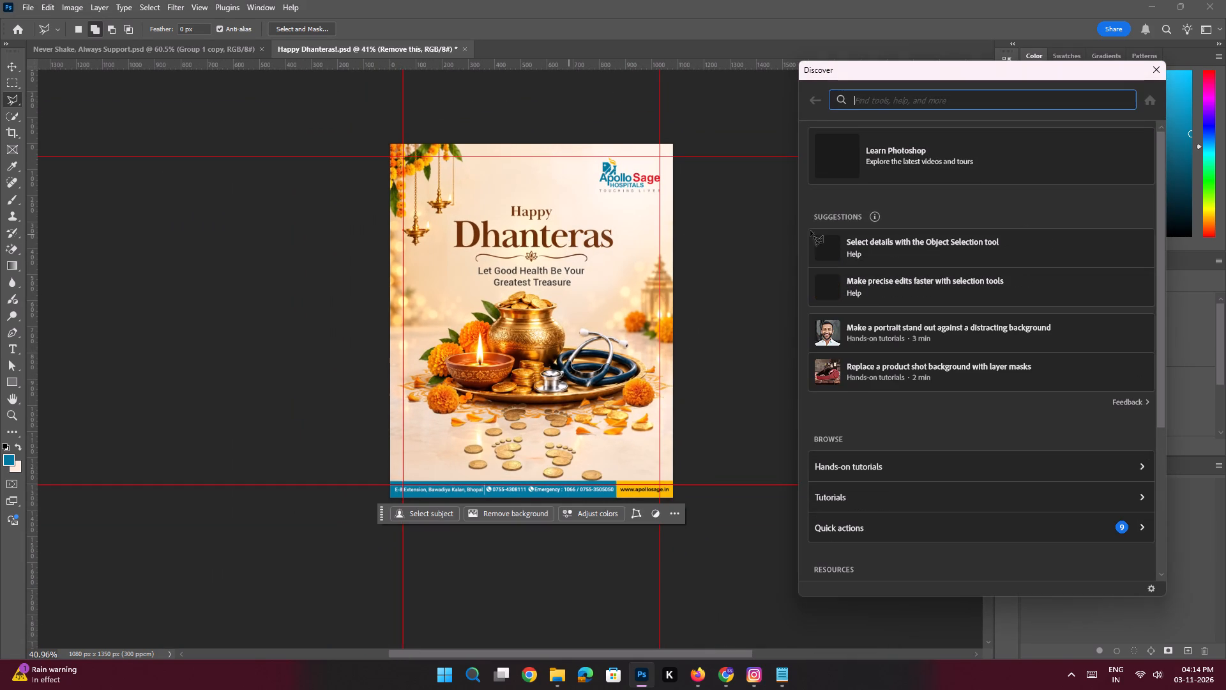
click(1154, 72)
key(space)
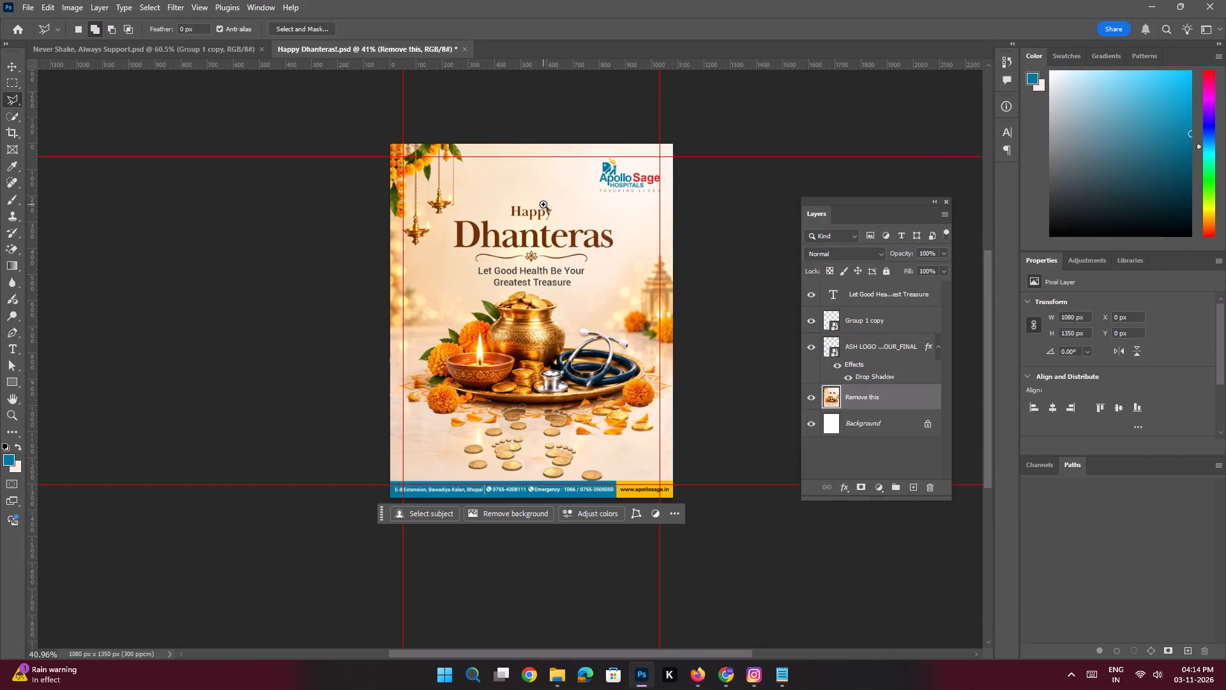
ctrl+drag(543, 204, 583, 298)
click(602, 238)
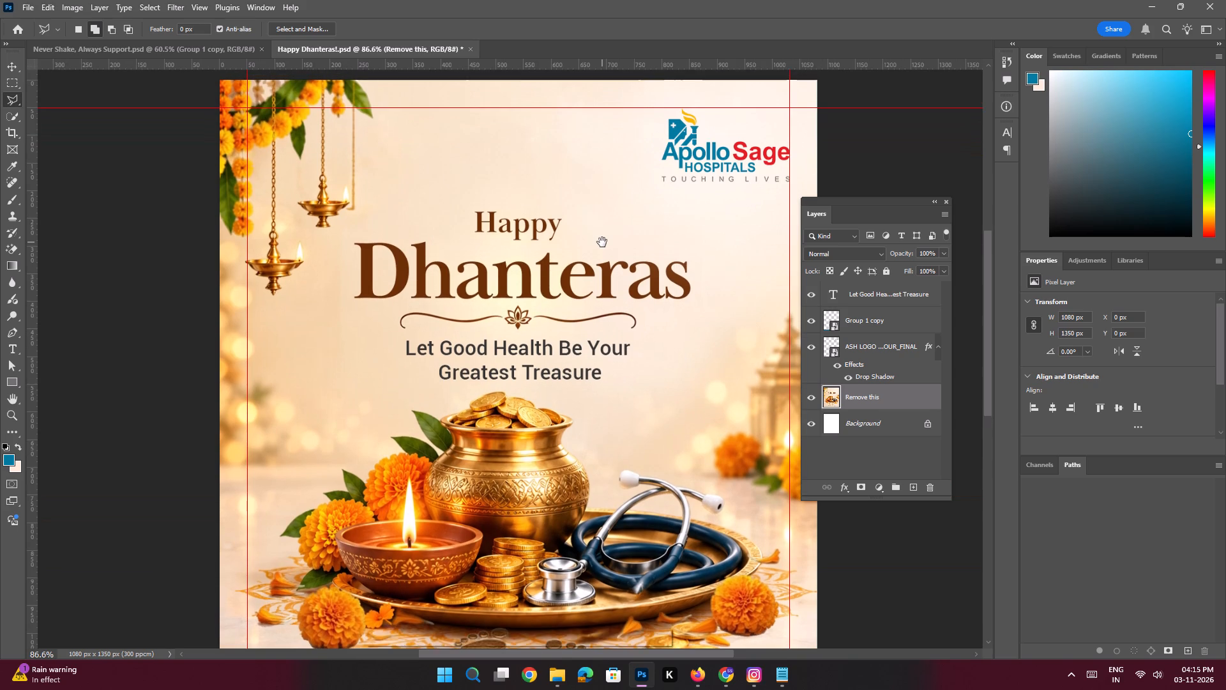
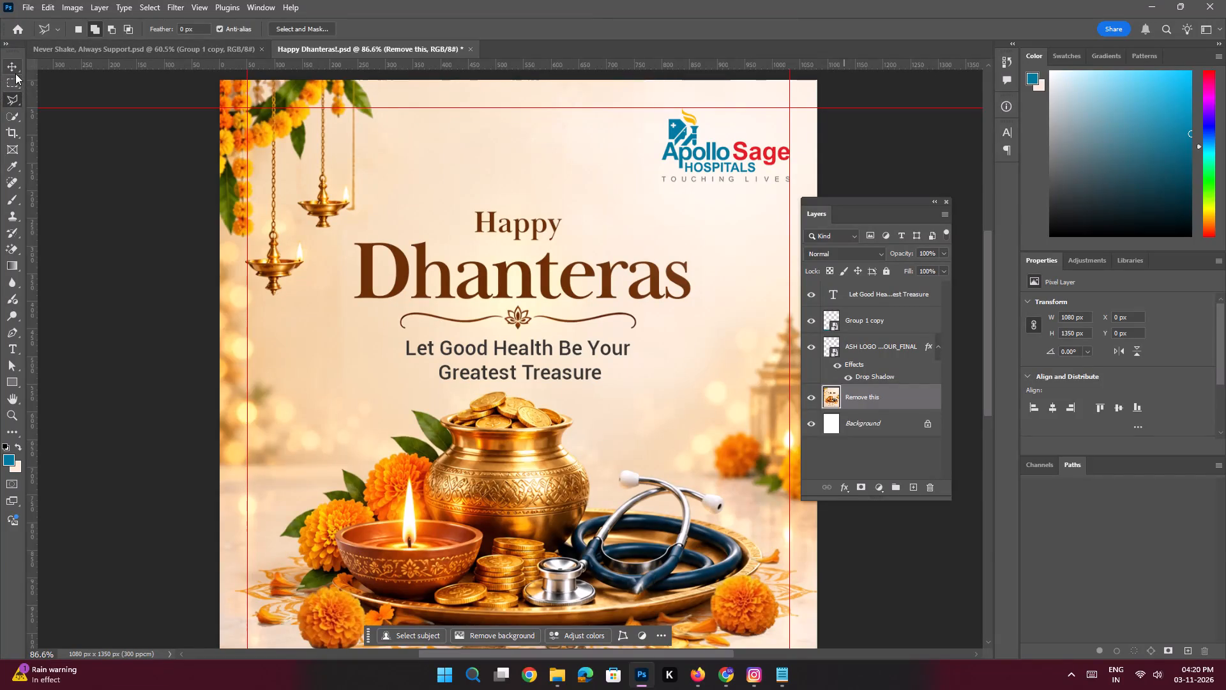
Deselect the Remove this layer with the Move tool and save the poster.
click(15, 73)
click(76, 172)
key(ctrl+s)
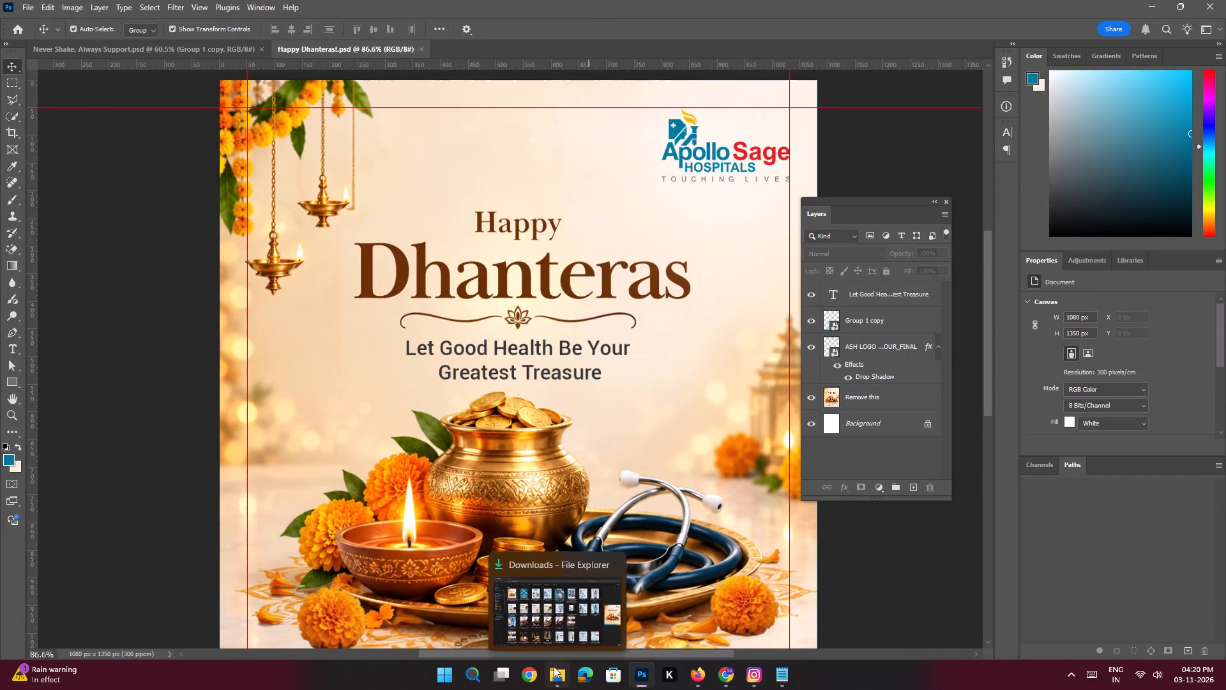
Open WhatsApp Image 2026-11-03 at 4.00.46 PM from the Downloads folder as a separate Photoshop document and unlock its Background layer.
click(545, 606)
drag(178, 174, 685, 584)
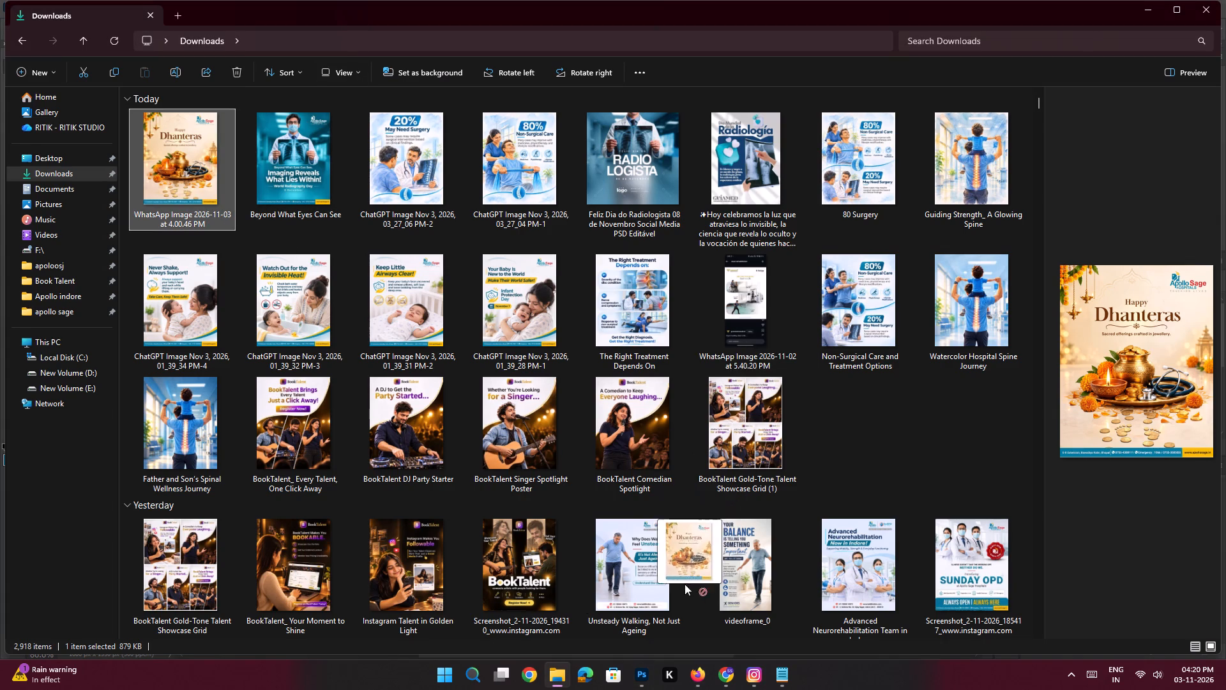
drag(685, 584, 731, 0)
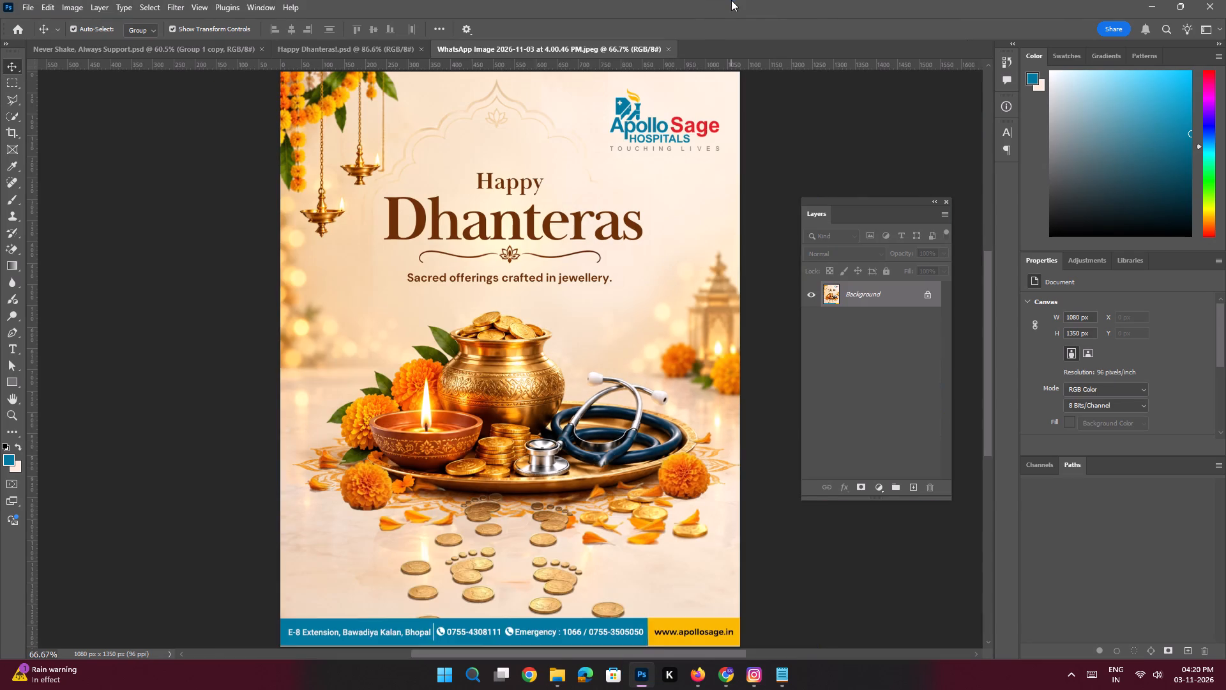
click(932, 295)
Outline the word Dhanteras closely with the Polygonal Lasso, keeping Happy and the lotus divider outside, and cut it from the layer.
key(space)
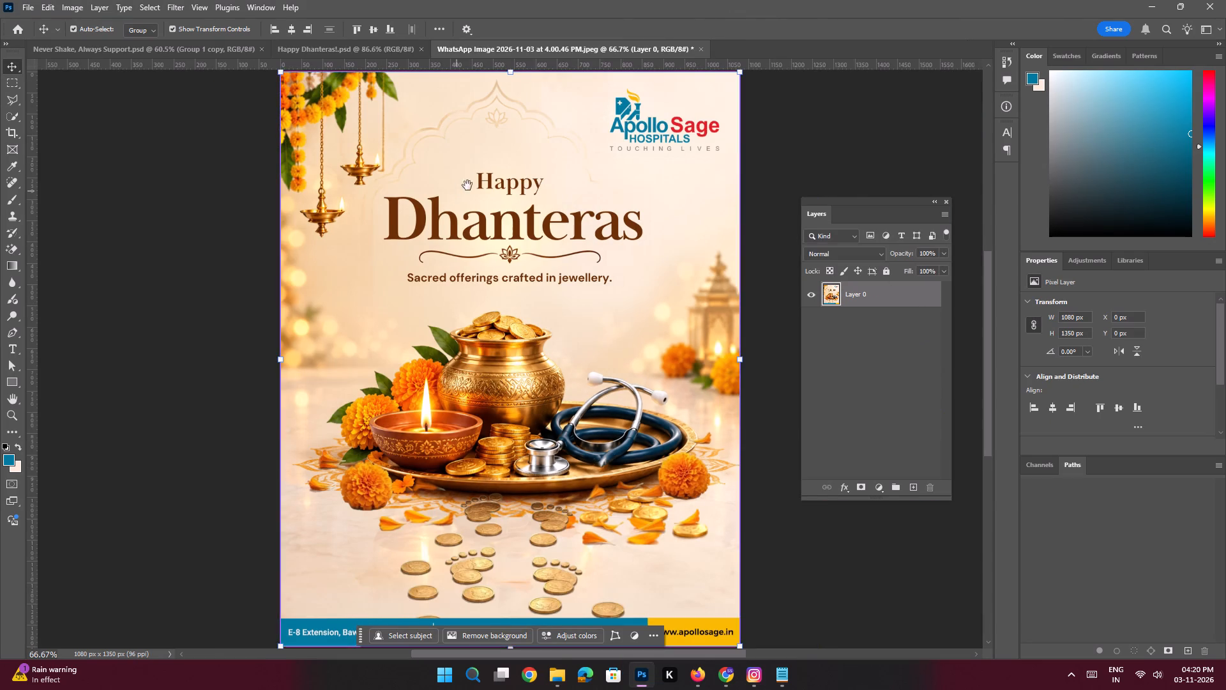
drag(473, 180, 452, 226)
click(451, 226)
ctrl+drag(475, 323, 518, 396)
drag(524, 343, 527, 360)
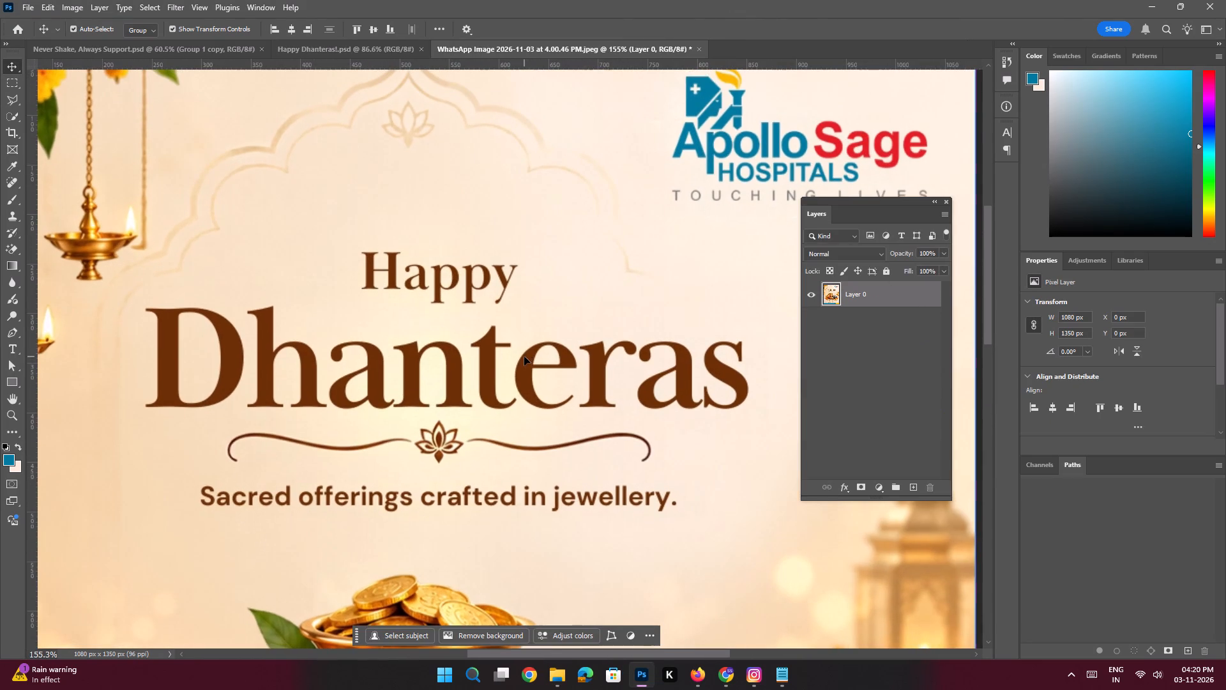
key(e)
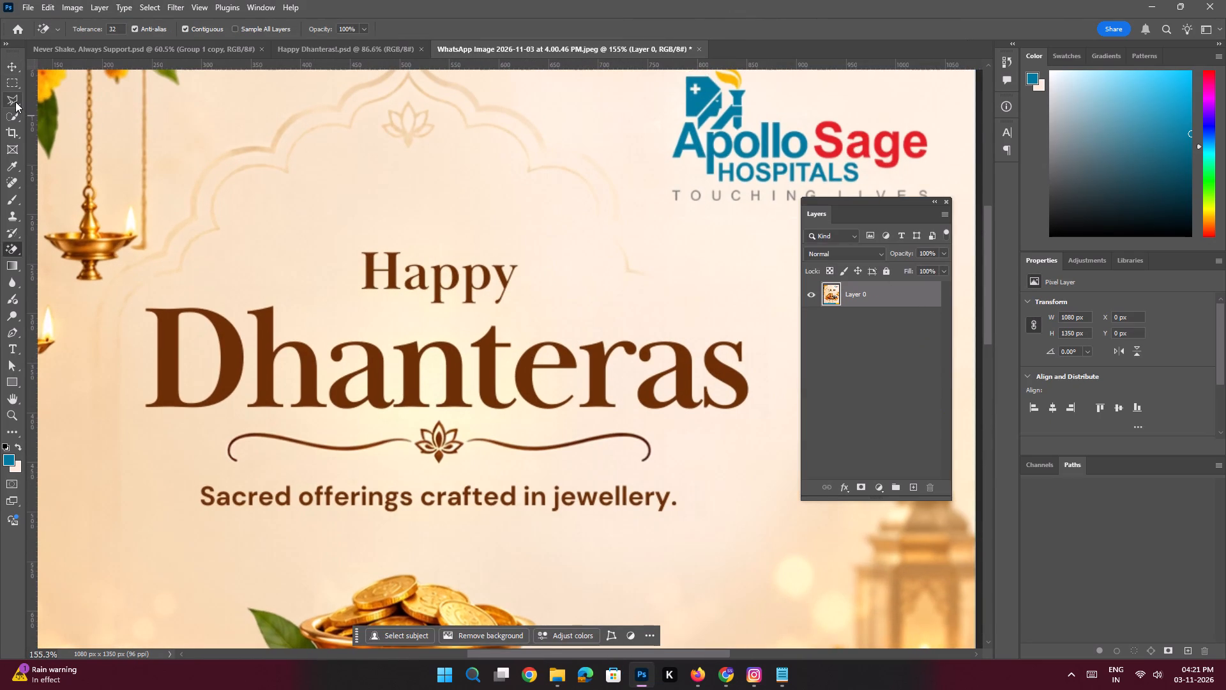
click(15, 102)
click(300, 328)
shift+click(460, 333)
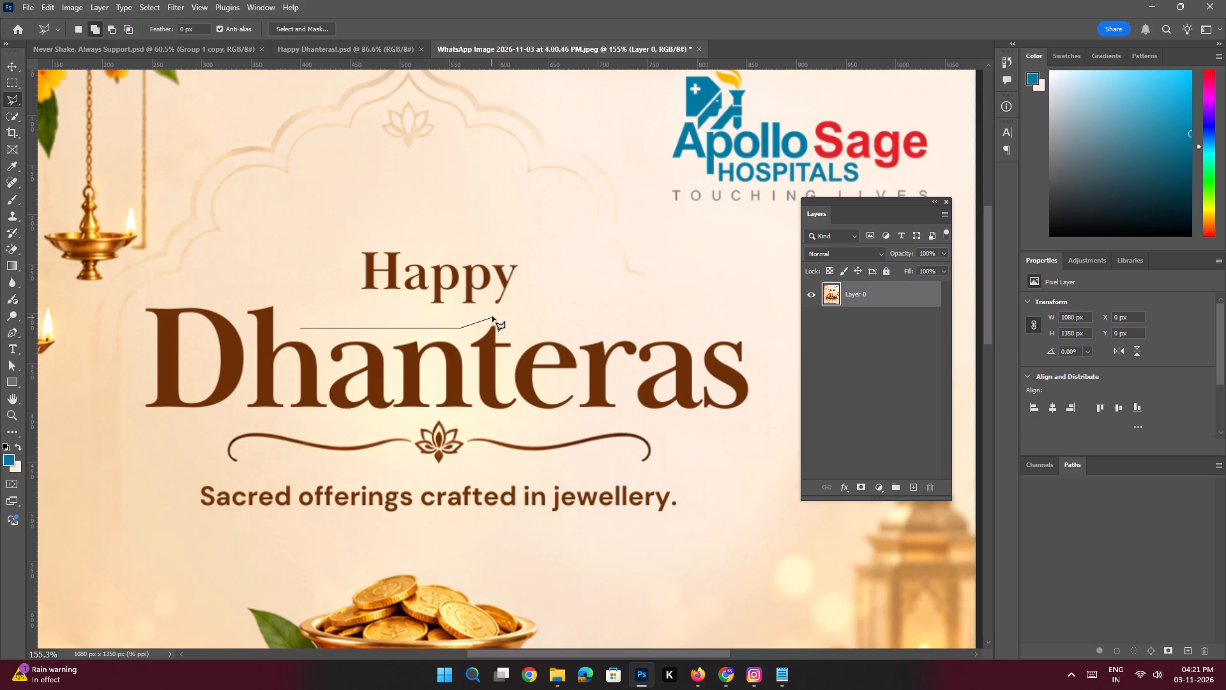
click(493, 316)
shift+click(725, 322)
drag(753, 336, 754, 342)
drag(759, 378, 759, 386)
click(759, 405)
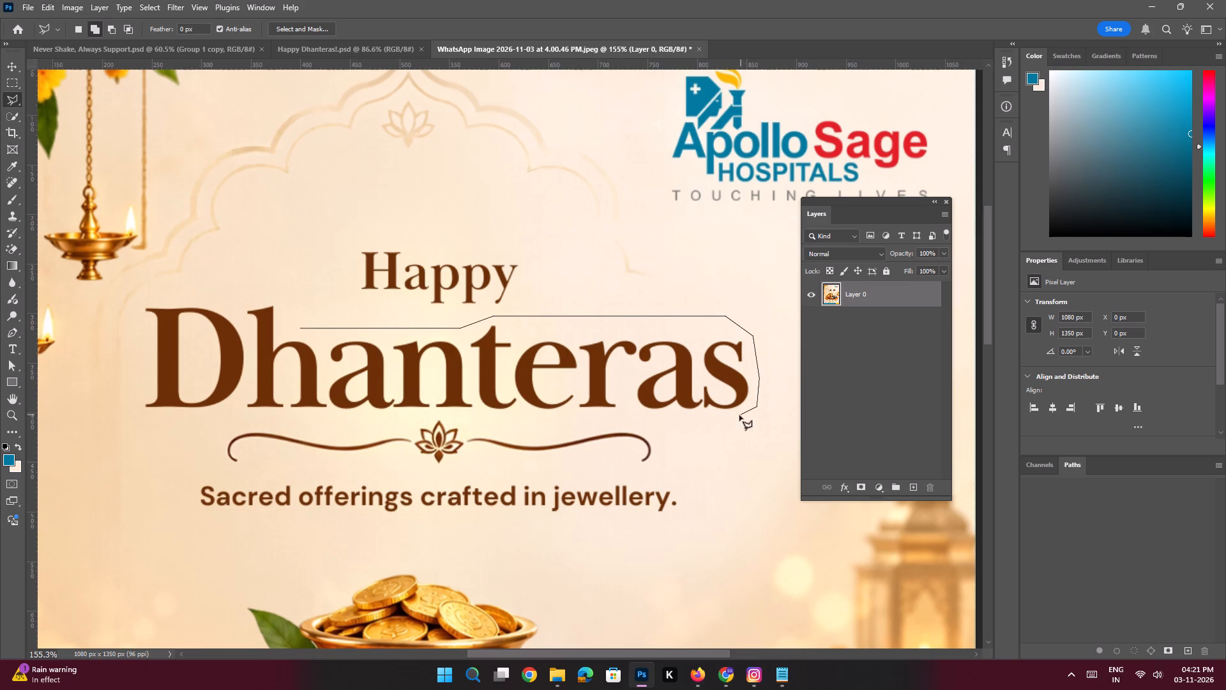
click(739, 415)
click(716, 418)
click(503, 416)
click(420, 412)
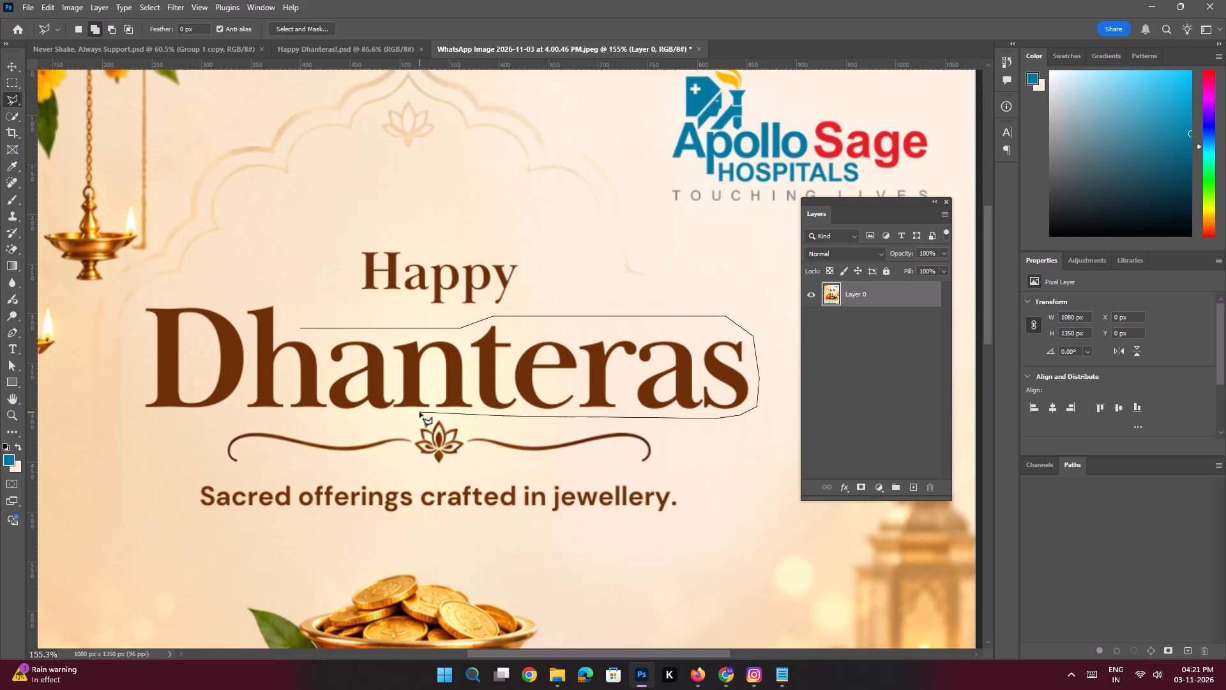
shift+click(139, 418)
click(137, 356)
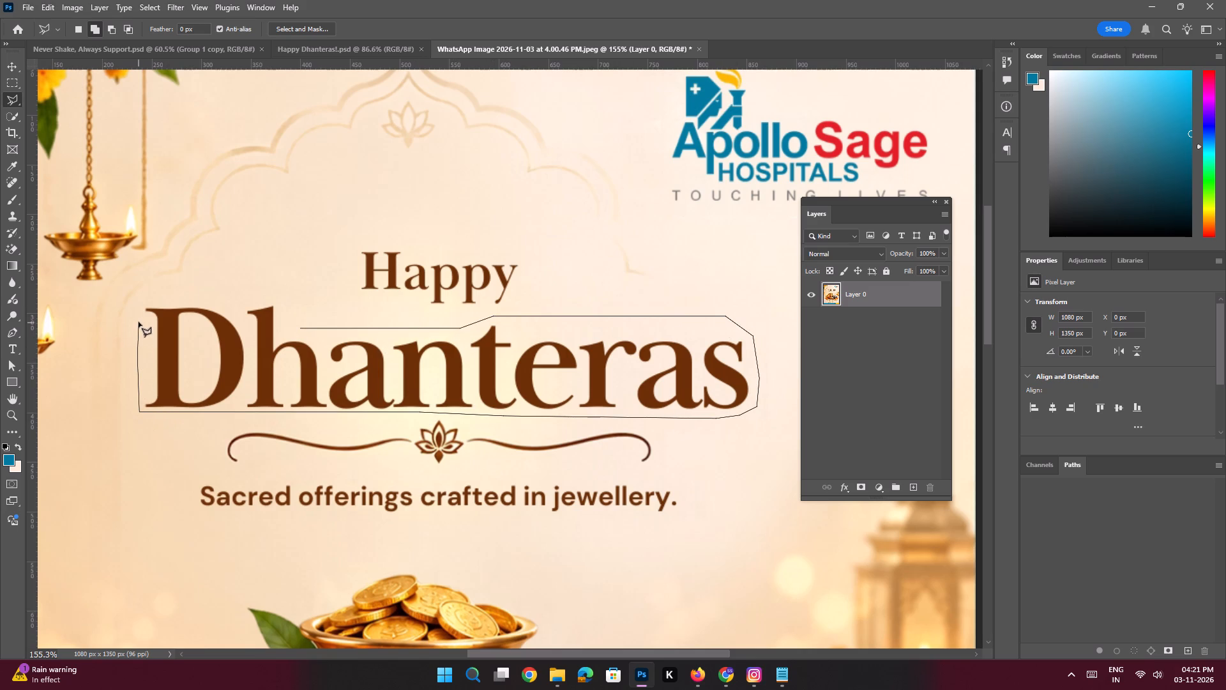
click(139, 312)
click(140, 302)
click(279, 291)
click(302, 307)
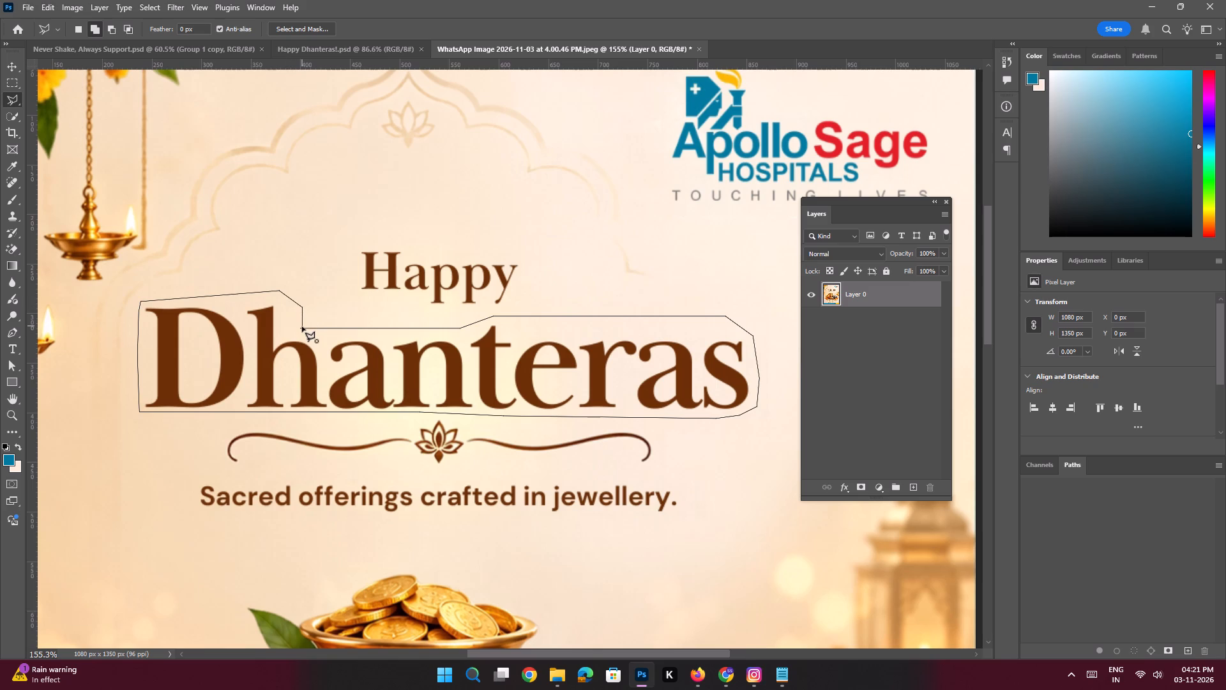
click(302, 327)
key(ctrl+x)
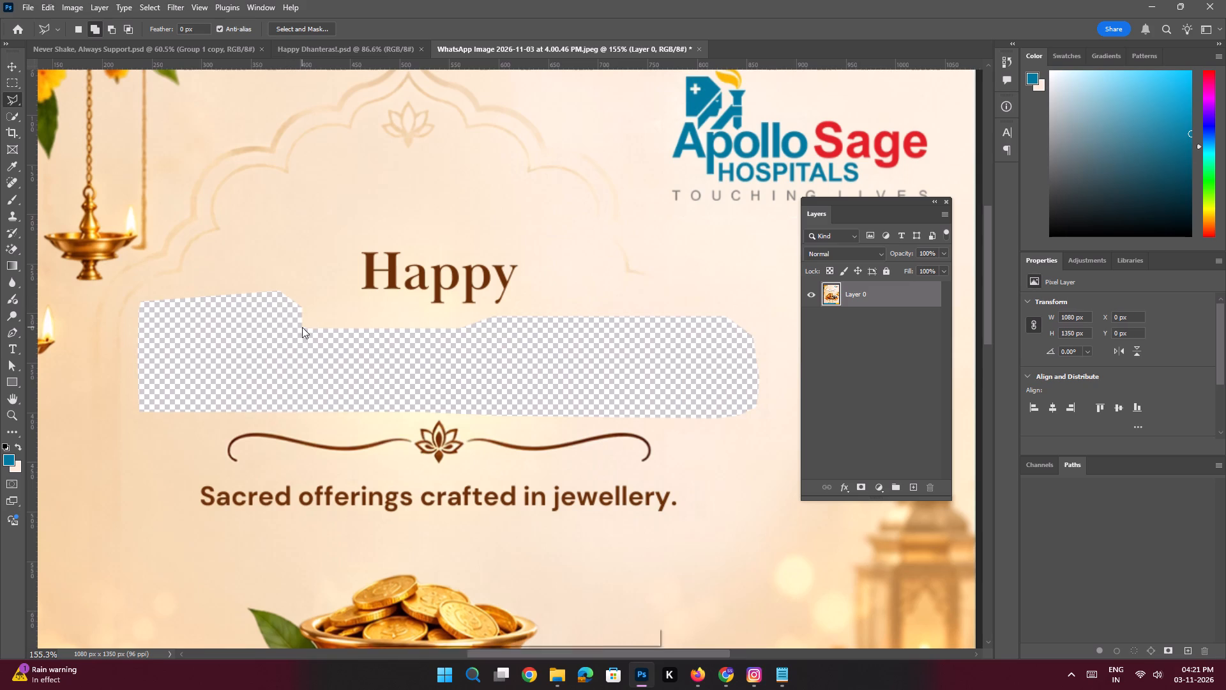
Paste the cut Dhanteras lettering in place on a new layer and hide Layer 0.
click(913, 489)
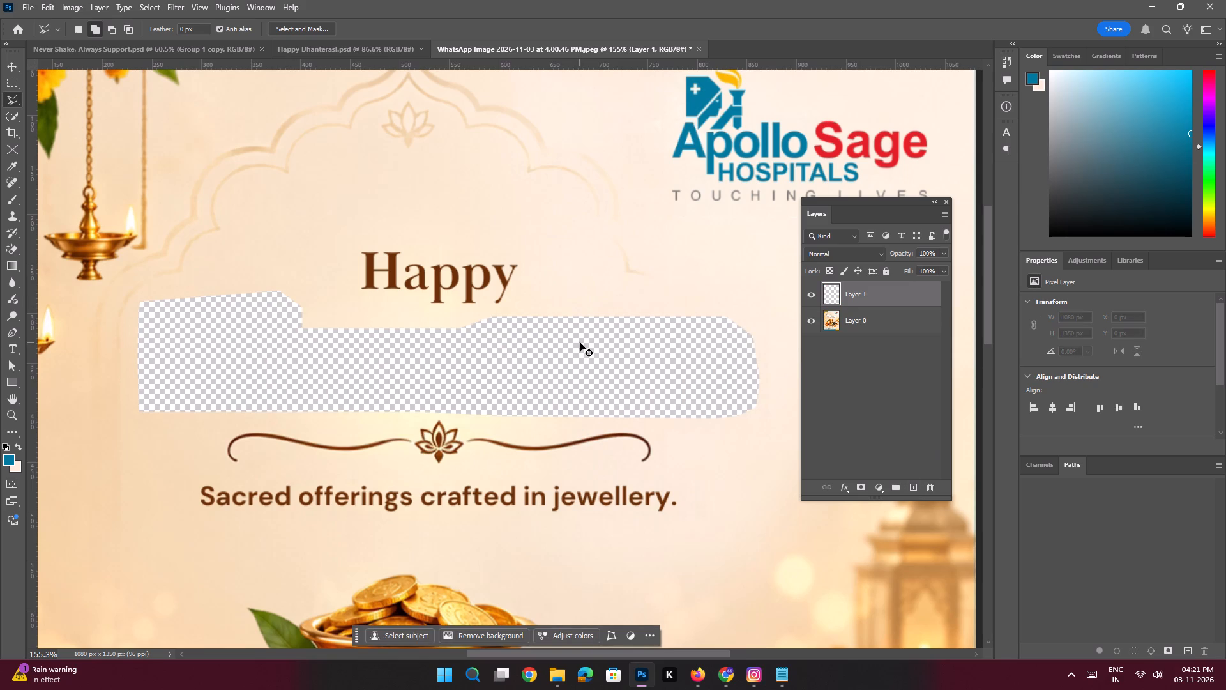
key(ctrl+shift+v)
click(812, 317)
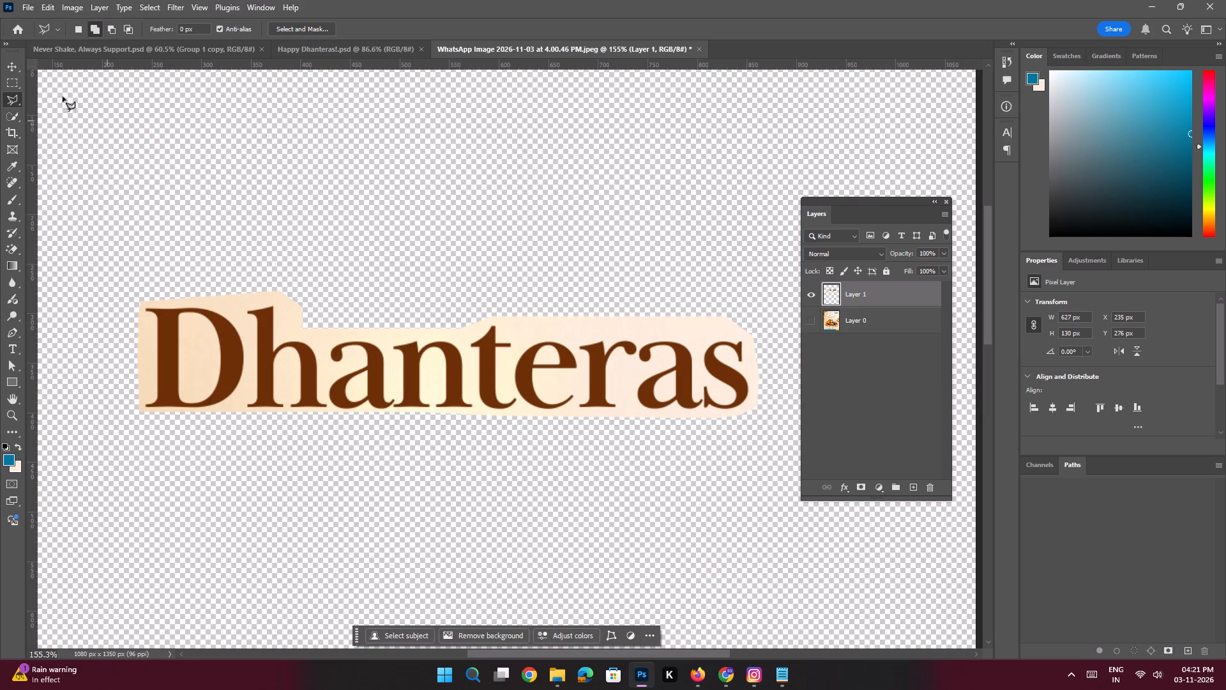
Enlarge the Dhanteras lettering to about 146% on the canvas.
click(13, 55)
click(10, 57)
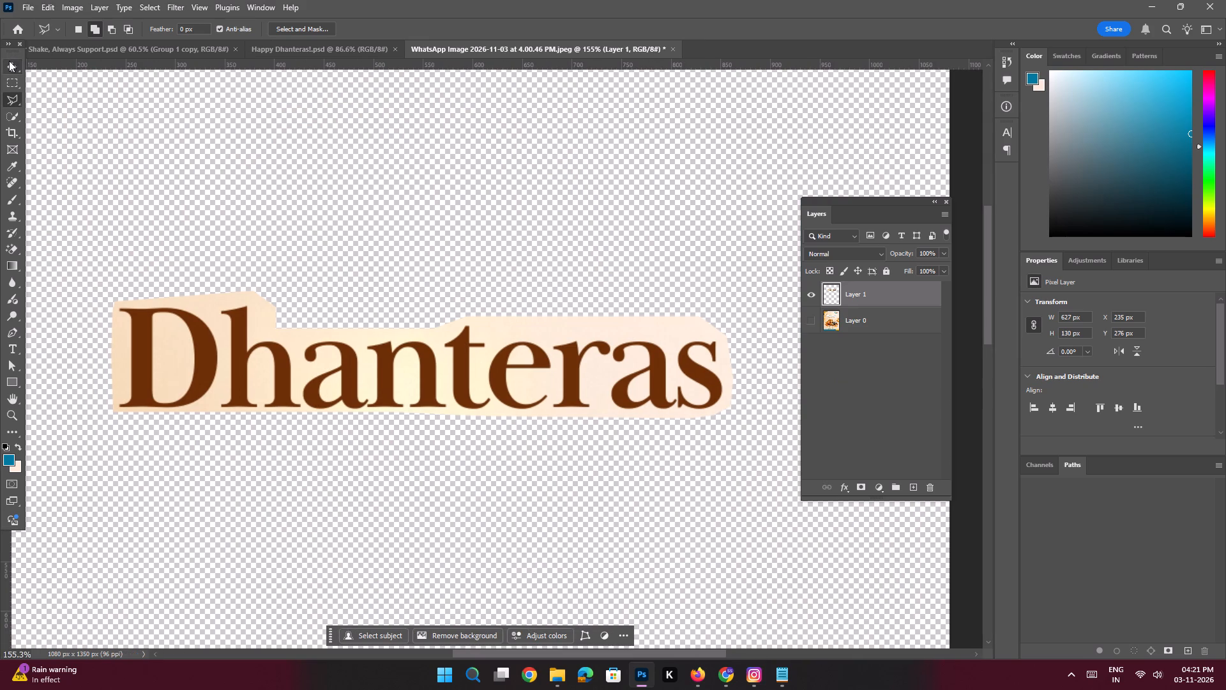
click(9, 61)
key(ctrl+space)
key(ctrl+space)
key(ctrl+space)
key(ctrl+space)
ctrl+drag(377, 369, 316, 345)
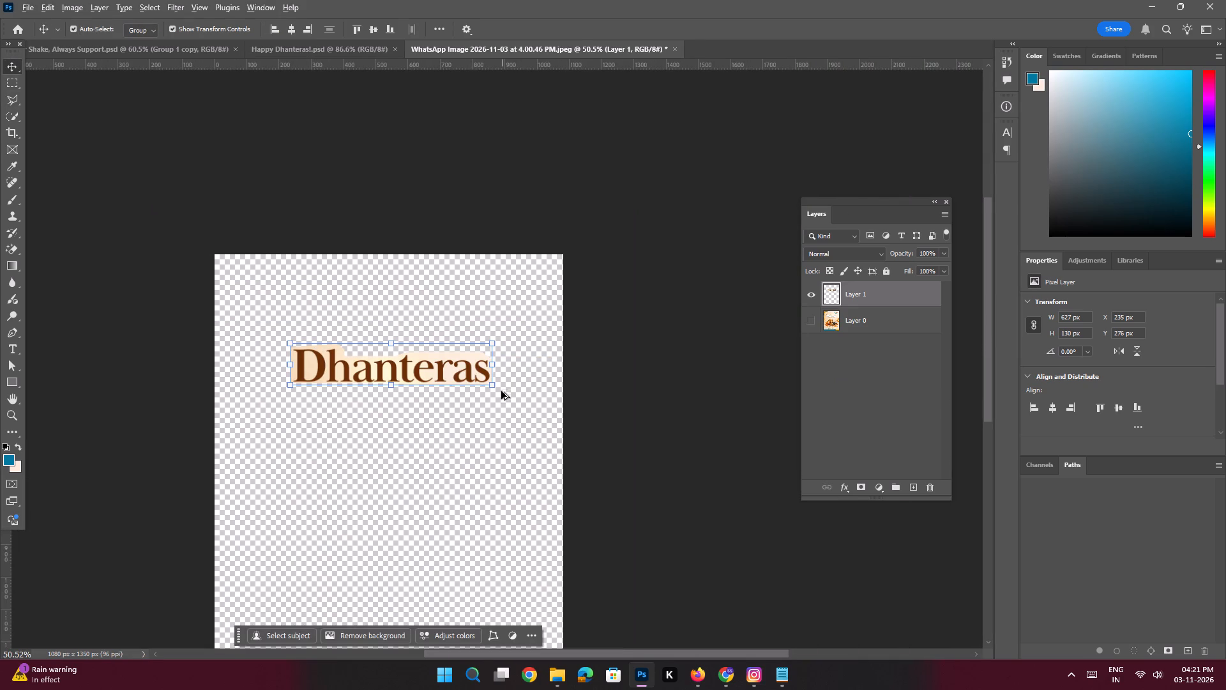
alt+drag(495, 387, 534, 427)
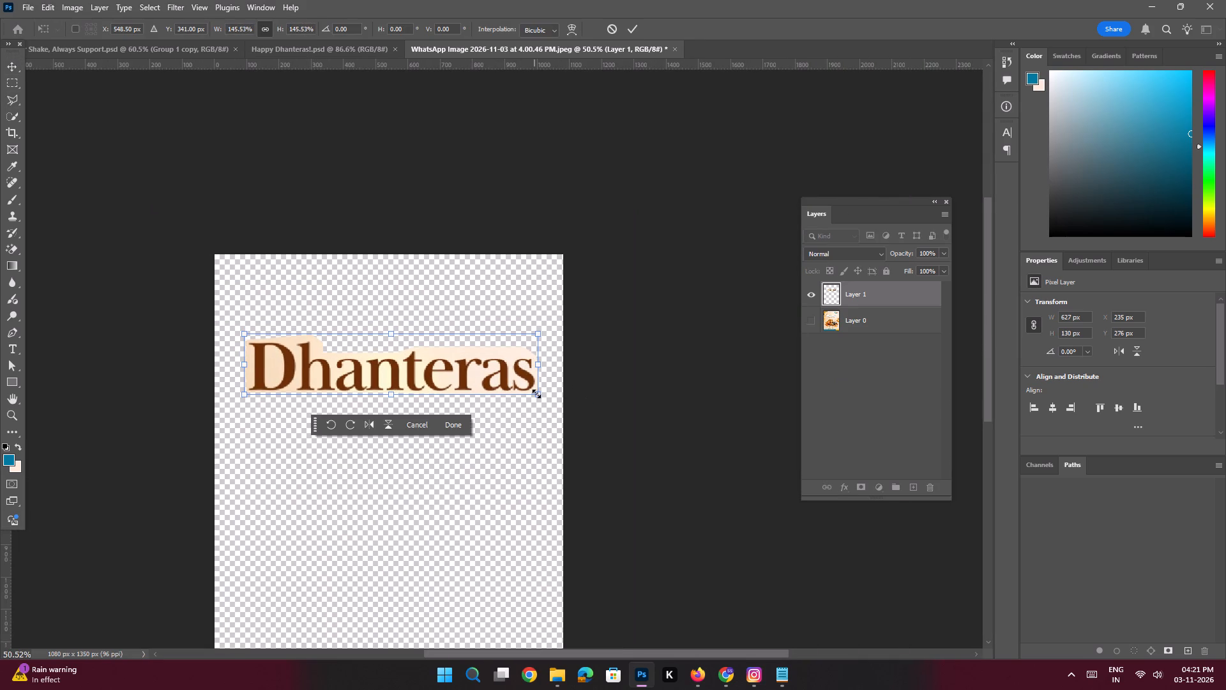
key(Return)
Erase the cream background surrounding the Dhanteras letters with the Magic Eraser.
key(space)
ctrl+drag(446, 356, 490, 443)
drag(471, 384, 528, 435)
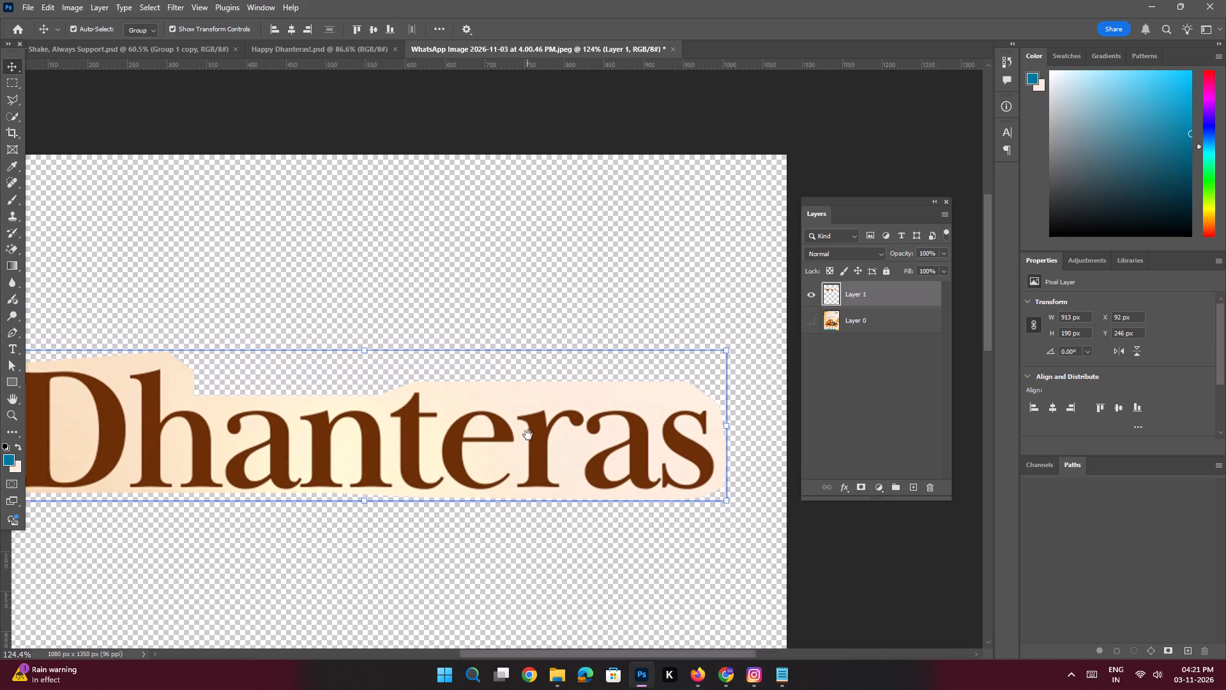
drag(528, 435, 528, 436)
key(e)
click(517, 410)
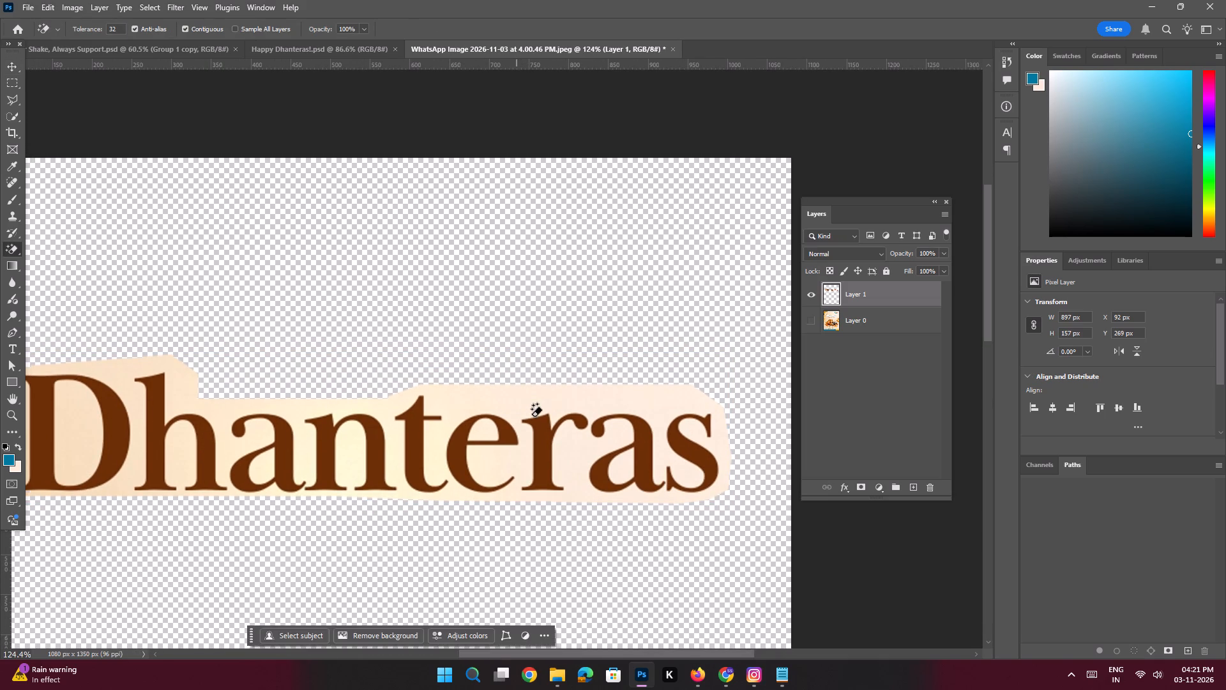
Erase the cream areas enclosed inside the e, the first a and the D of Dhanteras.
key(ctrl+space)
key(ctrl+space)
key(ctrl+space)
key(ctrl+space)
ctrl+drag(474, 433, 529, 489)
click(501, 437)
key(space)
key(space)
key(space)
key(space)
key(space)
key(space)
key(space)
key(space)
key(space)
key(space)
key(space)
key(space)
key(space)
key(space)
key(space)
key(space)
key(space)
key(space)
key(space)
drag(420, 452, 560, 441)
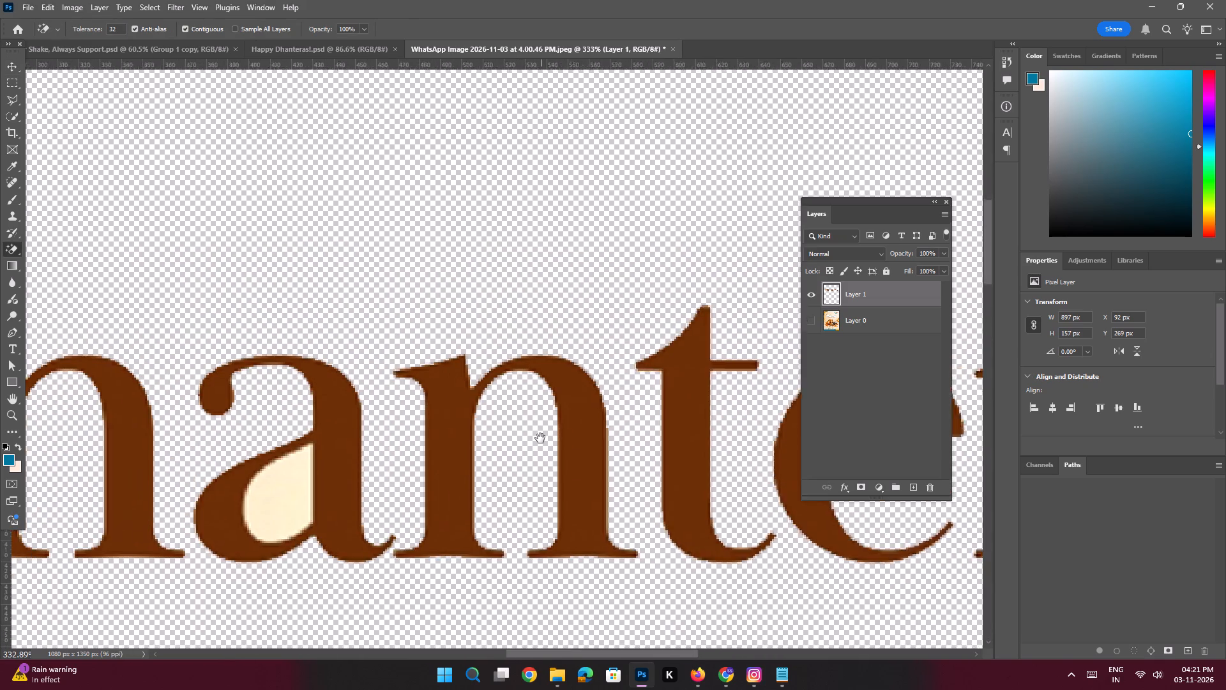
click(540, 439)
click(421, 496)
key(space)
key(space)
key(space)
key(space)
key(space)
key(space)
key(space)
key(space)
key(space)
key(space)
key(space)
key(space)
key(space)
key(space)
key(space)
key(space)
key(space)
drag(355, 467, 592, 454)
click(492, 443)
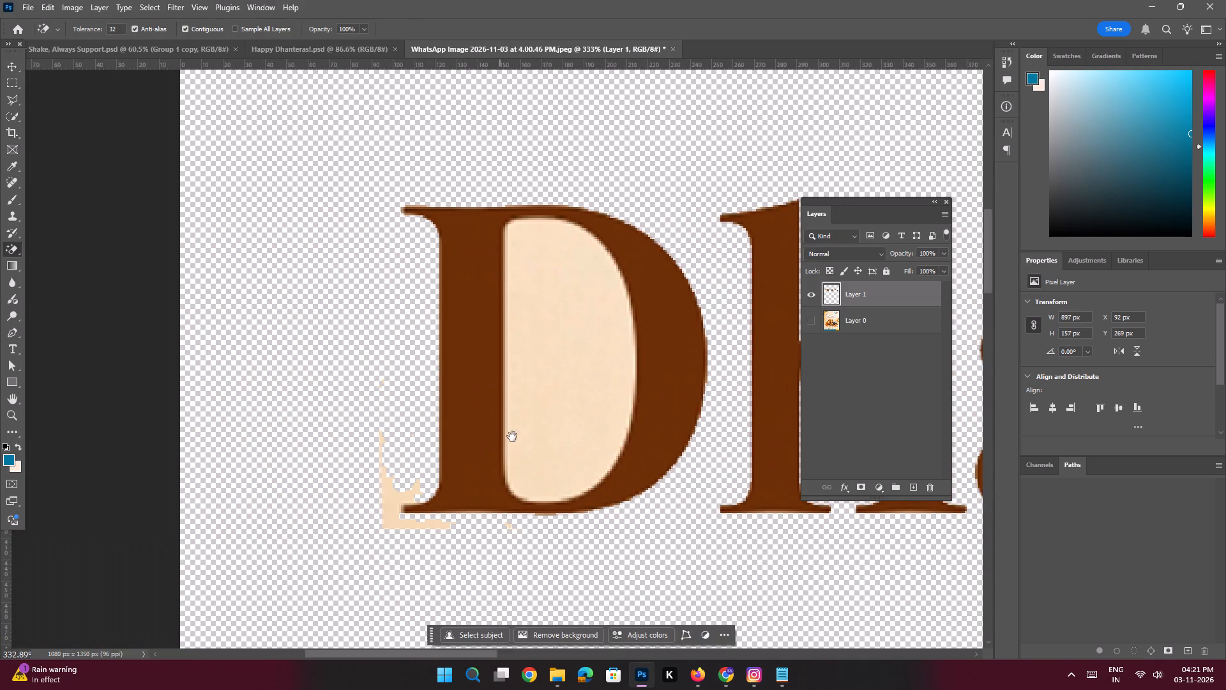
click(549, 412)
Erase the cream remnant around the lower serif of the D.
key(space)
ctrl+drag(413, 502, 447, 531)
click(374, 504)
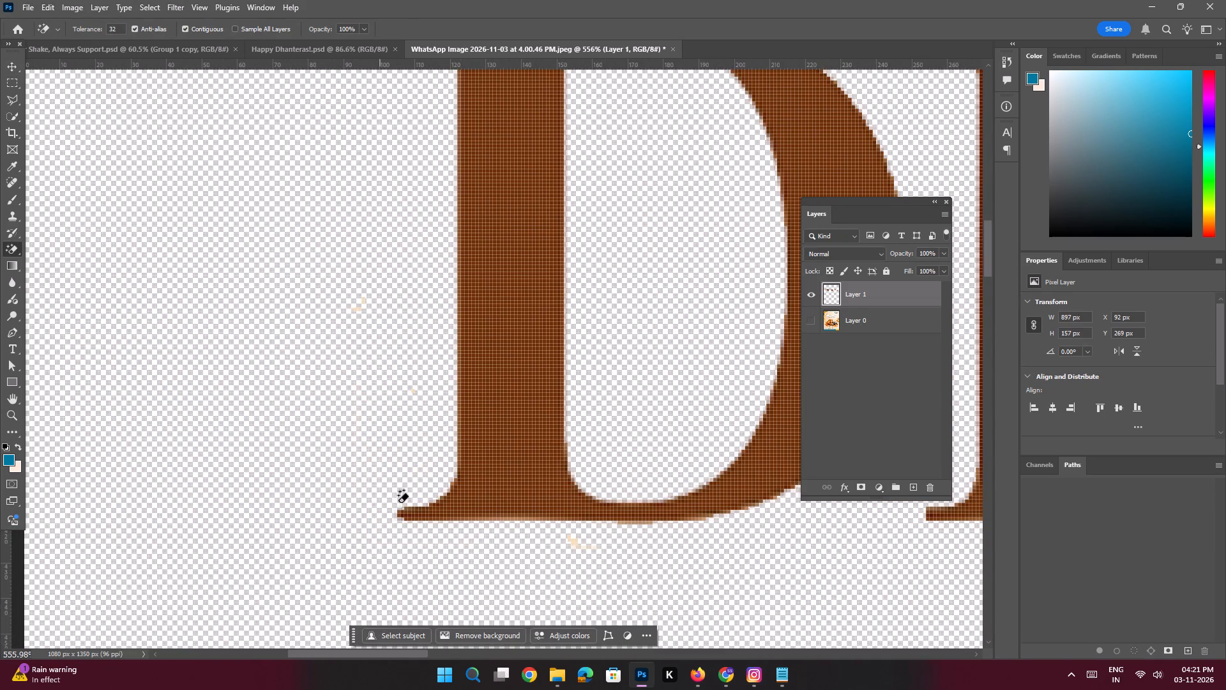
Erase the cream area enclosed in the last a and check the edges of the final letters.
key(space)
ctrl+drag(575, 480, 466, 427)
drag(587, 426, 370, 390)
click(372, 389)
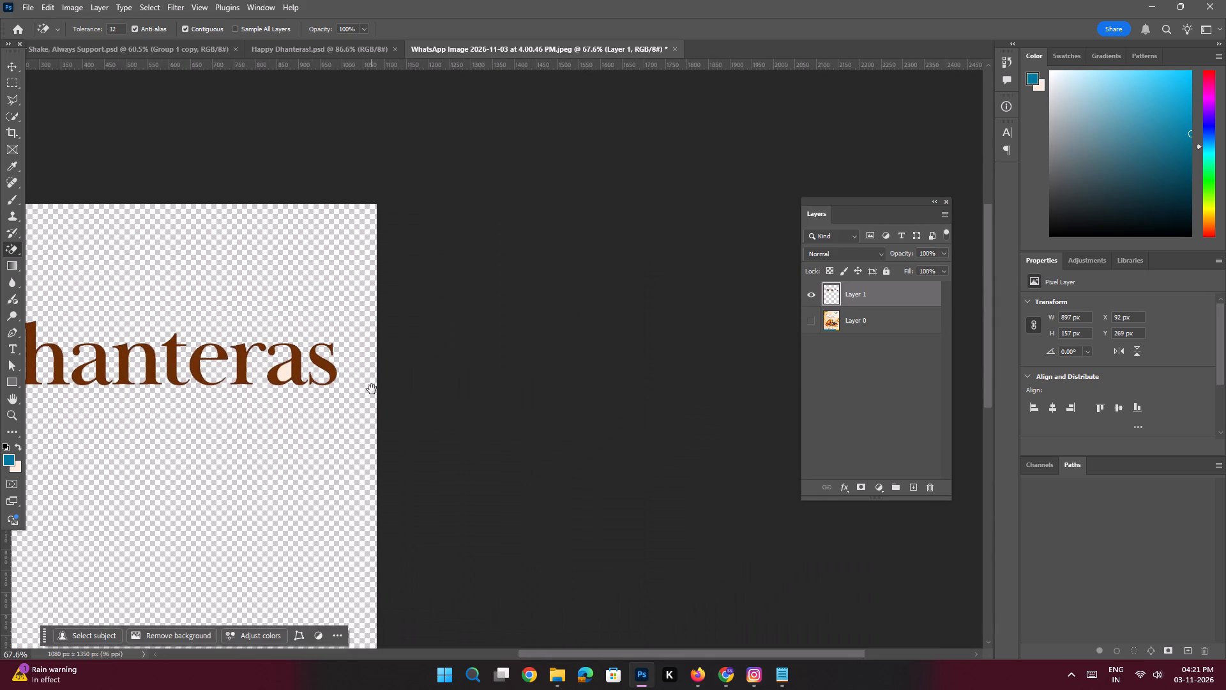
ctrl+drag(280, 351, 359, 477)
click(317, 464)
key(ctrl+space)
key(ctrl+space)
key(ctrl+space)
key(ctrl+space)
key(ctrl+space)
key(ctrl+space)
key(ctrl+space)
key(ctrl+space)
key(ctrl+space)
key(ctrl+space)
key(ctrl+space)
key(ctrl+space)
key(ctrl+space)
key(ctrl+space)
key(ctrl+space)
ctrl+drag(390, 429, 359, 422)
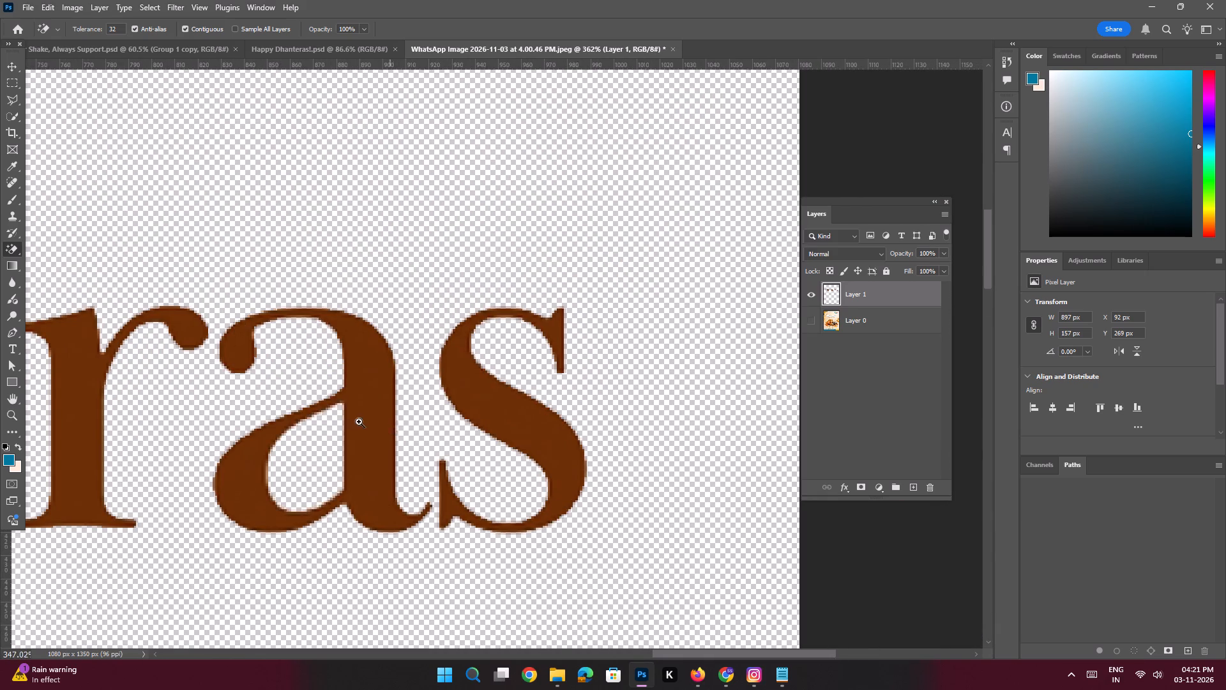
ctrl+drag(359, 422, 303, 406)
drag(282, 414, 430, 391)
Copy the cleaned Dhanteras lettering layer into the Happy Dhanteras poster document.
click(19, 71)
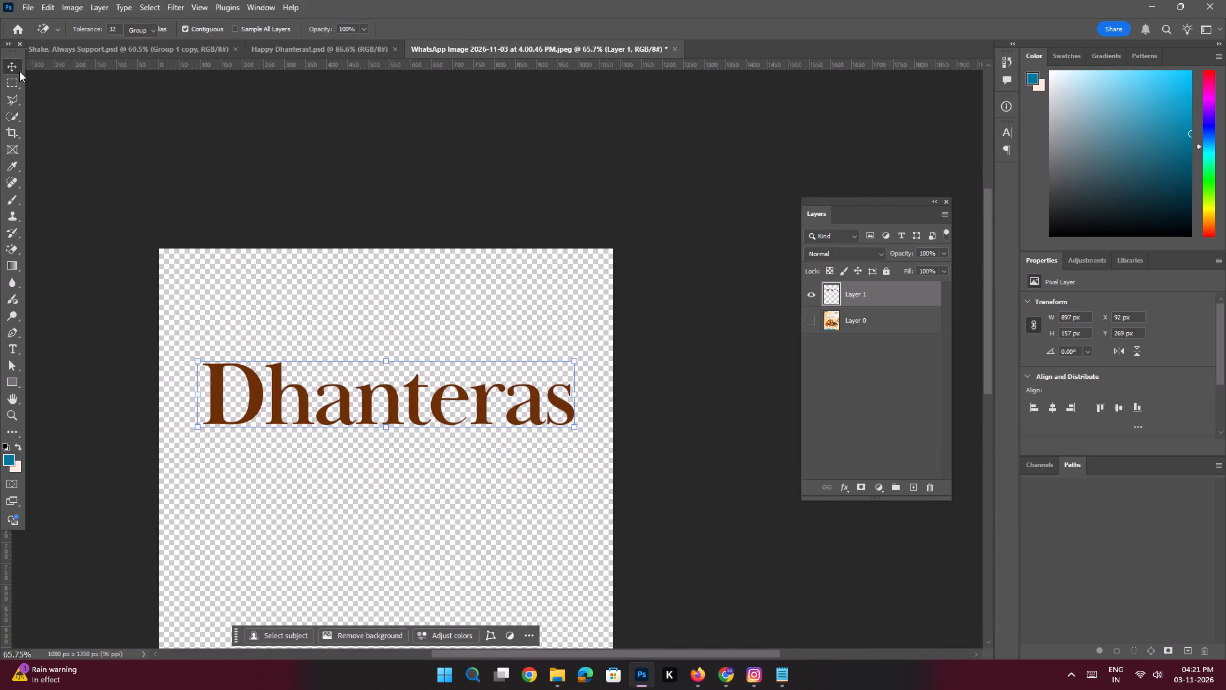
drag(848, 296, 321, 56)
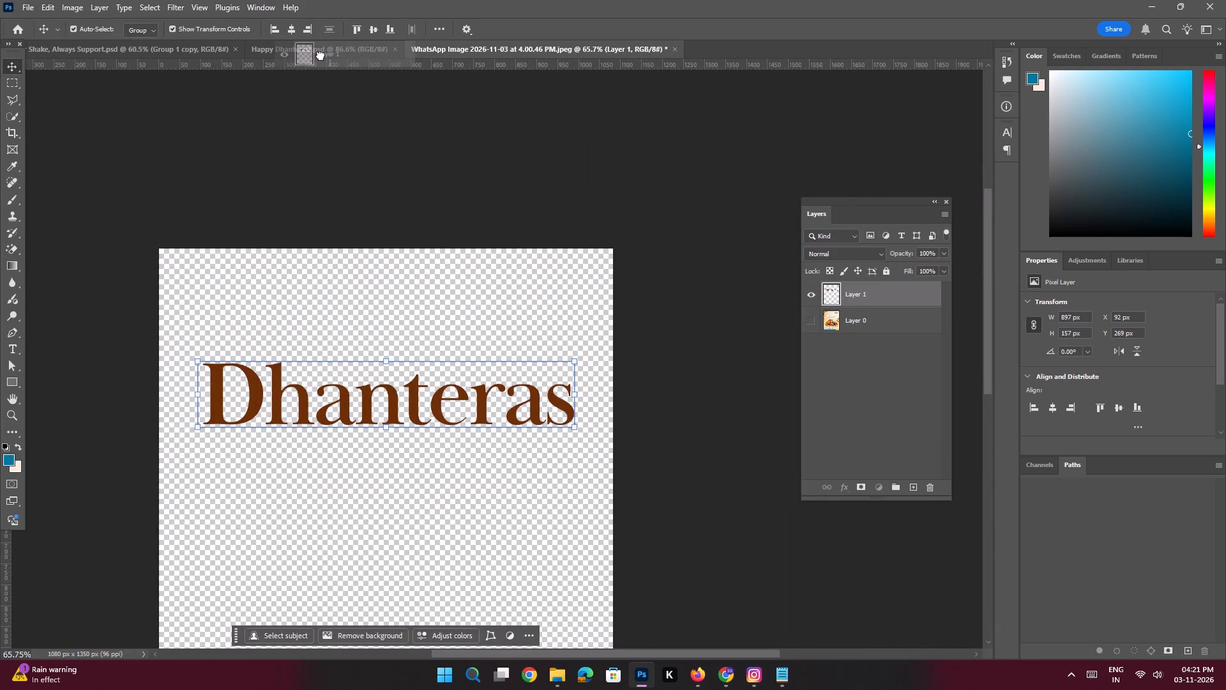
drag(321, 56, 461, 273)
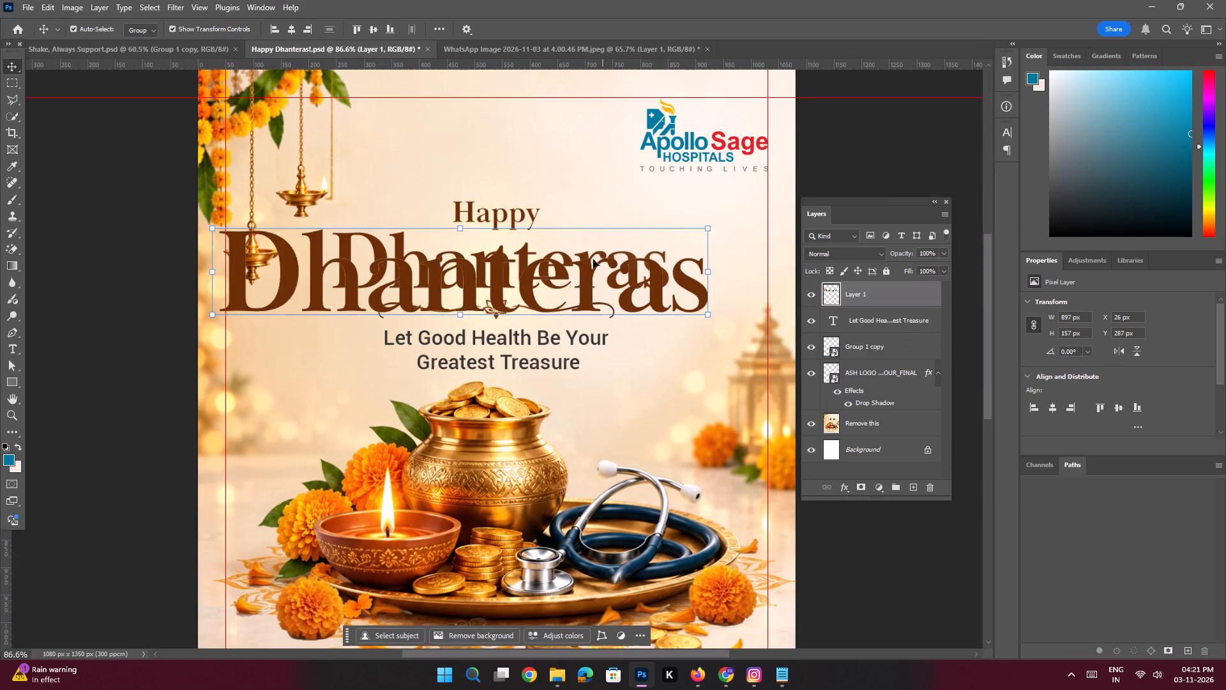
Scale the copied lettering down to about 72% and move it over the poster's existing Dhanteras heading.
alt+drag(709, 314, 691, 309)
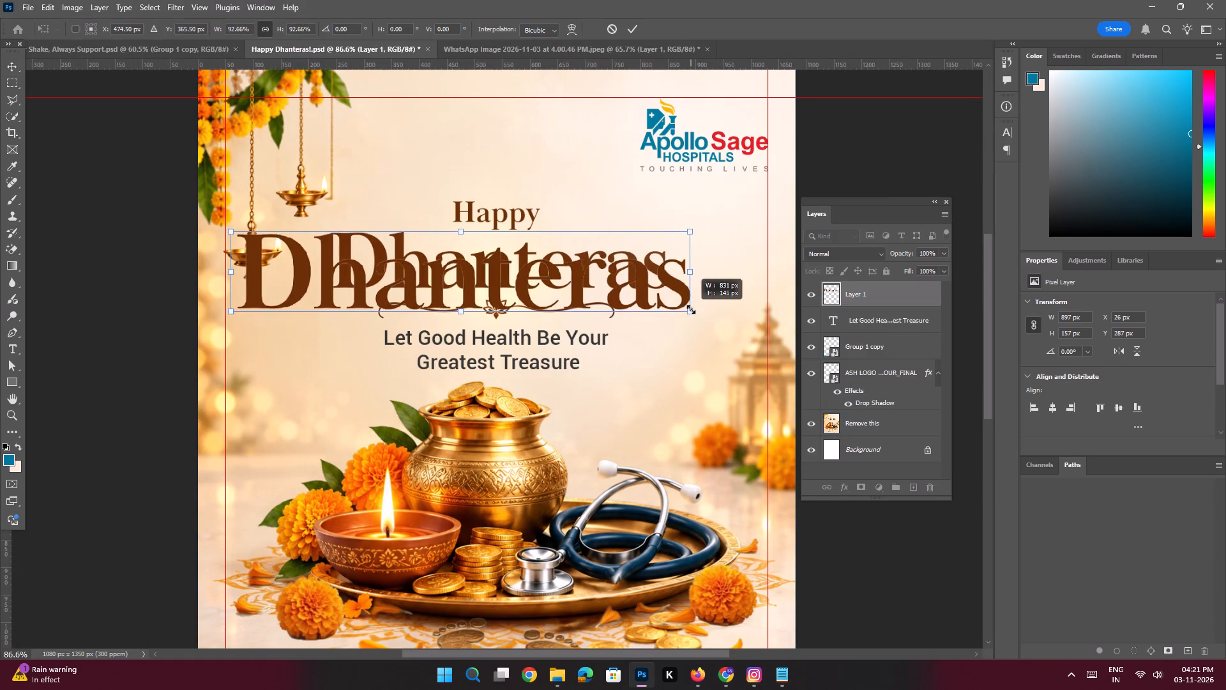
alt+drag(691, 309, 677, 304)
drag(626, 294, 656, 280)
alt+drag(702, 298, 672, 289)
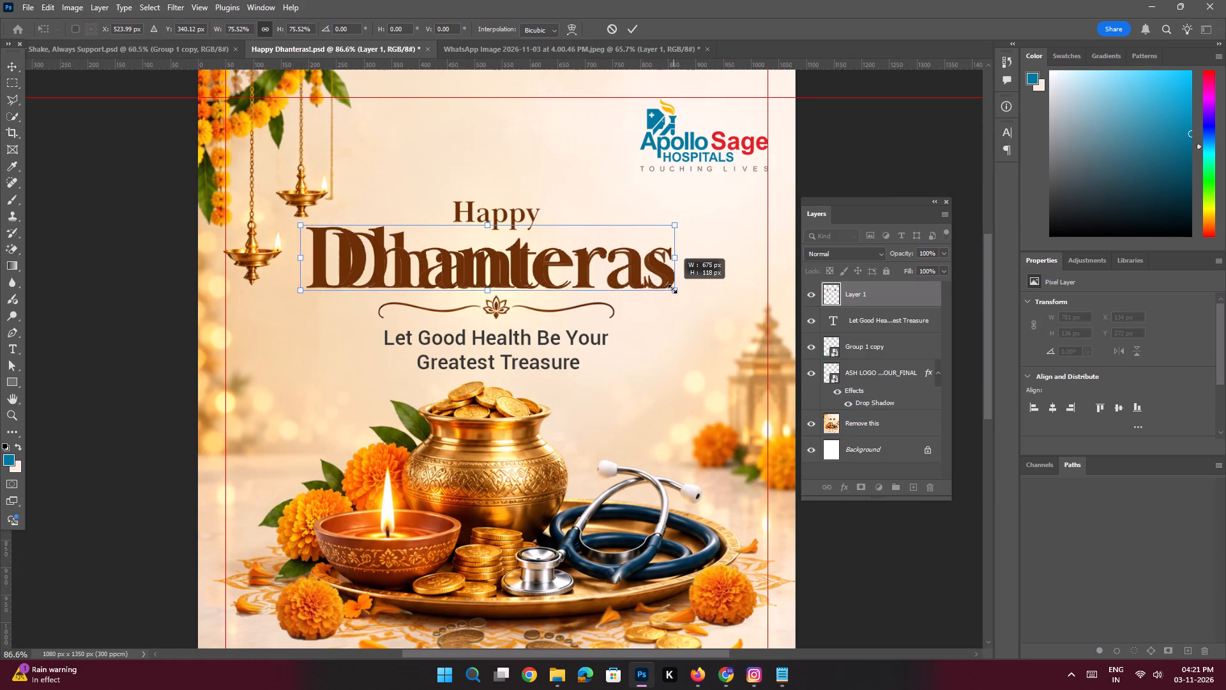
alt+drag(672, 289, 665, 287)
key(Return)
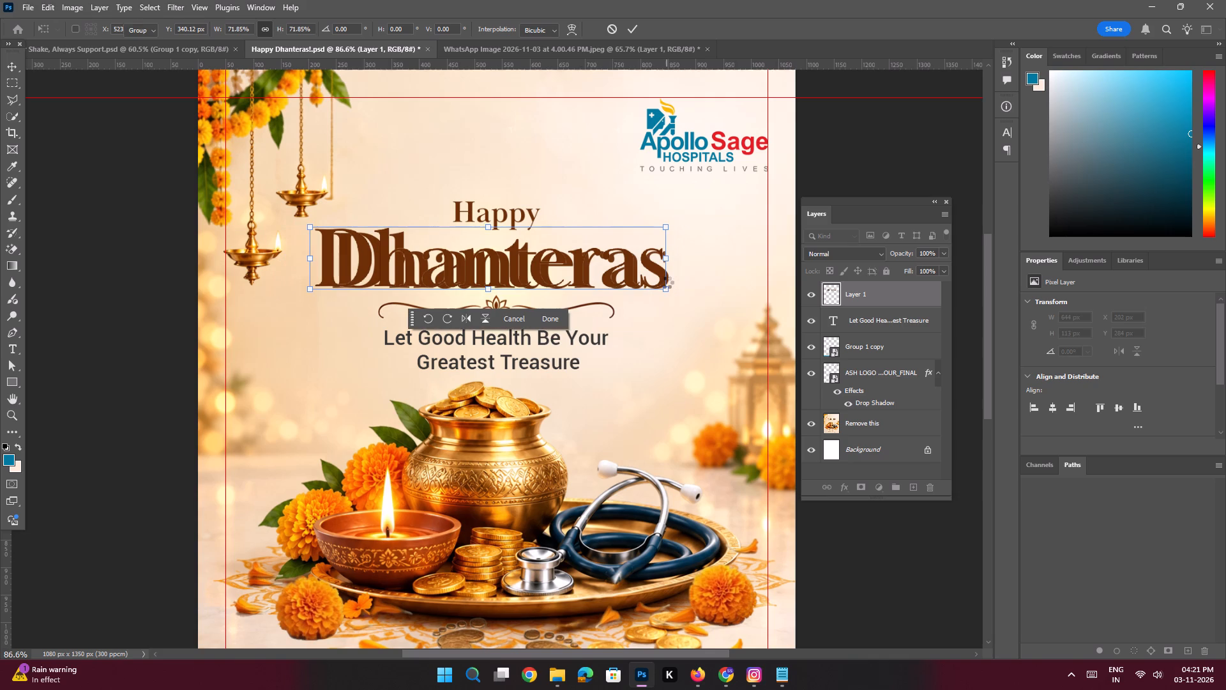
Move the copied lettering so its D lines up with the D of the existing heading.
key(space)
ctrl+drag(354, 248, 428, 319)
drag(409, 295, 482, 305)
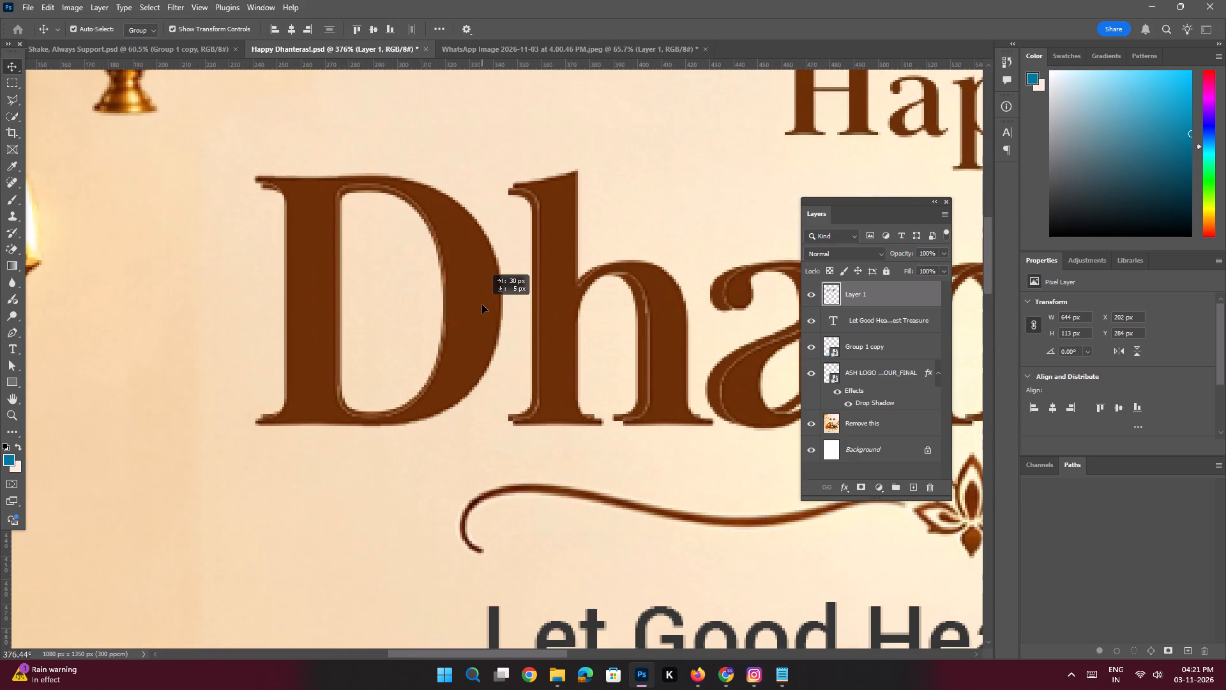
drag(482, 305, 479, 304)
Scale the copied lettering down to about 594 × 105 px, matching its end to the final s of the existing heading.
key(space)
ctrl+drag(483, 319, 409, 297)
drag(604, 310, 530, 310)
ctrl+drag(695, 316, 769, 402)
drag(759, 366, 648, 387)
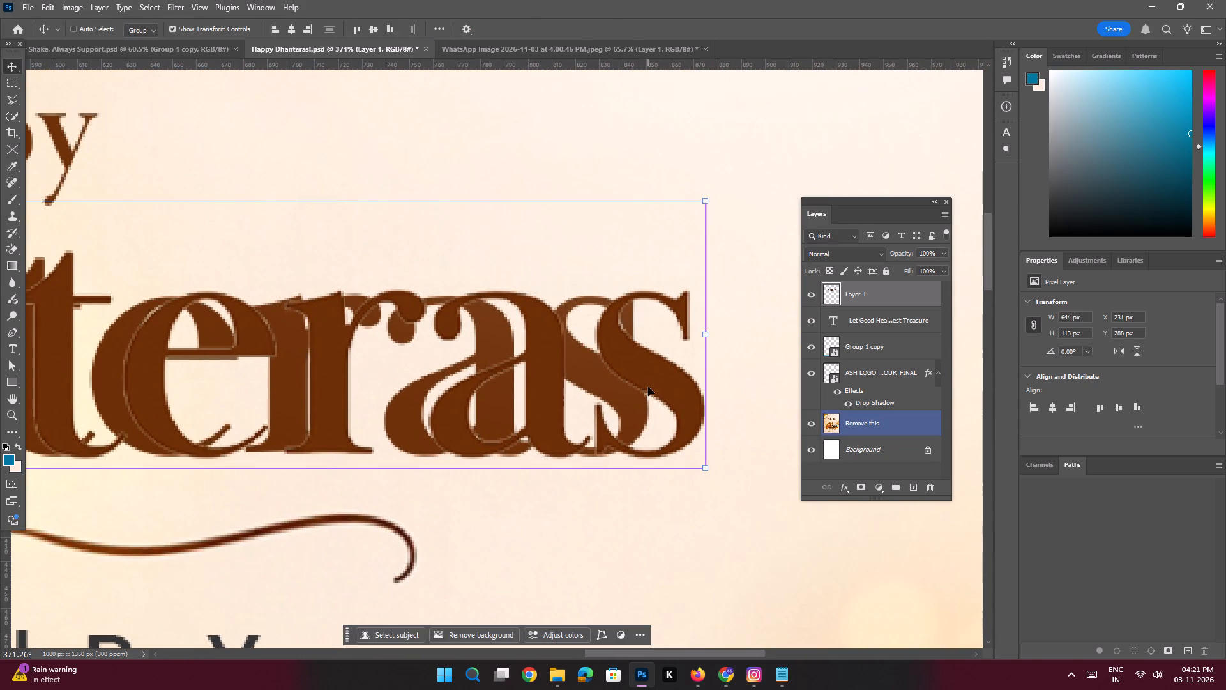
key(ctrl+t)
alt+drag(706, 470, 637, 464)
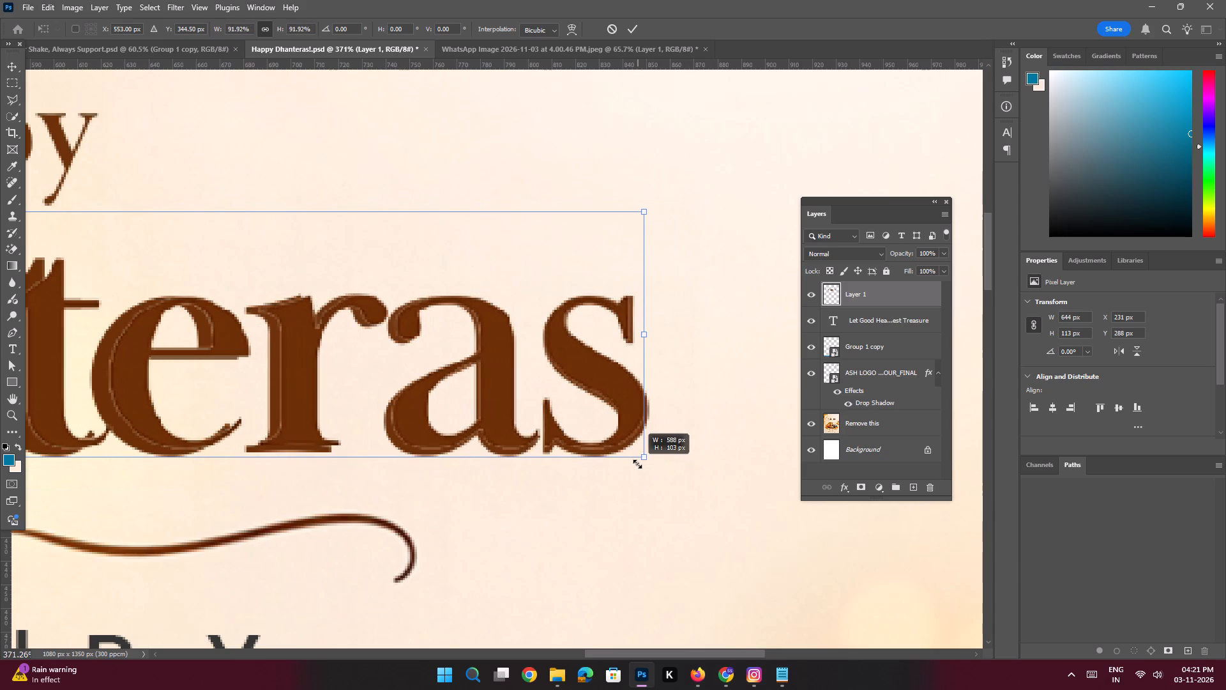
alt+drag(637, 464, 646, 467)
key(Return)
Hide the copied Dhanteras lettering on Layer 1.
key(space)
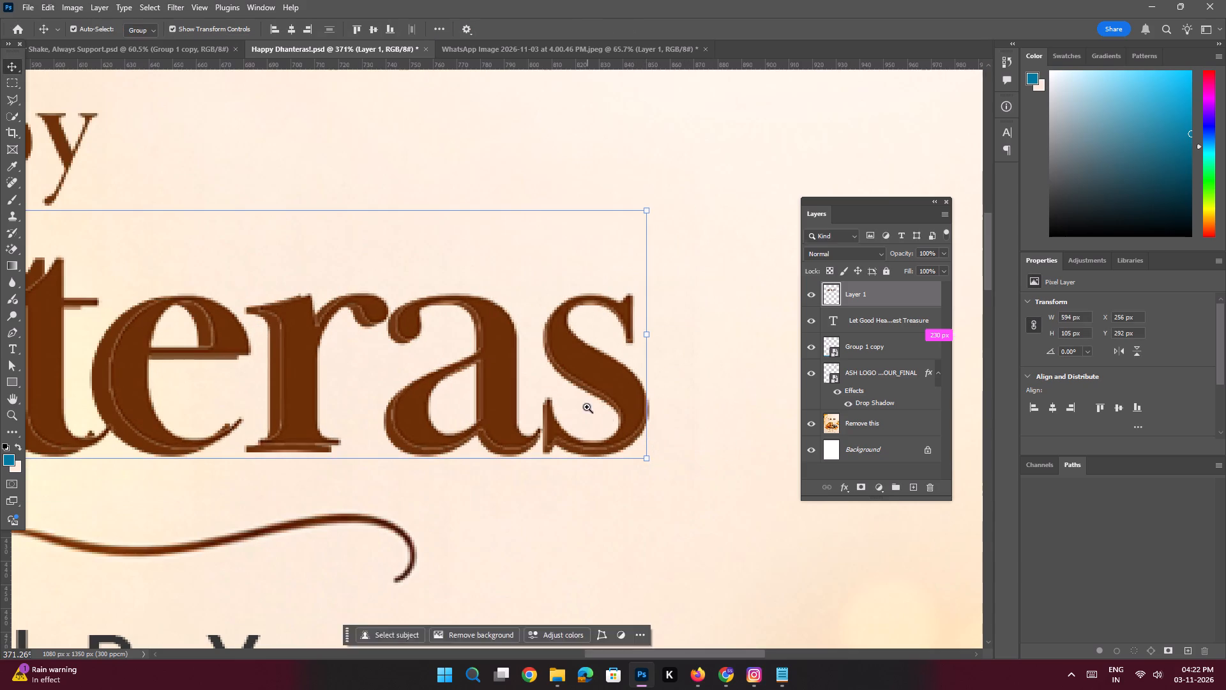
ctrl+drag(587, 407, 520, 389)
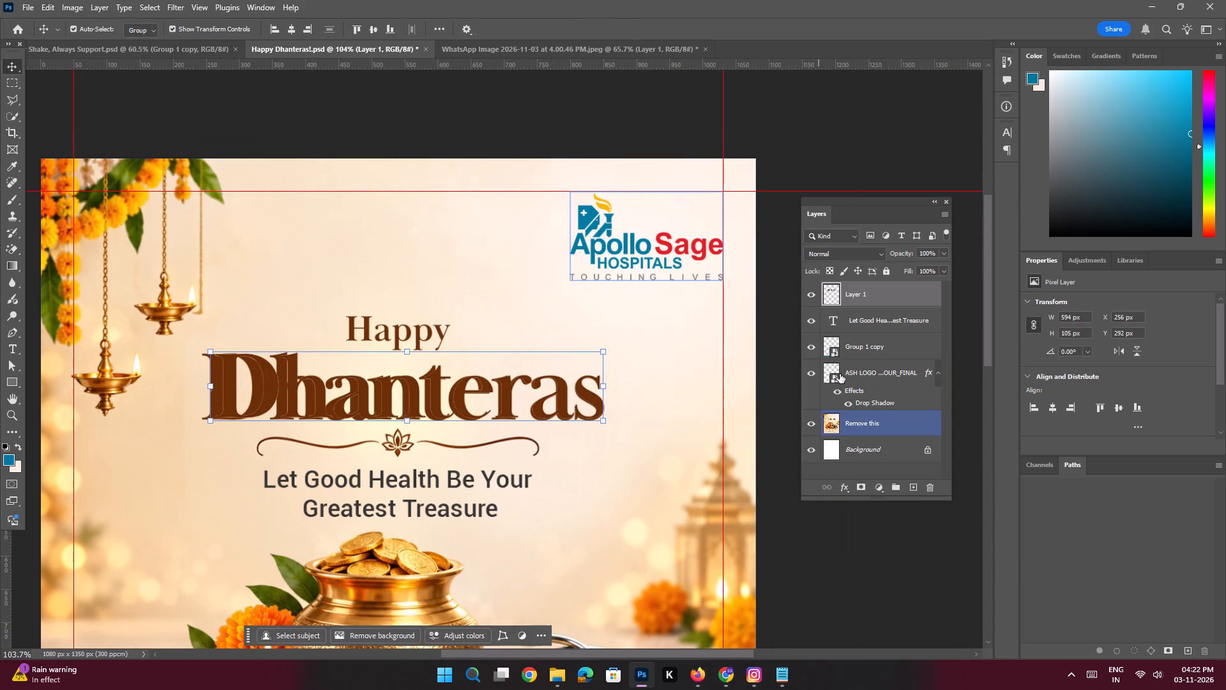
click(814, 295)
Outline the original Dhanteras word on the Remove this layer with the Polygonal Lasso and run Generative Fill with the prompt "Remove this".
key(ctrl+space)
key(ctrl+space)
key(ctrl+space)
key(ctrl+space)
ctrl+drag(440, 364, 461, 391)
click(510, 311)
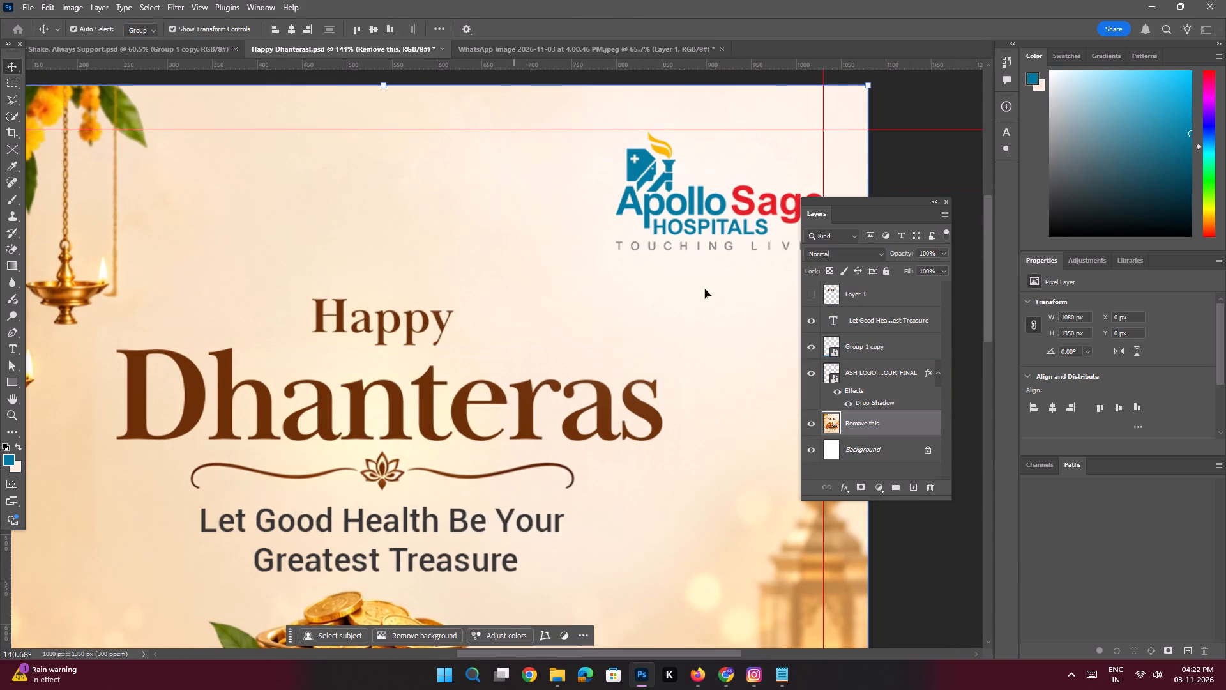
click(11, 100)
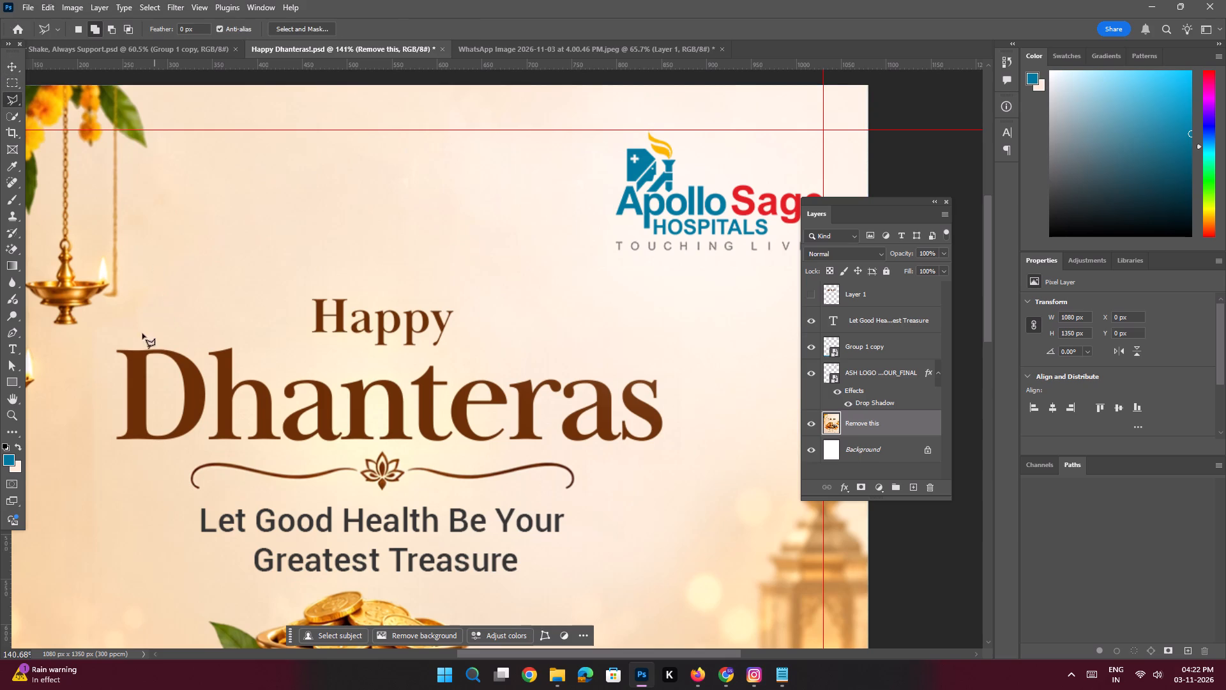
click(111, 340)
shift+click(243, 341)
click(280, 372)
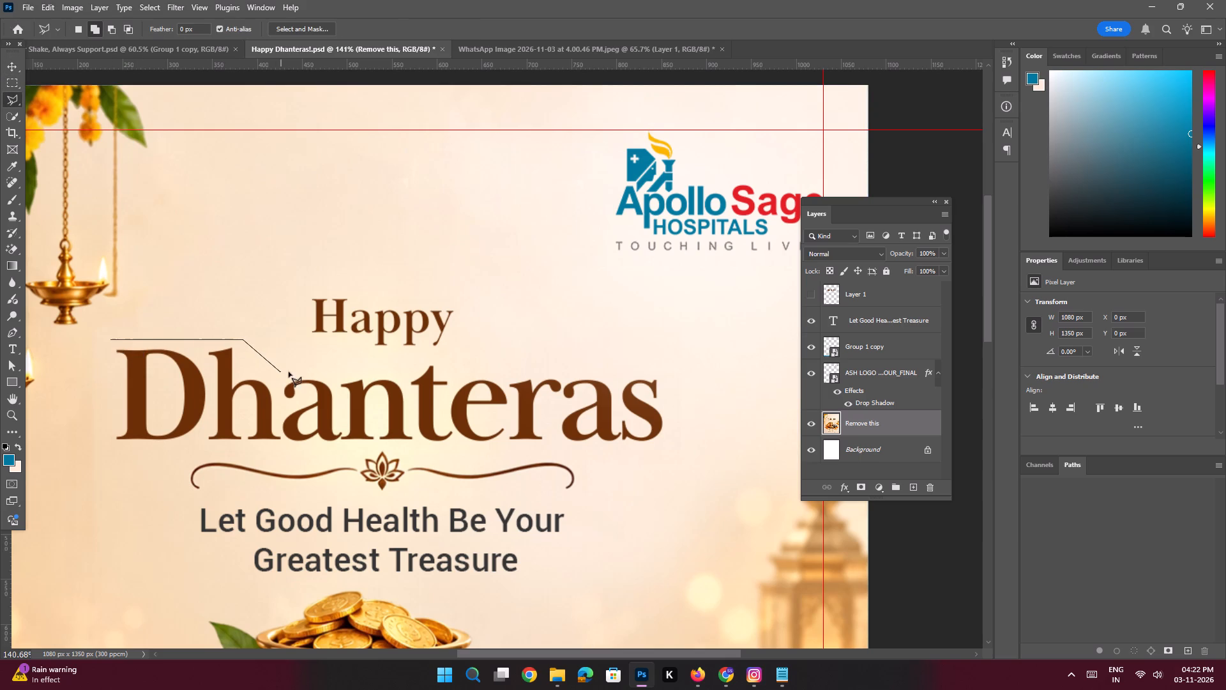
shift+click(405, 371)
click(430, 358)
click(461, 374)
shift+click(662, 368)
click(672, 415)
drag(675, 429, 673, 437)
drag(667, 444, 657, 447)
drag(630, 450, 624, 450)
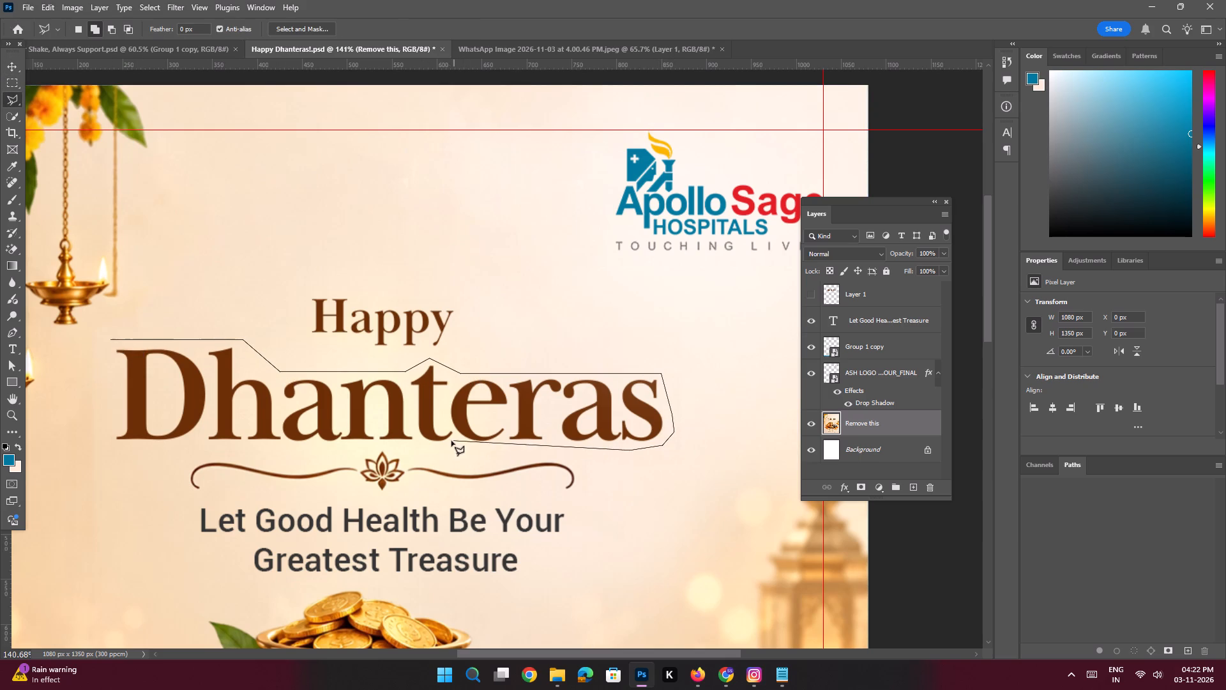
click(106, 443)
drag(100, 398, 100, 386)
click(102, 352)
click(110, 339)
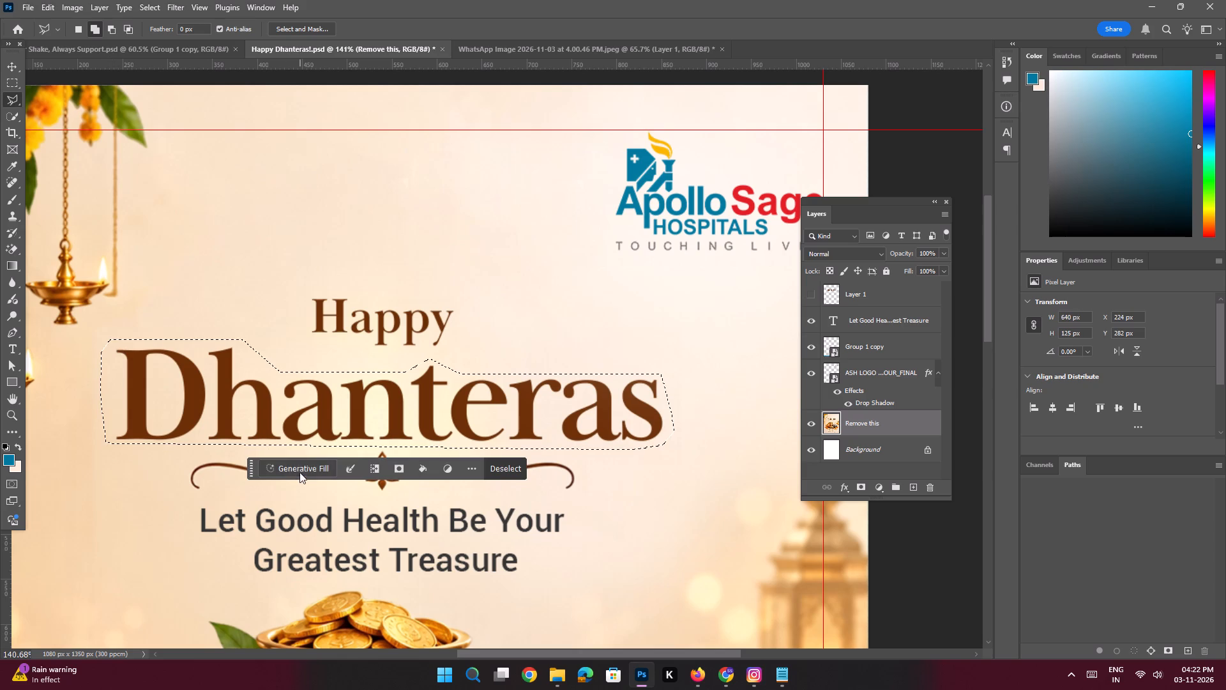
click(299, 466)
text(Remove this)
key(space)
key(Return)
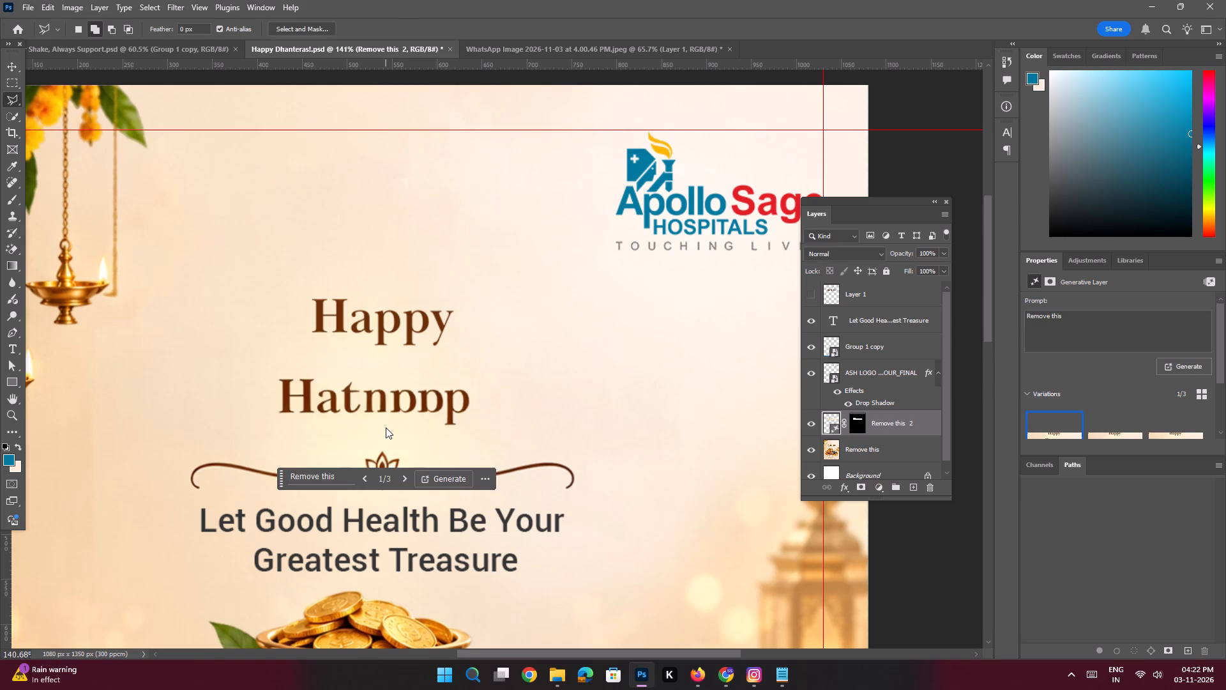
Combine the generative fill layer and the Remove this layer into one smart object.
shift+click(902, 443)
right_click(899, 427)
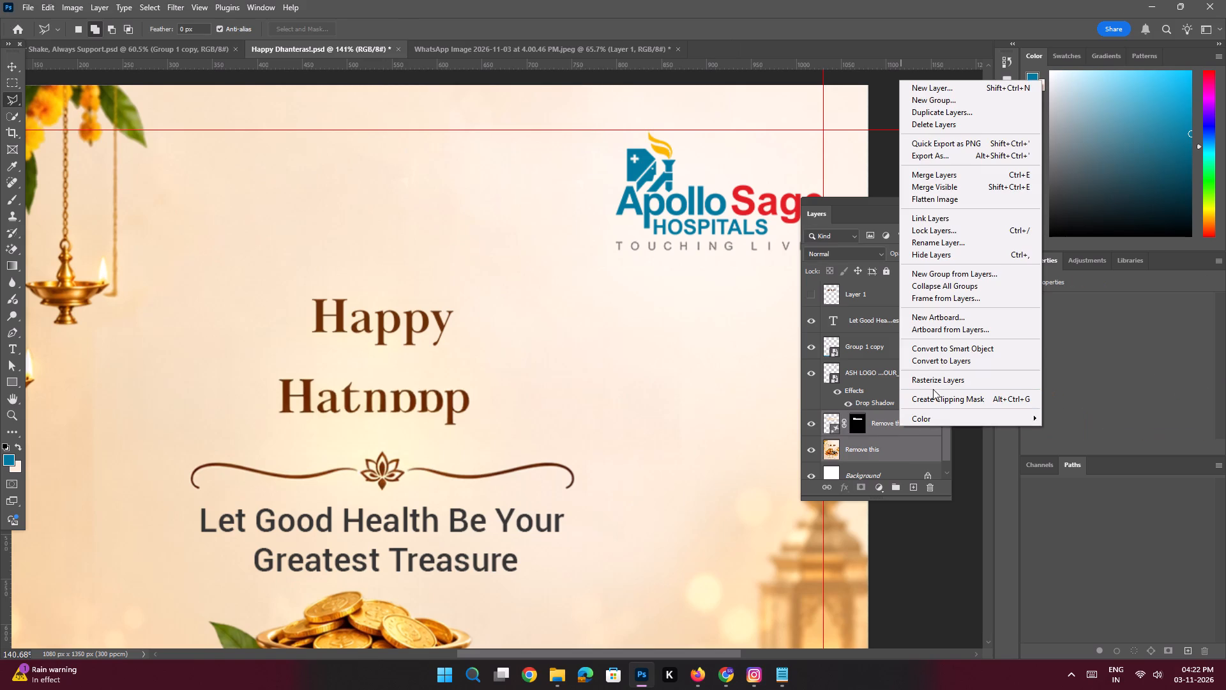
click(934, 350)
Rasterize the combined Remove this 2 smart object so its pixels can be edited.
key(space)
ctrl+drag(391, 361, 417, 399)
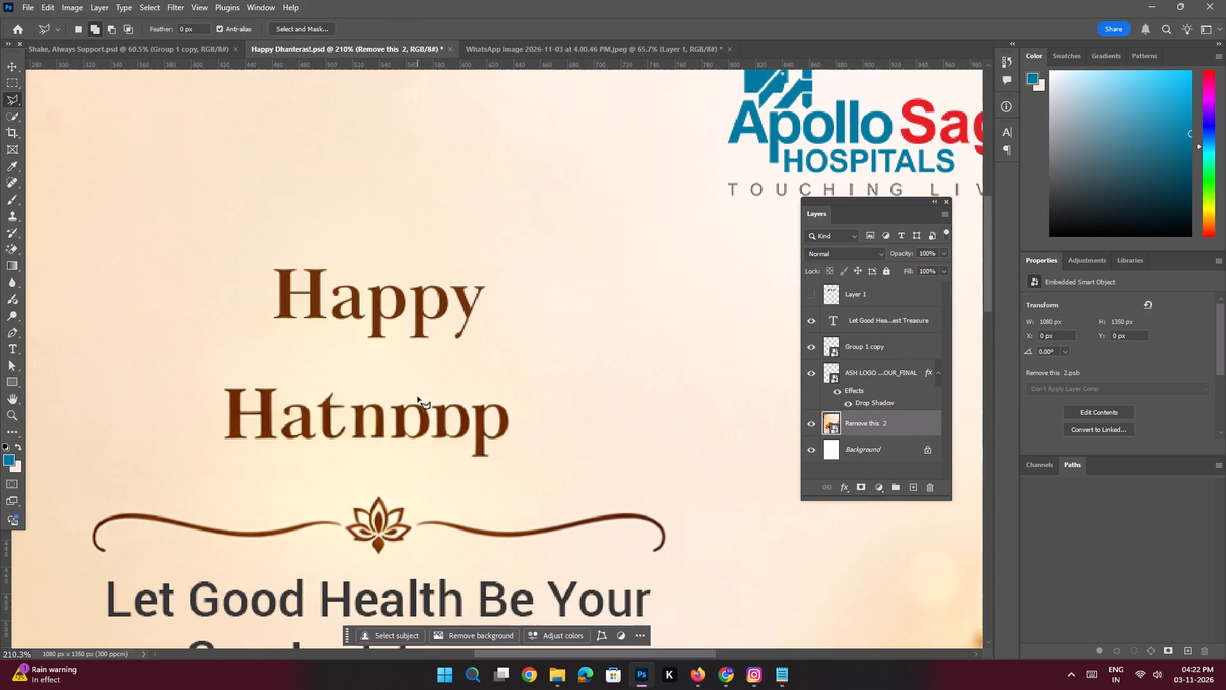
key(e)
click(455, 372)
click(555, 252)
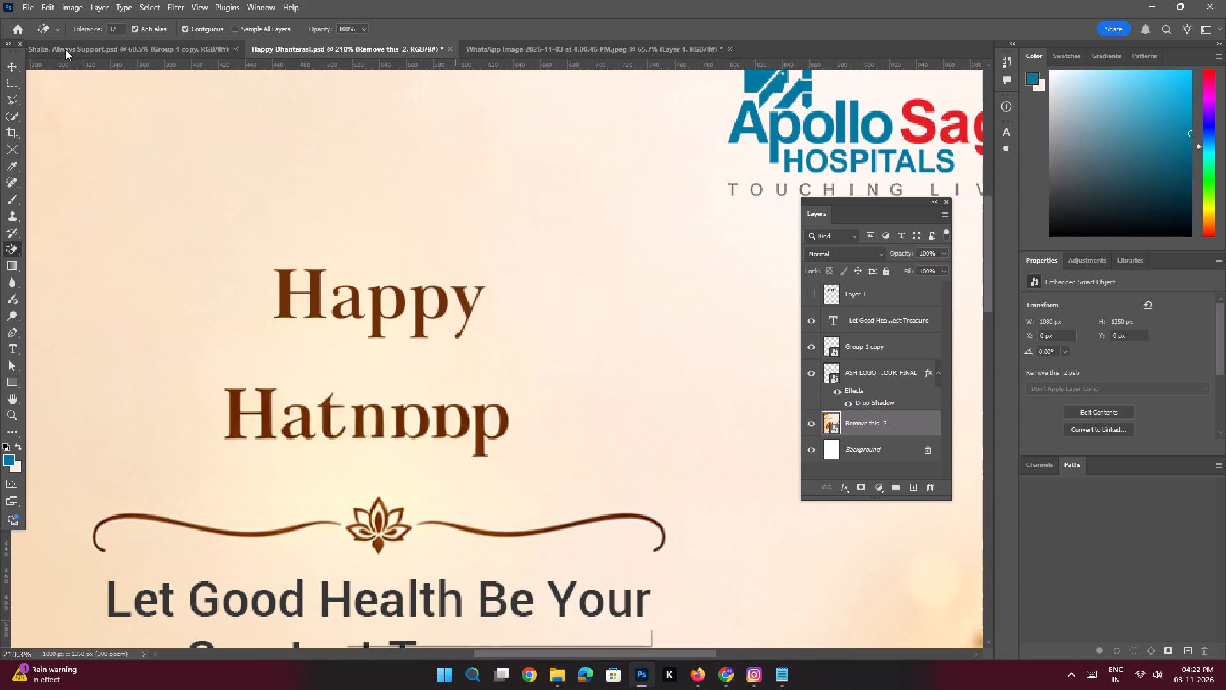
Outline the garbled word beneath Happy on the Remove this 2 layer with the Polygonal Lasso and fill it from the surroundings.
click(15, 96)
click(216, 376)
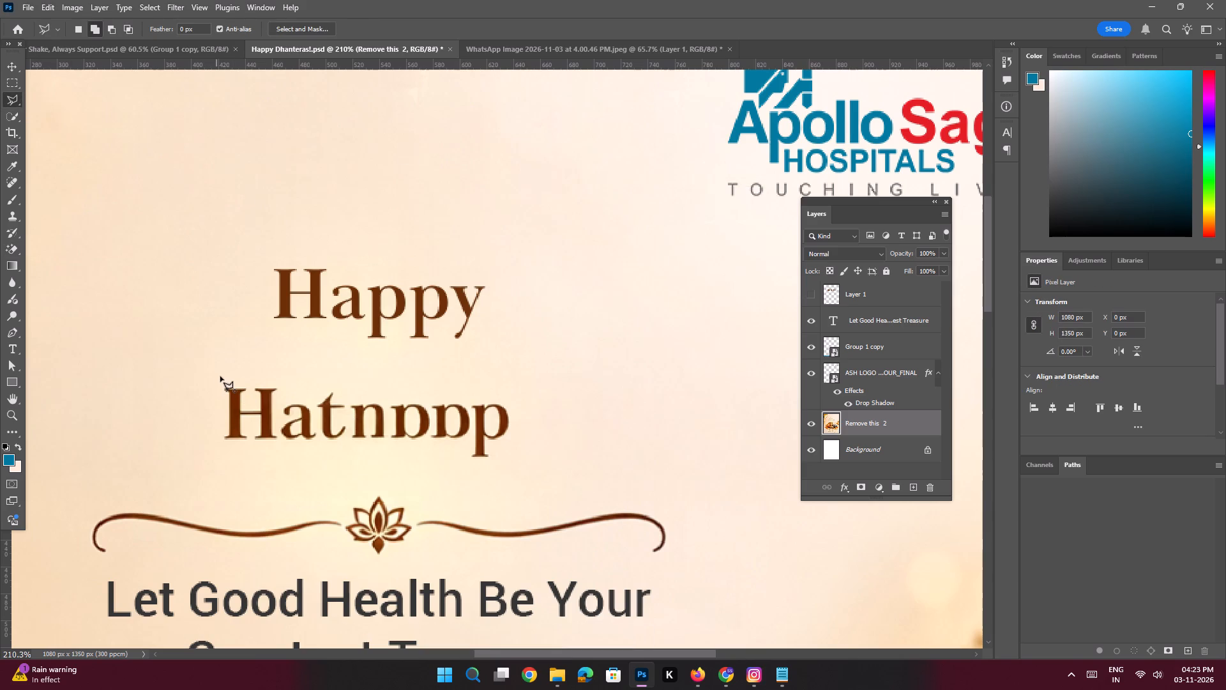
shift+click(513, 385)
click(526, 445)
click(499, 463)
click(461, 461)
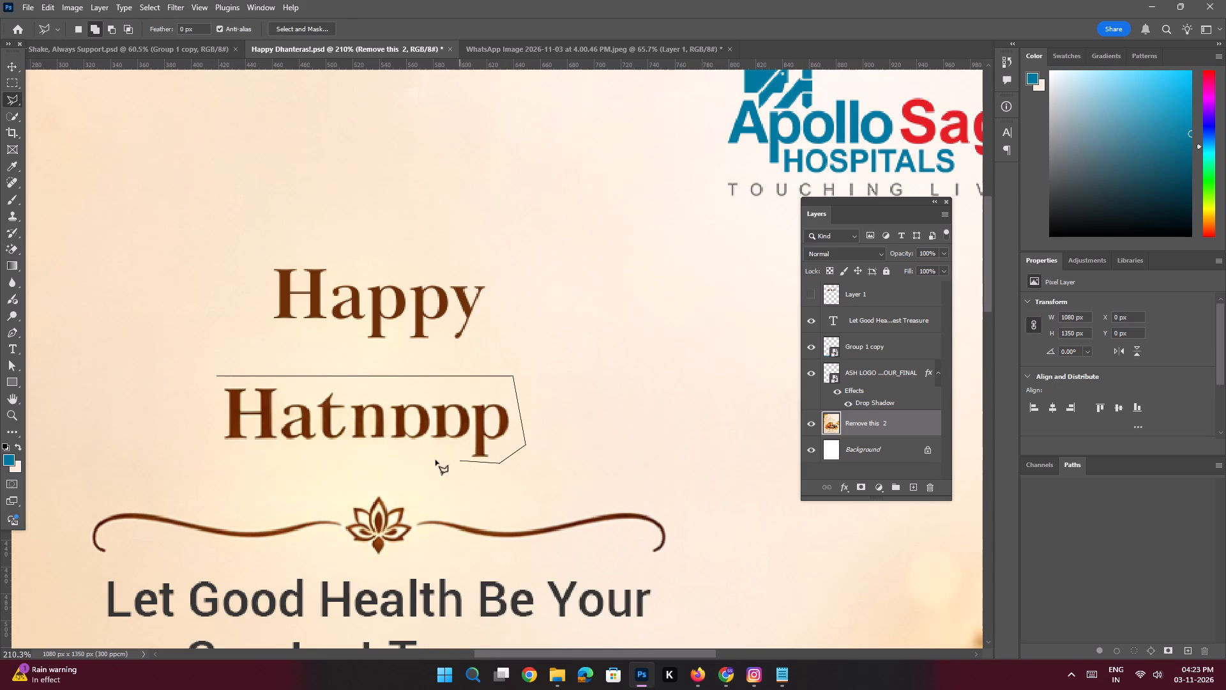
shift+click(209, 448)
click(218, 374)
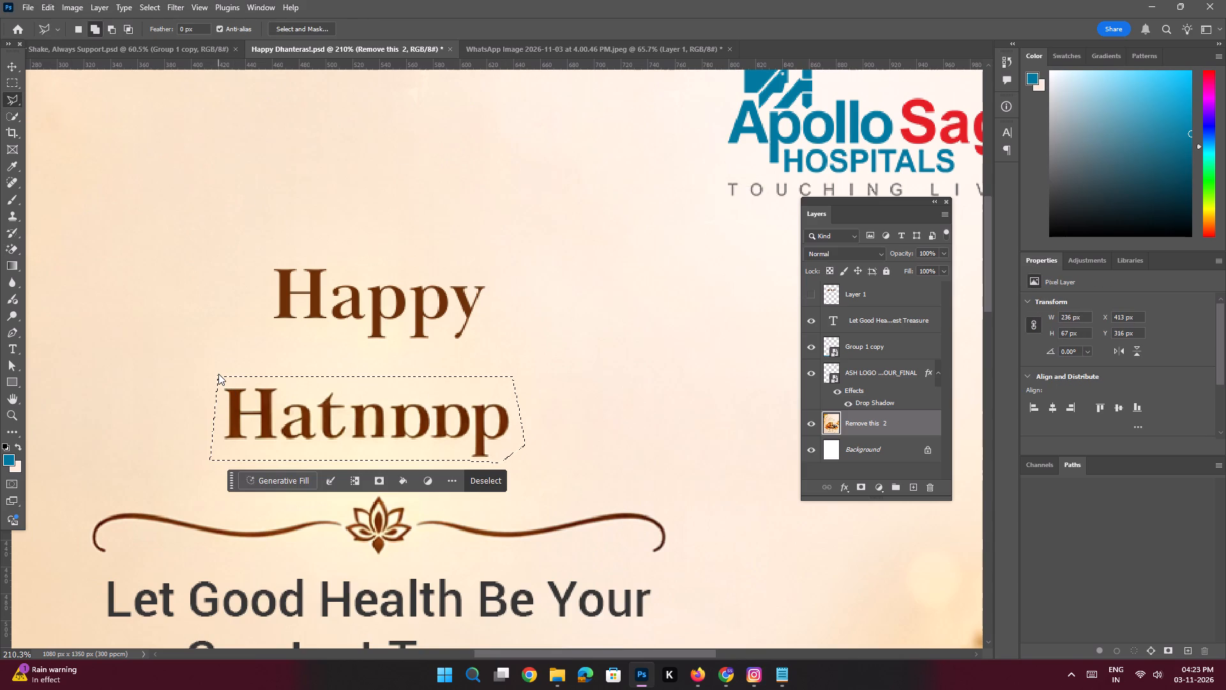
key(shift+BackSpace)
key(Return)
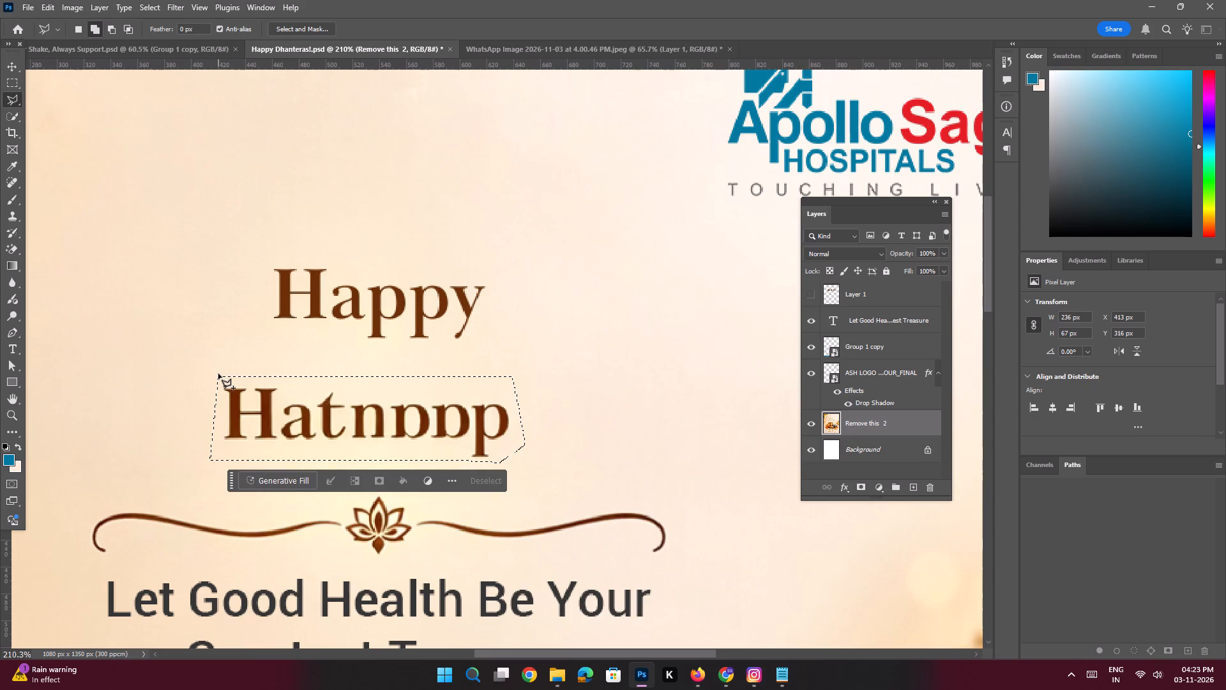
key(ctrl+d)
Outline the leftover letter fragment beneath Happy with the Polygonal Lasso and fill it from the surrounding background.
key(ctrl+space)
key(ctrl+space)
key(ctrl+space)
key(ctrl+space)
ctrl+drag(243, 406, 262, 426)
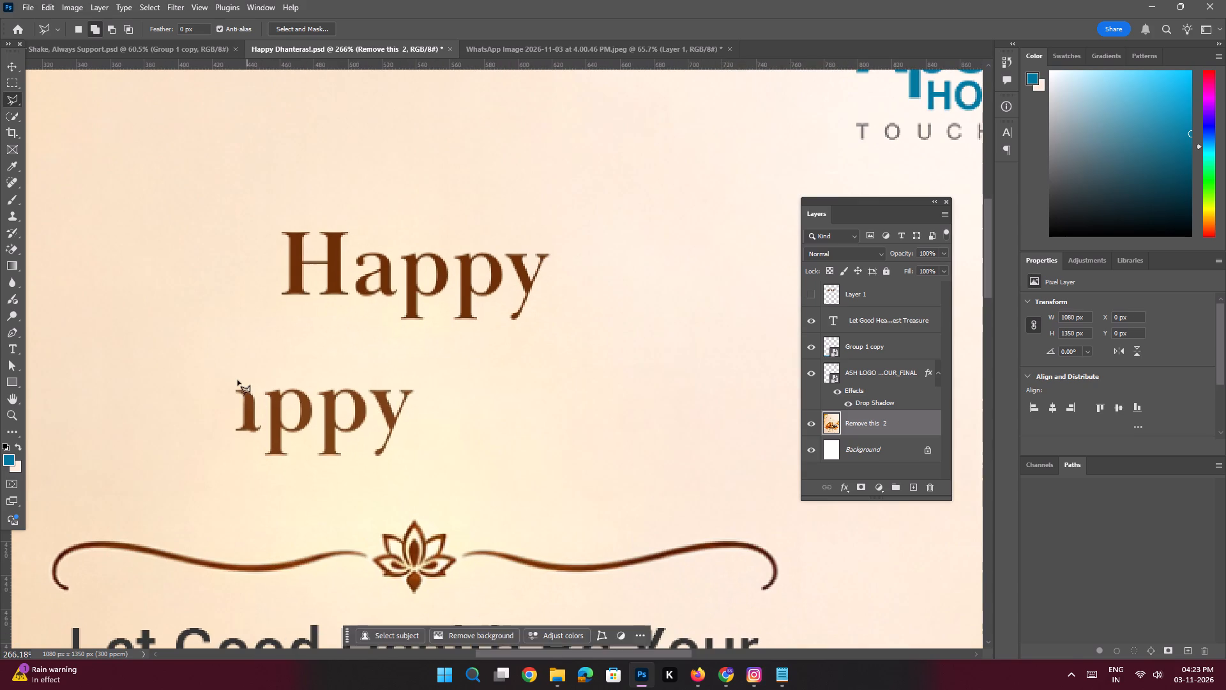
click(228, 380)
shift+click(416, 381)
click(417, 430)
click(389, 468)
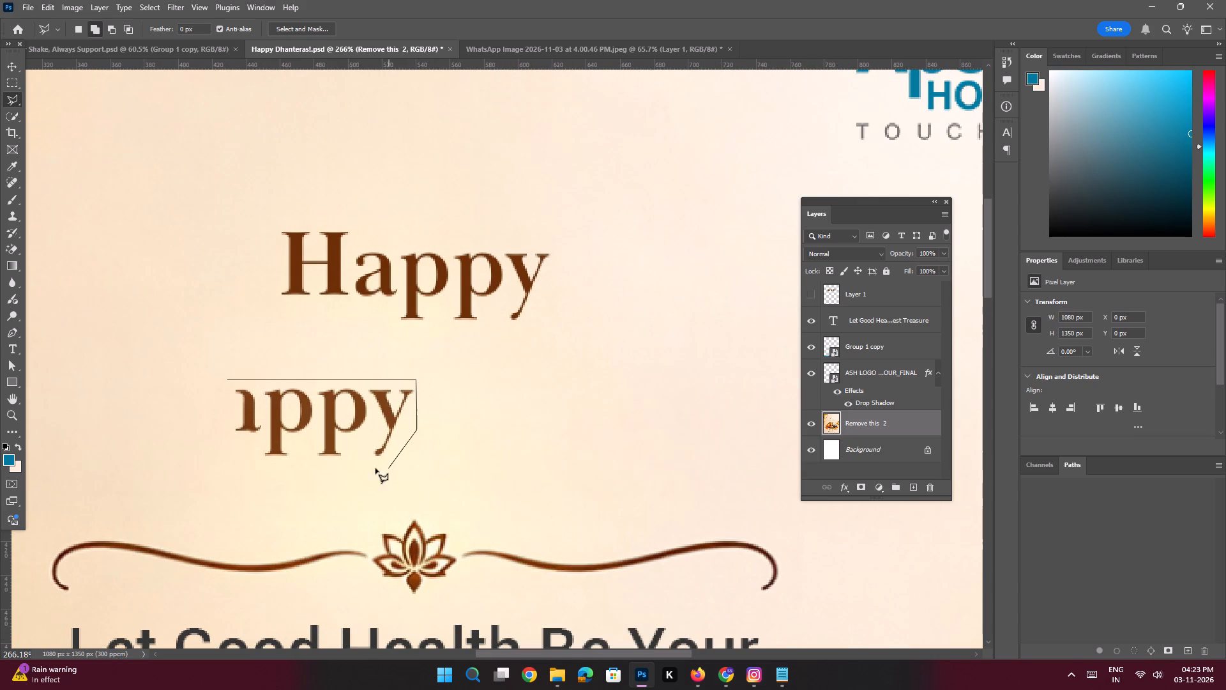
click(301, 470)
shift+click(201, 469)
click(212, 378)
double_click(229, 378)
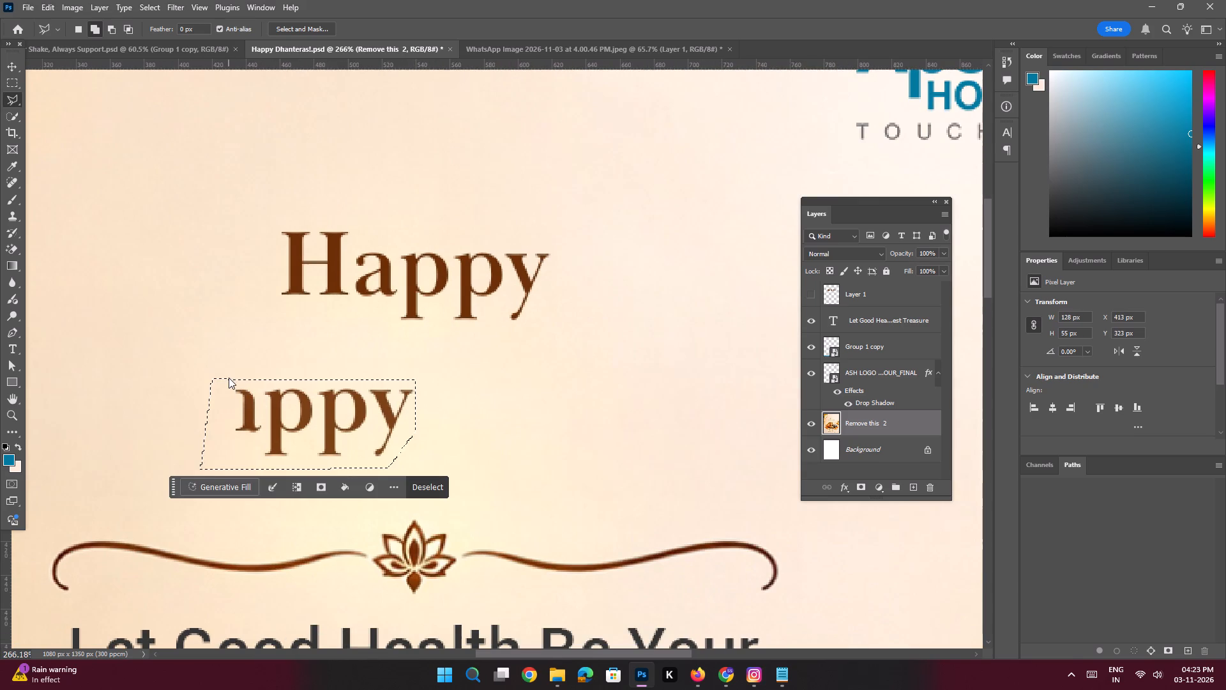
key(shift+BackSpace)
key(Return)
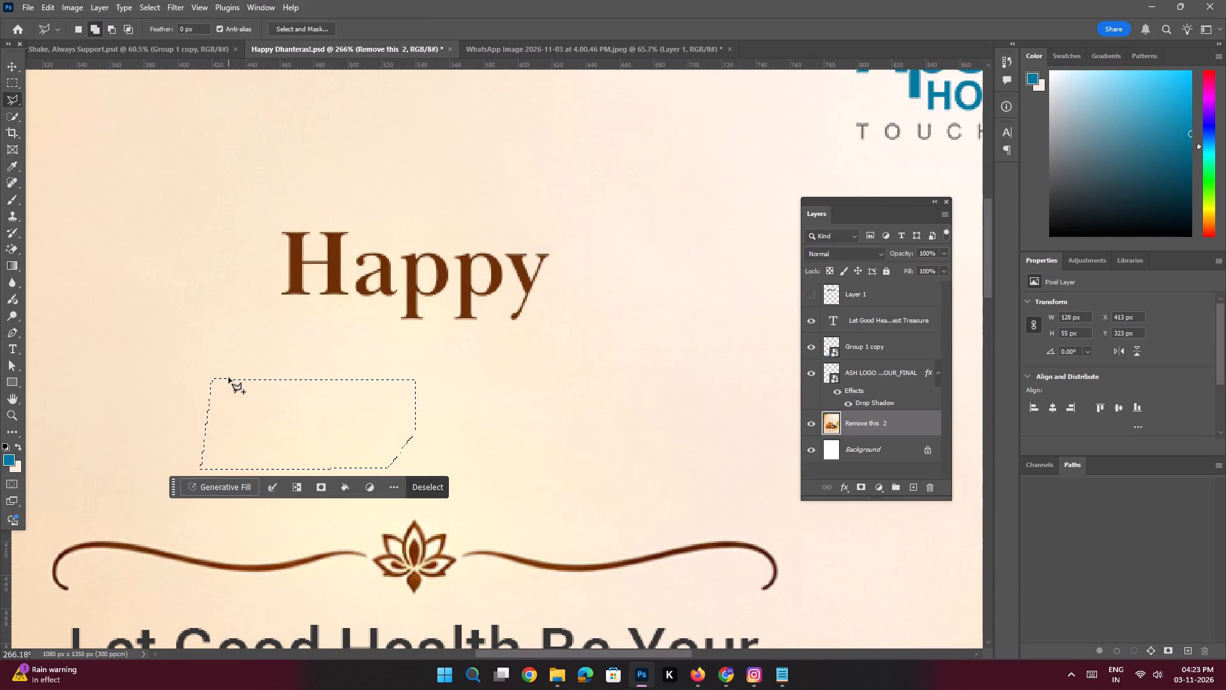
Clear the selection beneath Happy and show the Dhanteras heading on Layer 1 again.
key(ctrl+d)
key(ctrl+0)
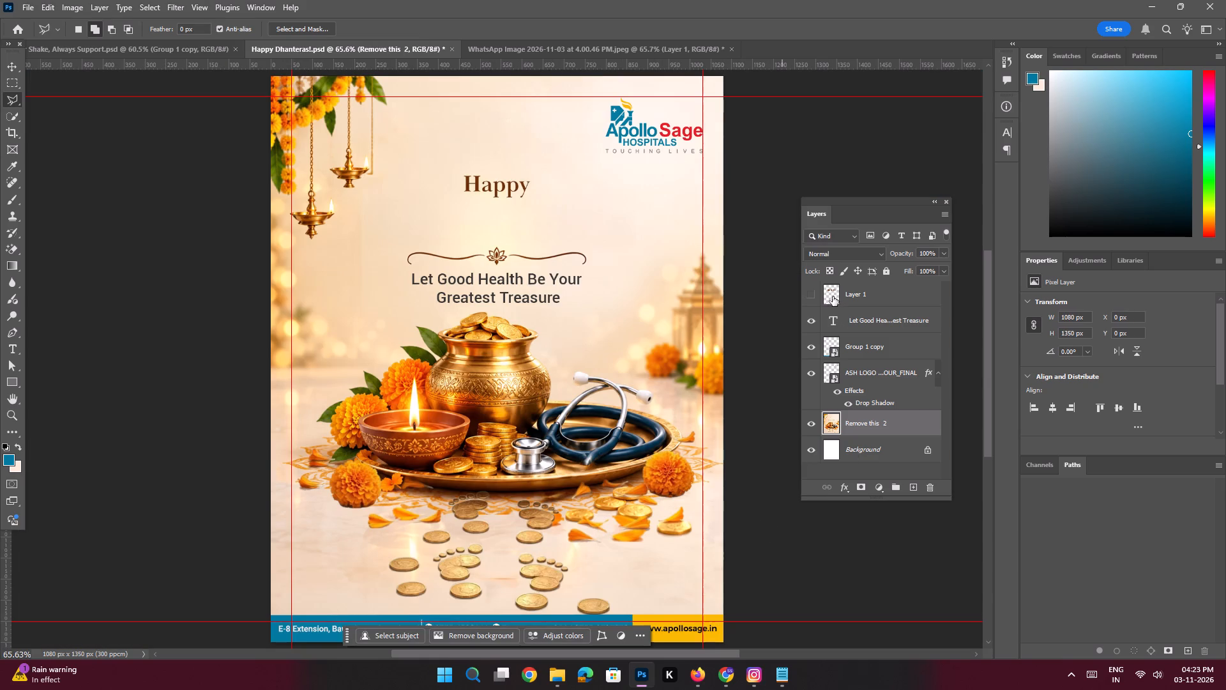
click(815, 295)
Apply a Color Overlay to the Dhanteras heading on Layer 1, using the teal blue sampled from the Apollo Sage logo emblem.
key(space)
ctrl+drag(518, 187, 544, 270)
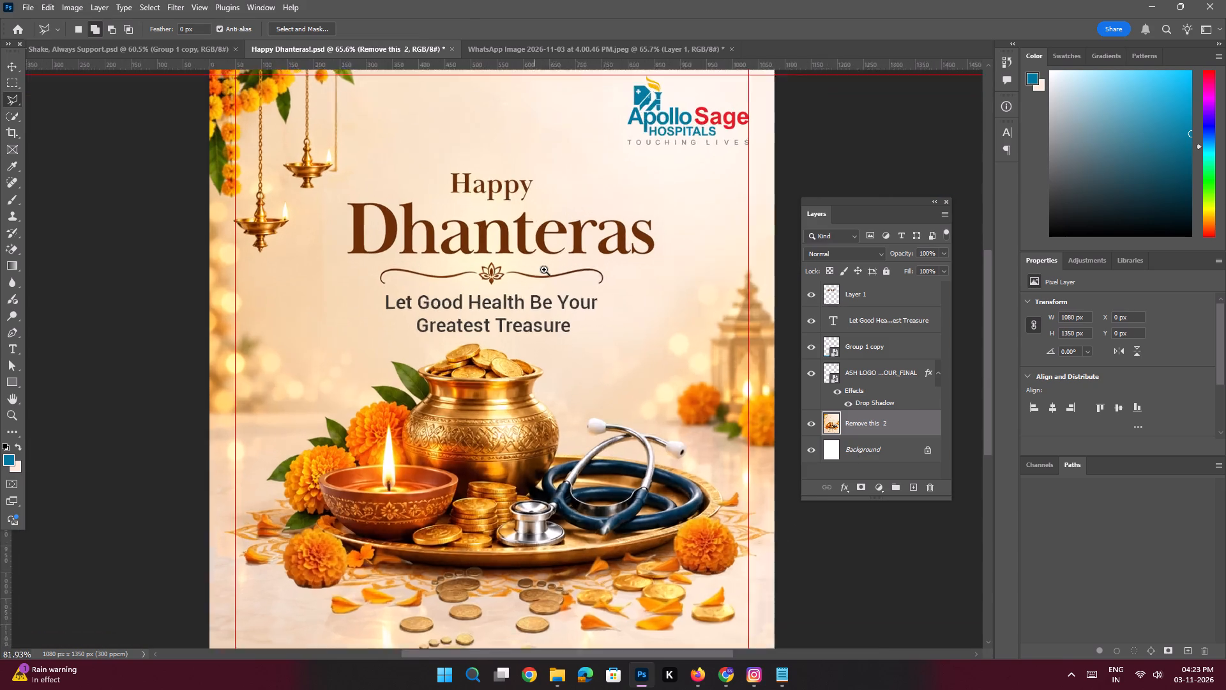
ctrl+drag(544, 270, 546, 275)
drag(538, 223, 540, 261)
click(11, 69)
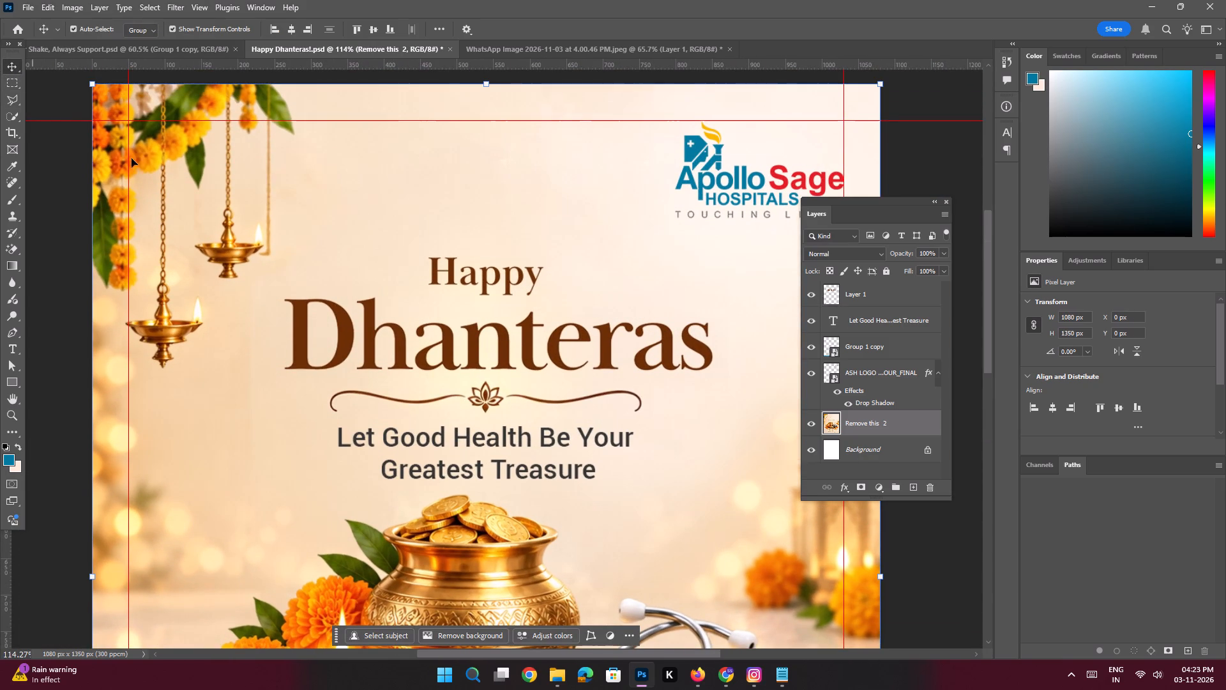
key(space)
ctrl+drag(511, 318, 520, 334)
click(527, 342)
shift+drag(533, 347, 533, 341)
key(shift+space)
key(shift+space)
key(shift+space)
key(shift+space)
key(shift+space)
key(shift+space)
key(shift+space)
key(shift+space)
drag(555, 269, 415, 387)
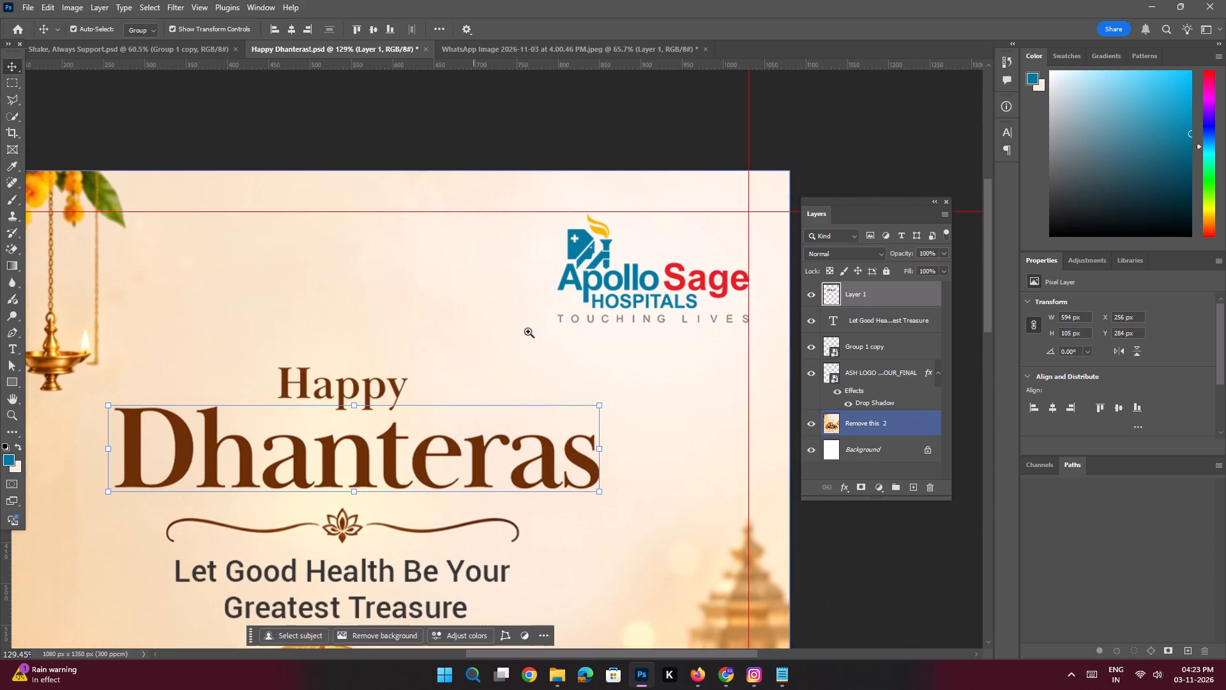
ctrl+drag(569, 272, 594, 371)
click(846, 486)
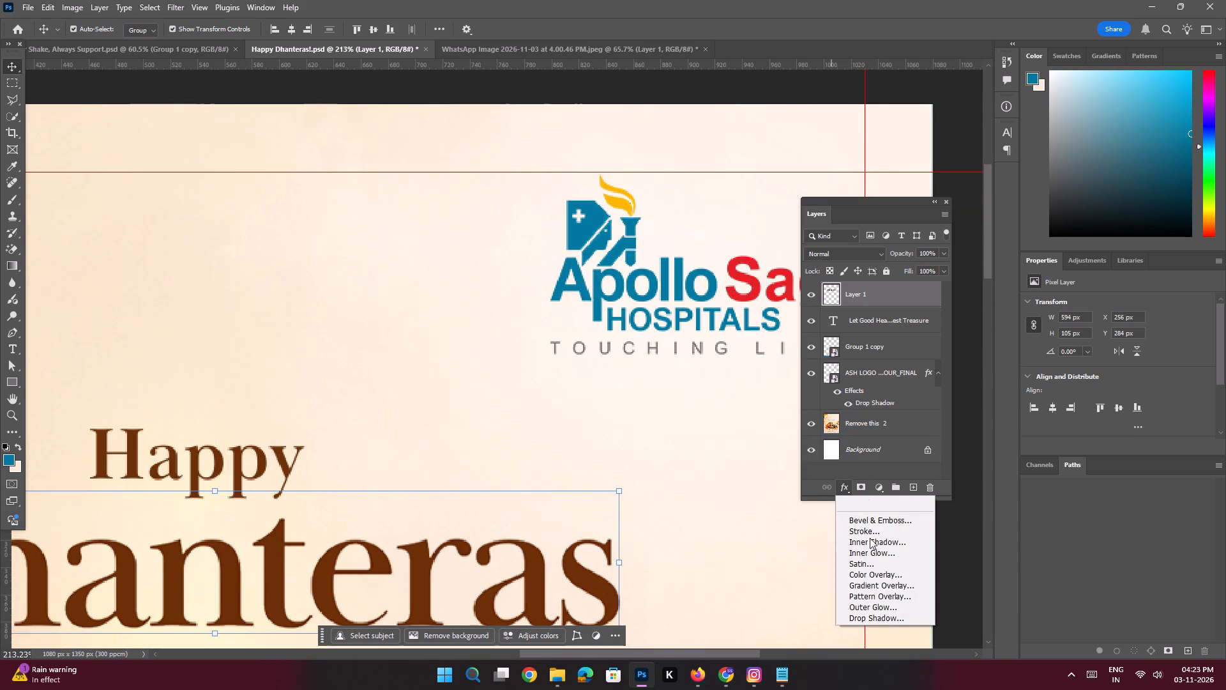
click(877, 578)
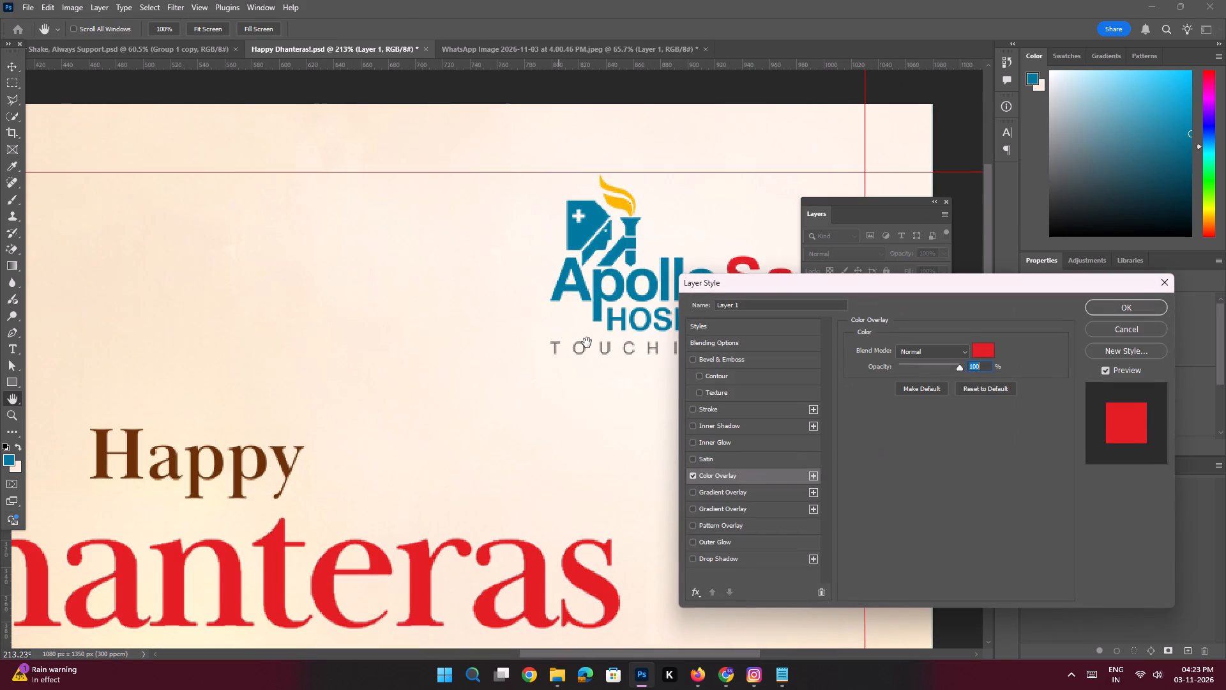
click(984, 354)
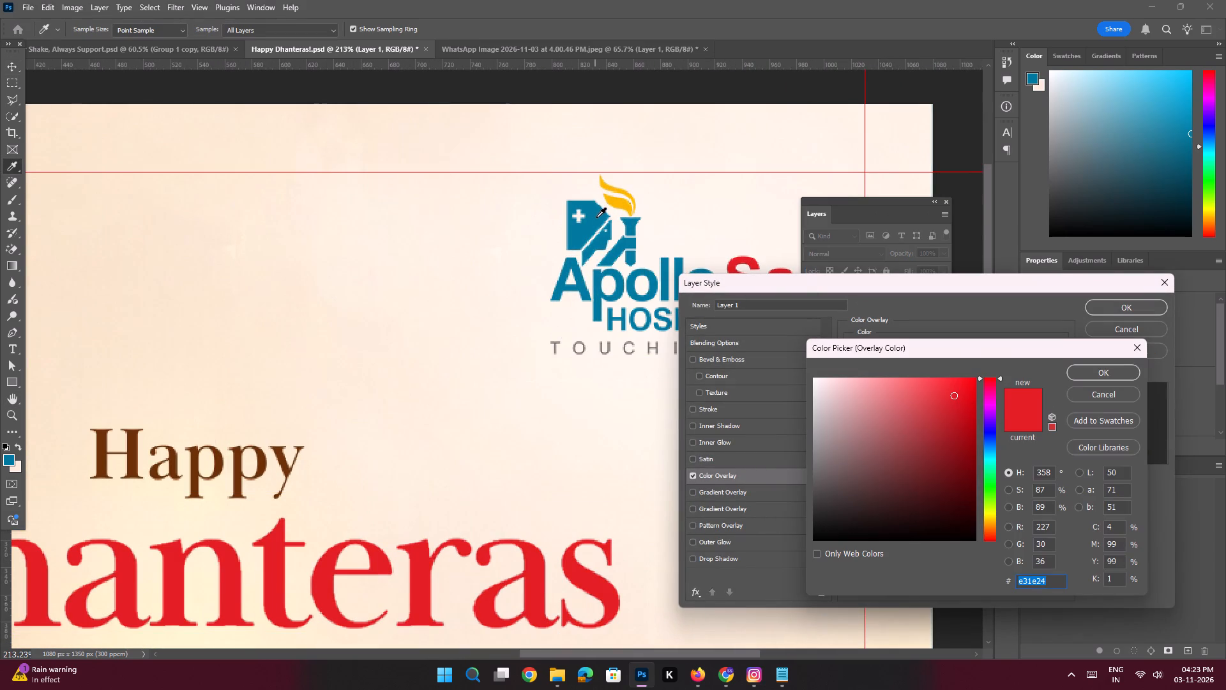
click(596, 217)
key(Return)
key(Return)
key(ctrl+0)
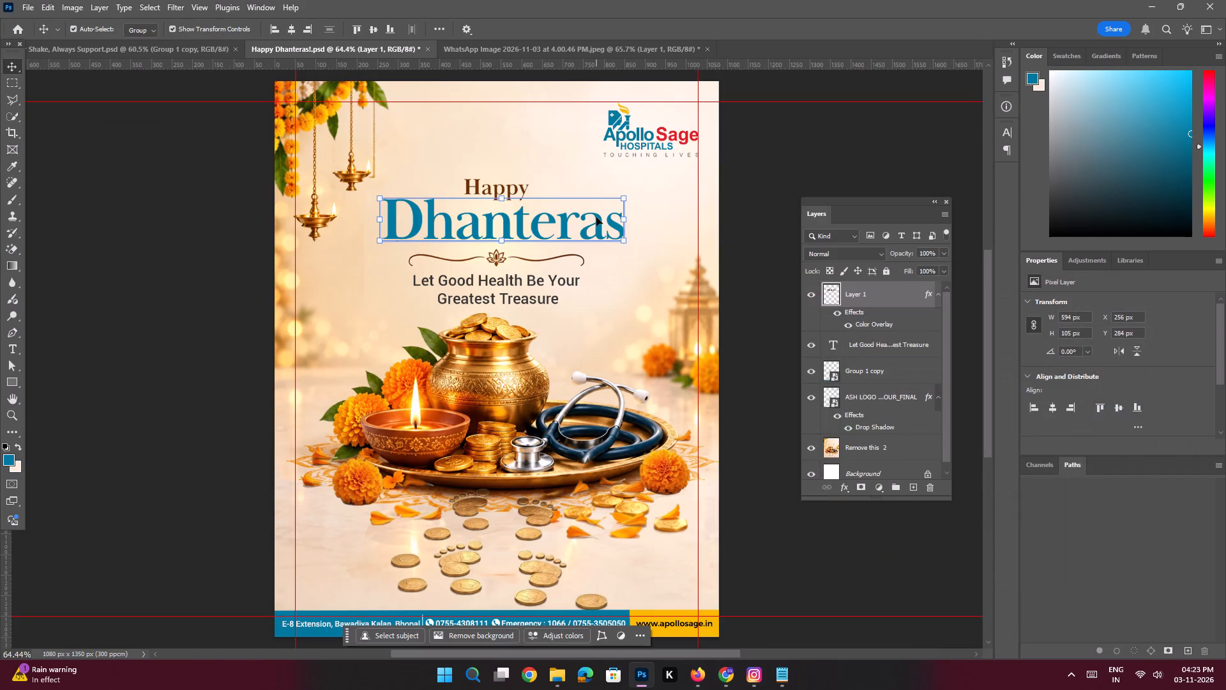
click(238, 239)
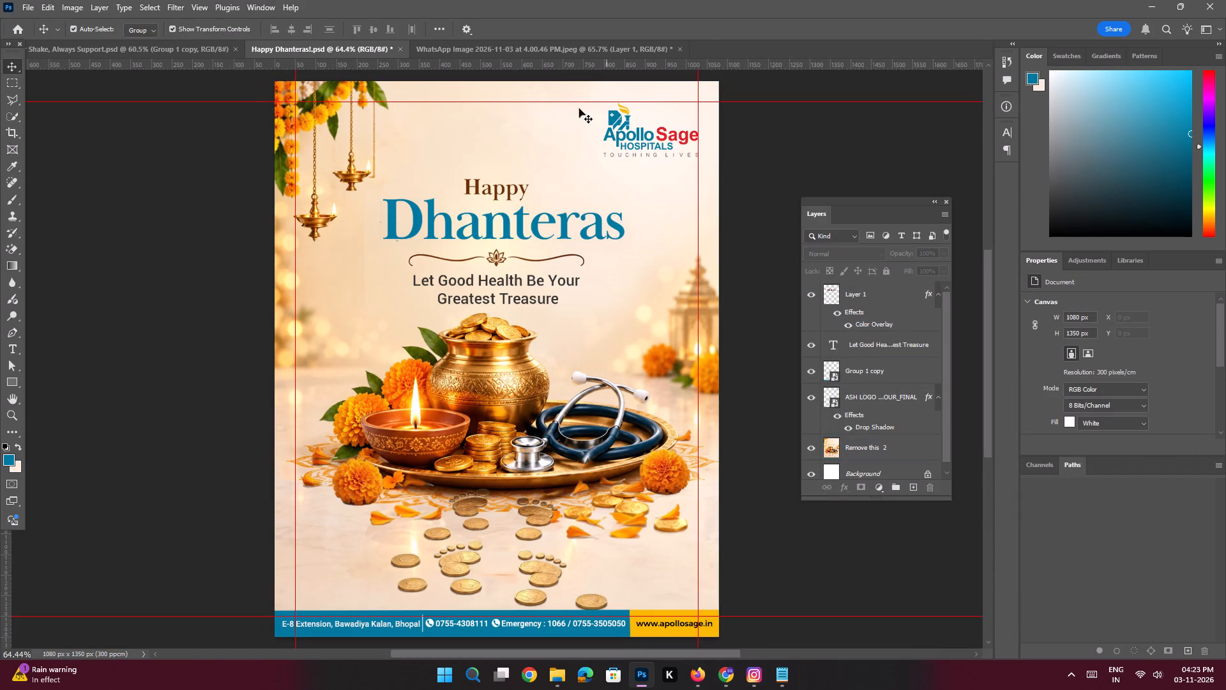
In the WhatsApp image document, show the original picture on Layer 0 and hide the extracted Dhanteras heading on Layer 1.
click(477, 48)
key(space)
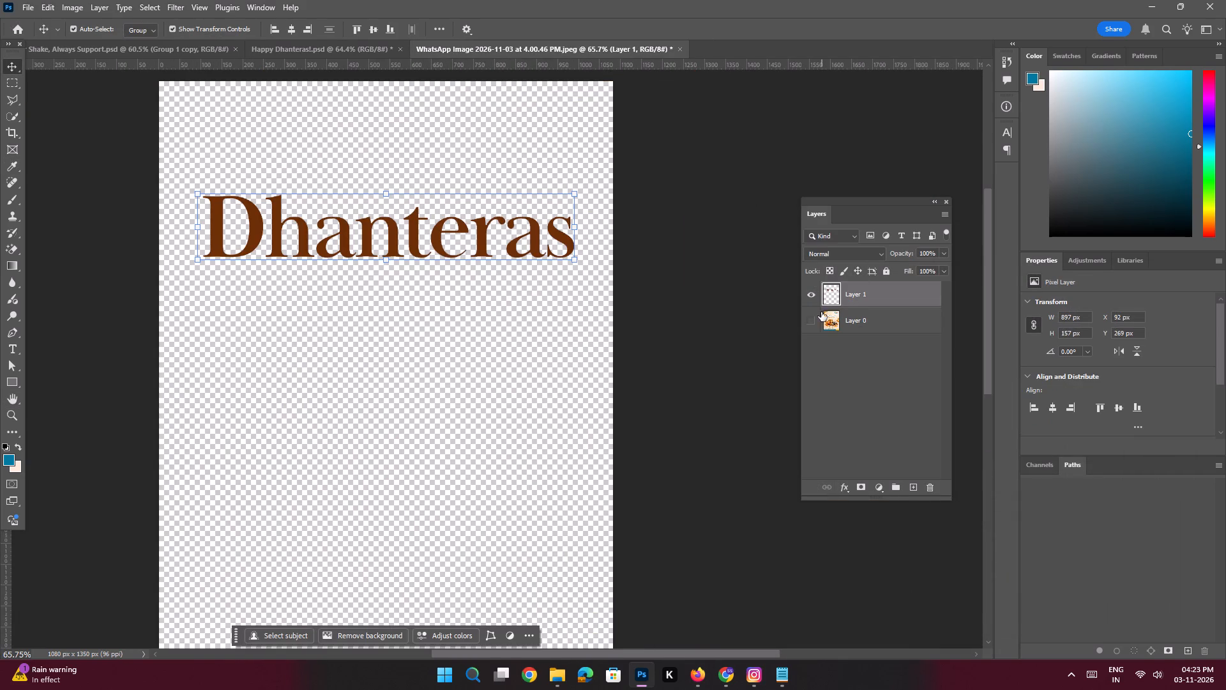
click(812, 324)
click(810, 294)
Outline the word Happy on Layer 0 with the Polygonal Lasso, cut it out and paste it in place on a new layer.
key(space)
ctrl+drag(372, 190, 447, 331)
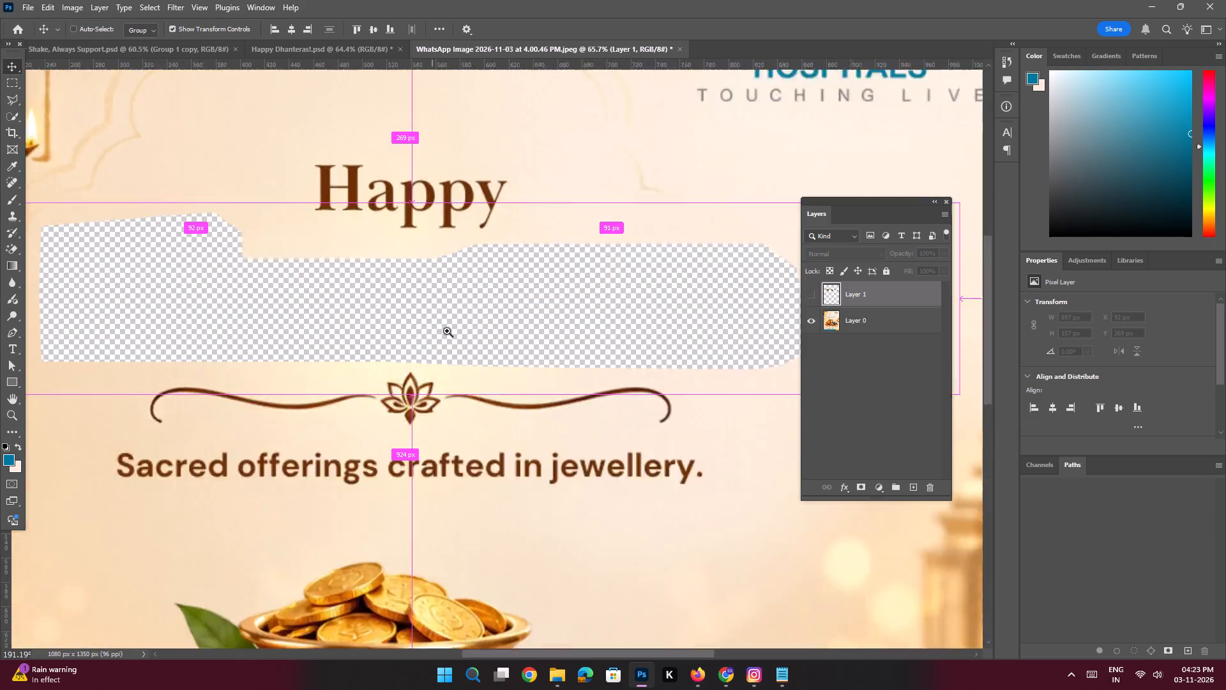
ctrl+drag(447, 331, 448, 332)
drag(475, 221, 382, 393)
ctrl+drag(340, 283, 347, 301)
click(361, 305)
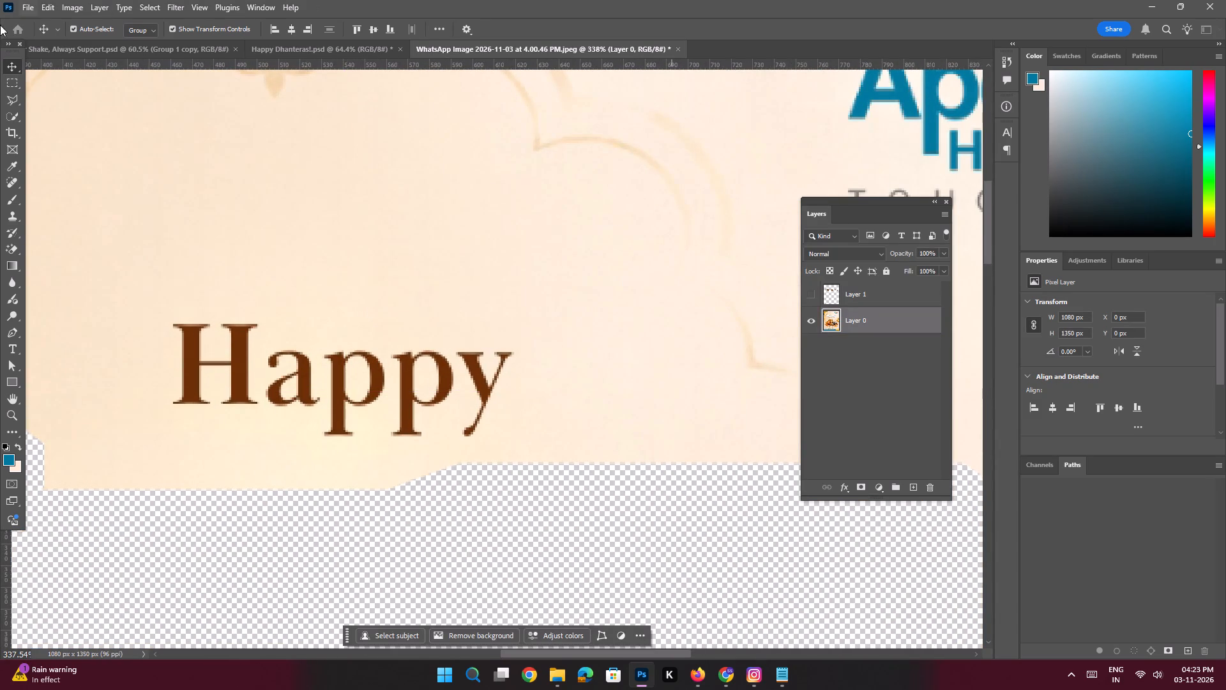
click(15, 93)
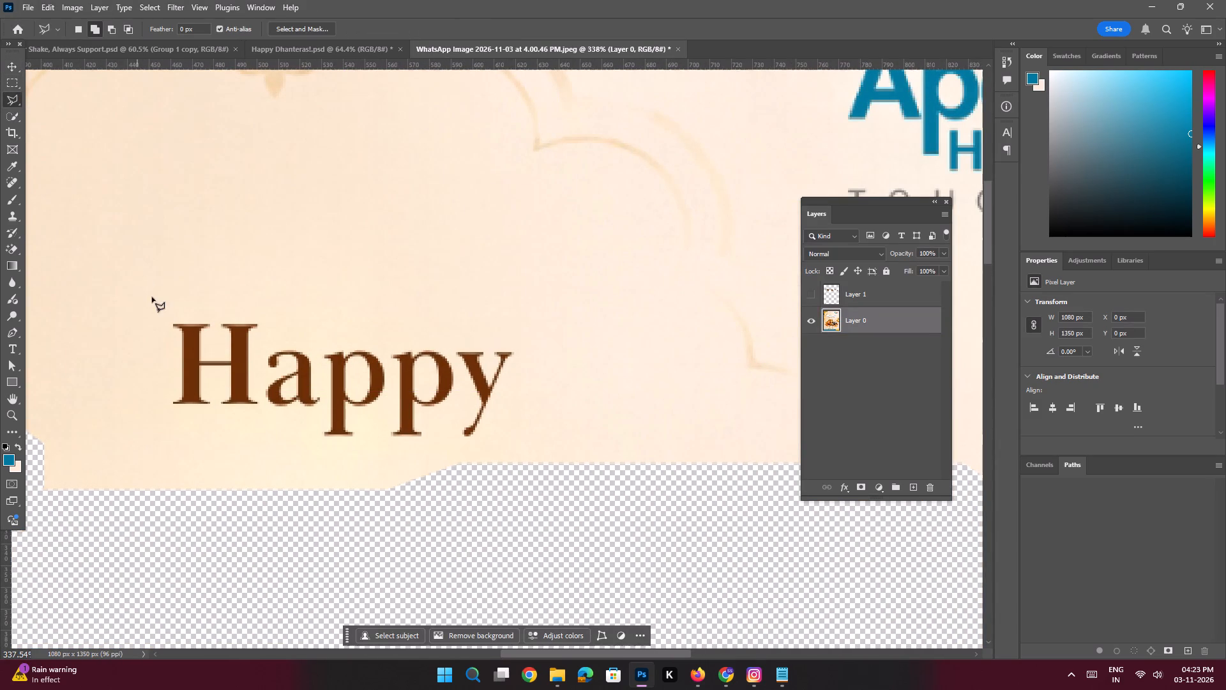
click(161, 310)
shift+click(522, 324)
click(524, 383)
click(514, 436)
drag(477, 448, 470, 449)
click(451, 449)
shift+click(263, 449)
click(160, 413)
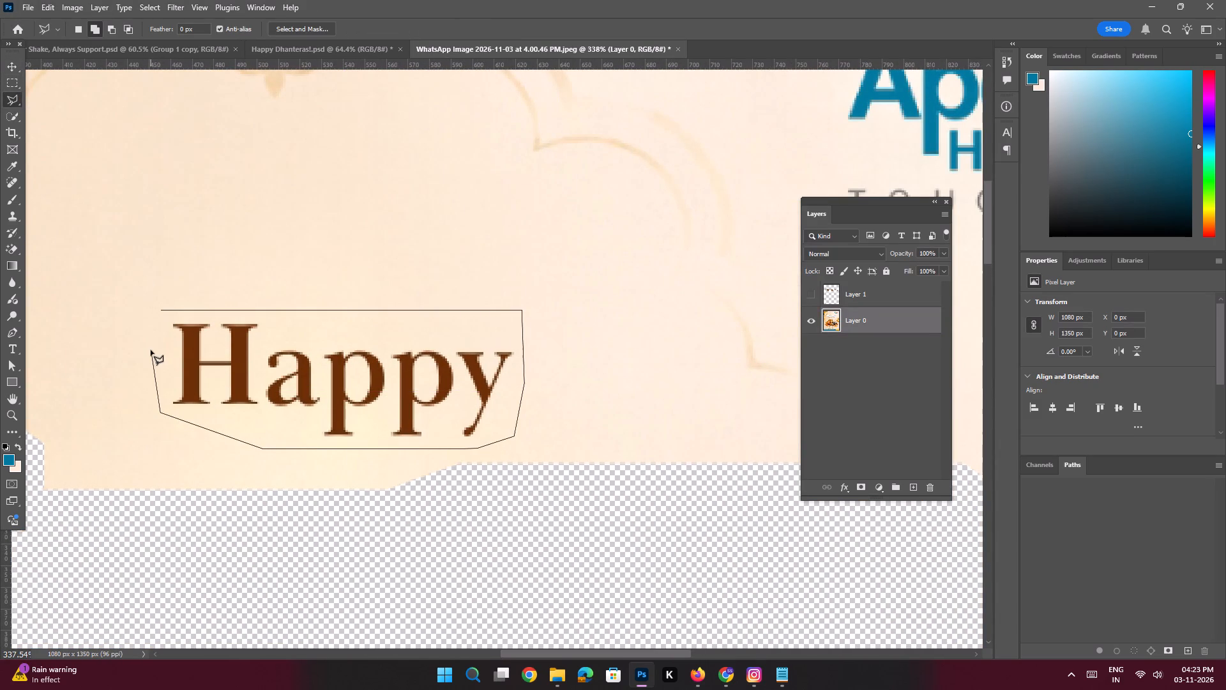
click(151, 350)
click(161, 310)
key(ctrl+x)
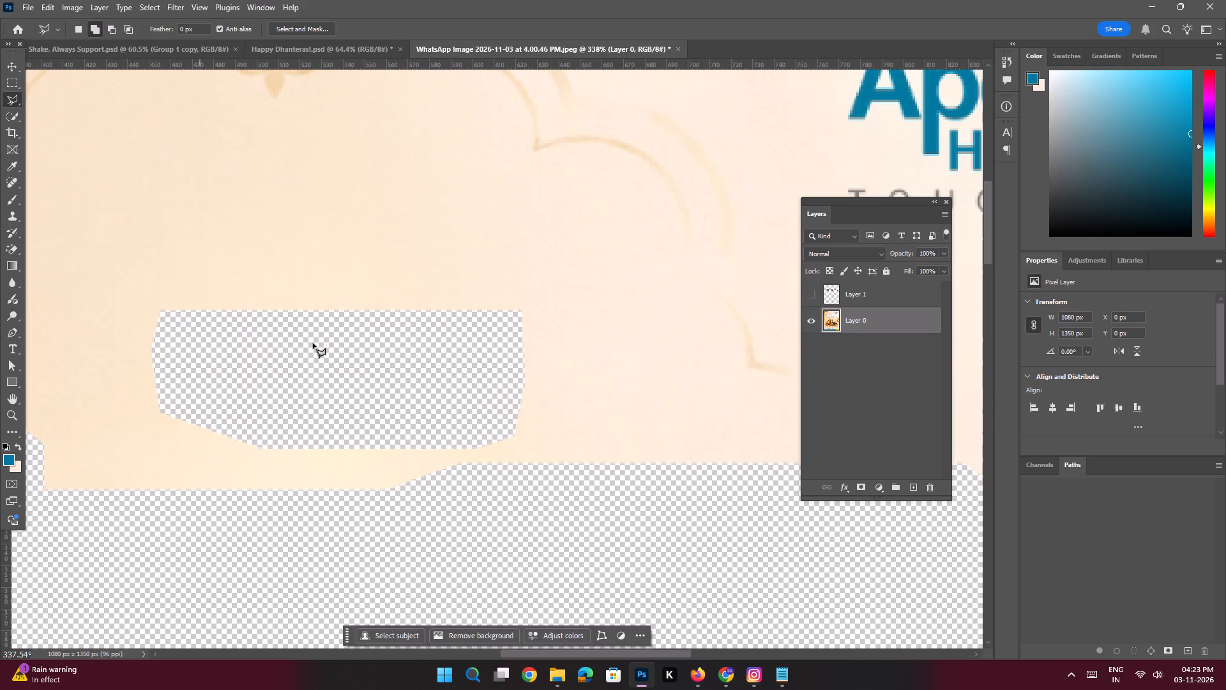
click(914, 491)
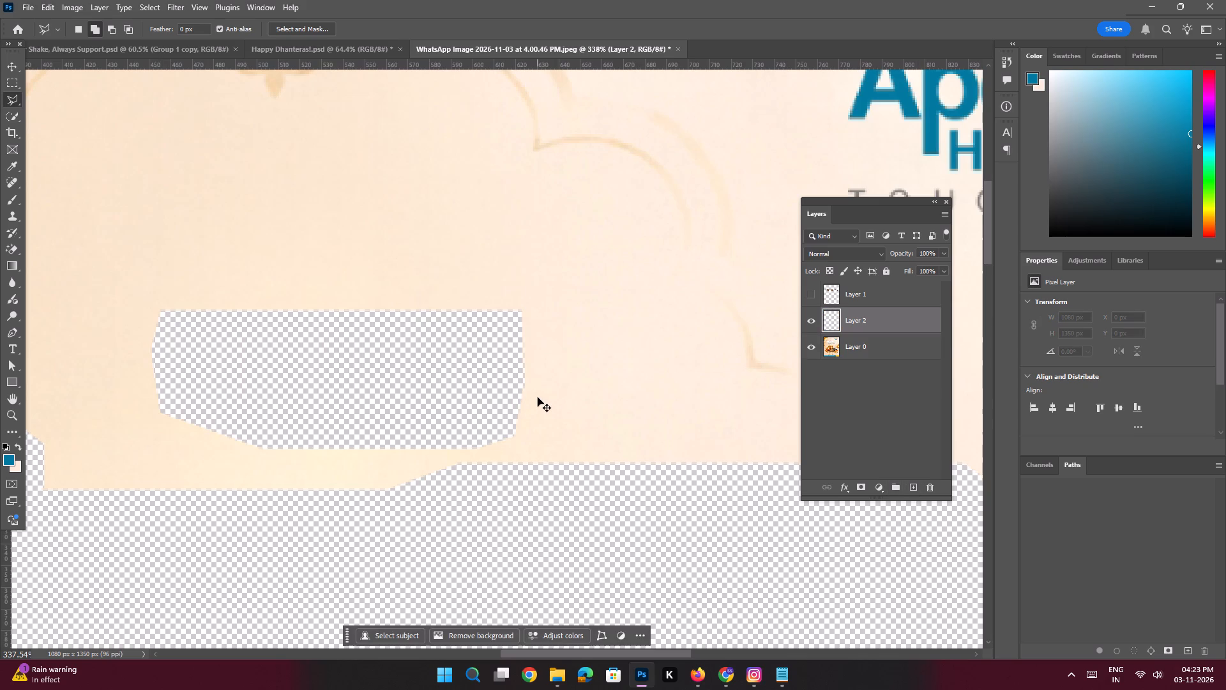
key(ctrl+shift+v)
Hide Layer 0 to isolate the Happy cutout on Layer 2.
click(7, 69)
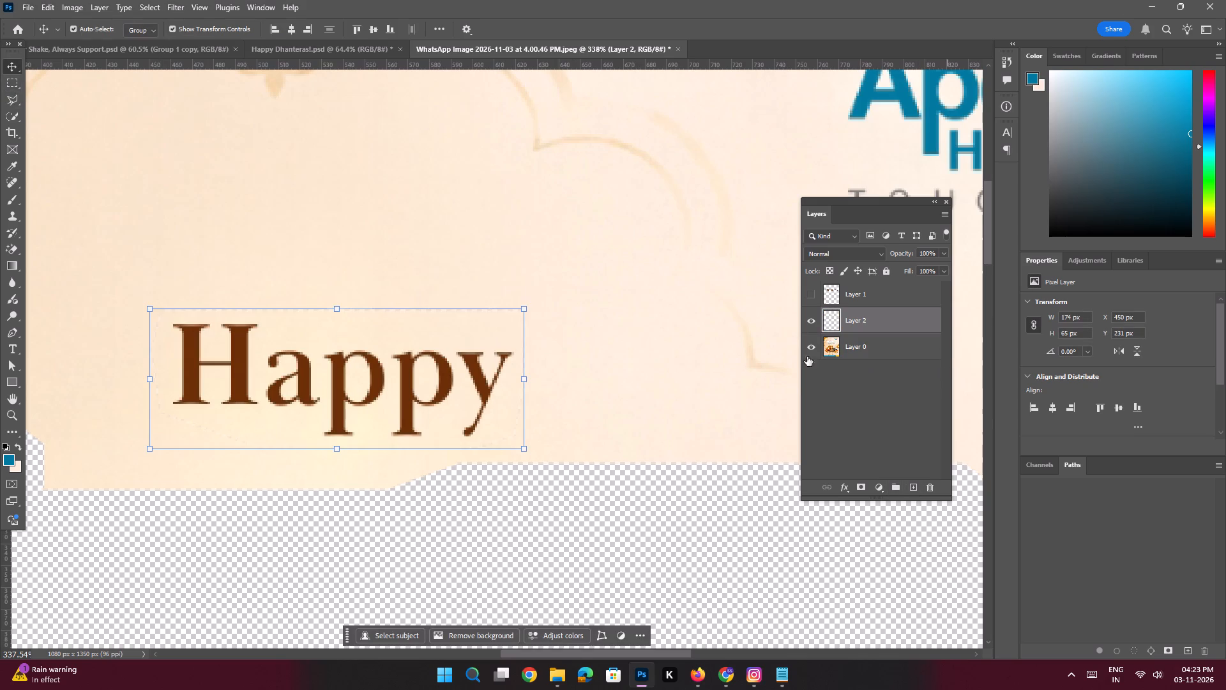
click(808, 346)
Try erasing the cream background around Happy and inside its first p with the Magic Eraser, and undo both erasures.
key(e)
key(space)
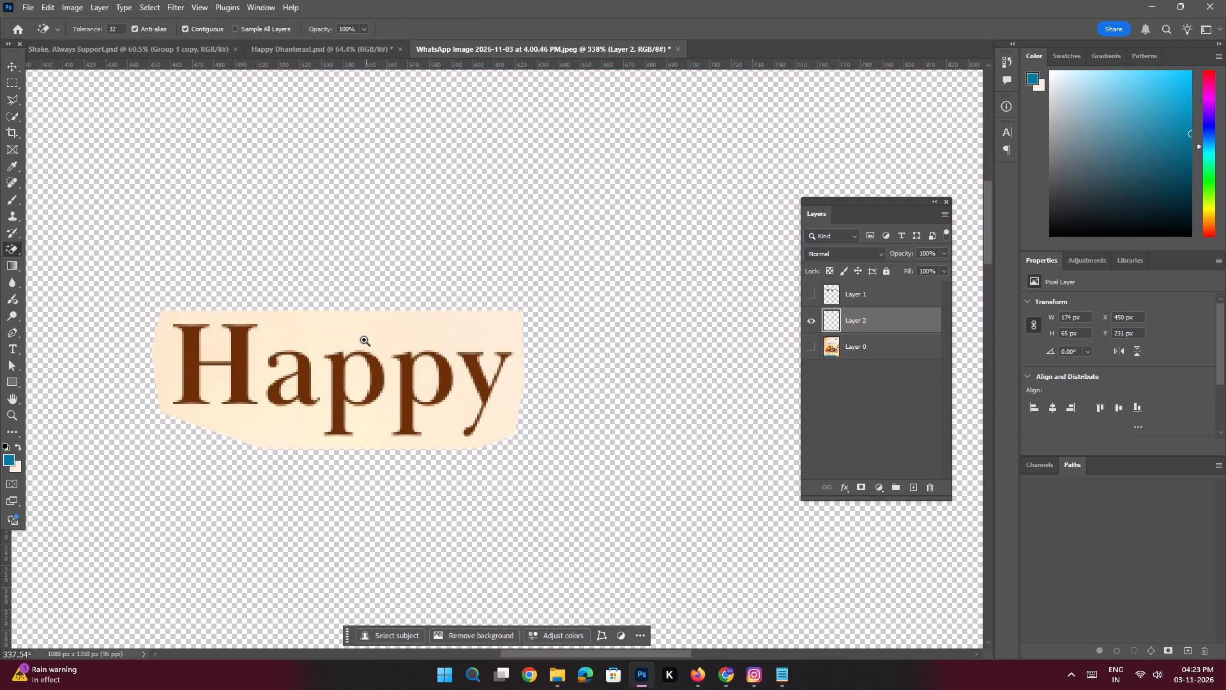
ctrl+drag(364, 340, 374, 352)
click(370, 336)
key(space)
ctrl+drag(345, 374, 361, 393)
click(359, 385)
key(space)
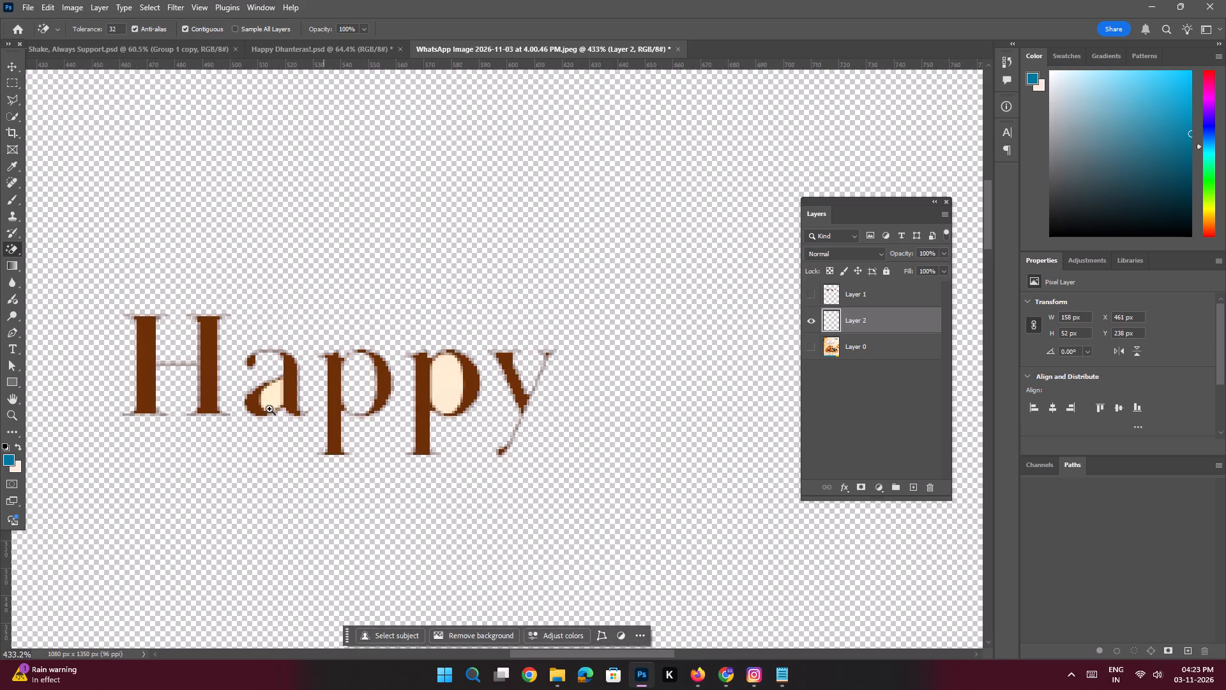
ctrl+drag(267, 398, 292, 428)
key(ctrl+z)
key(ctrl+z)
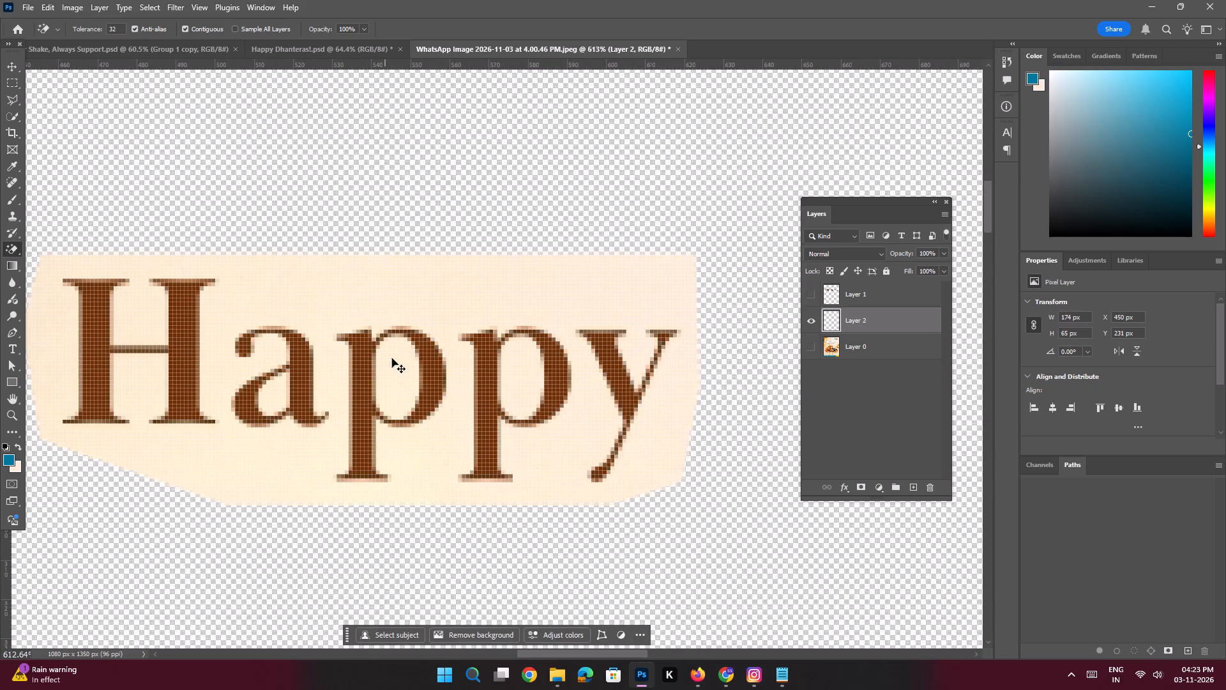
Enlarge the cut-out Happy lettering on Layer 2 of the WhatsApp image document to about 864 × 323 px.
key(ctrl+space)
key(ctrl+space)
key(ctrl+space)
key(ctrl+space)
key(ctrl+space)
ctrl+drag(458, 371, 370, 343)
click(13, 68)
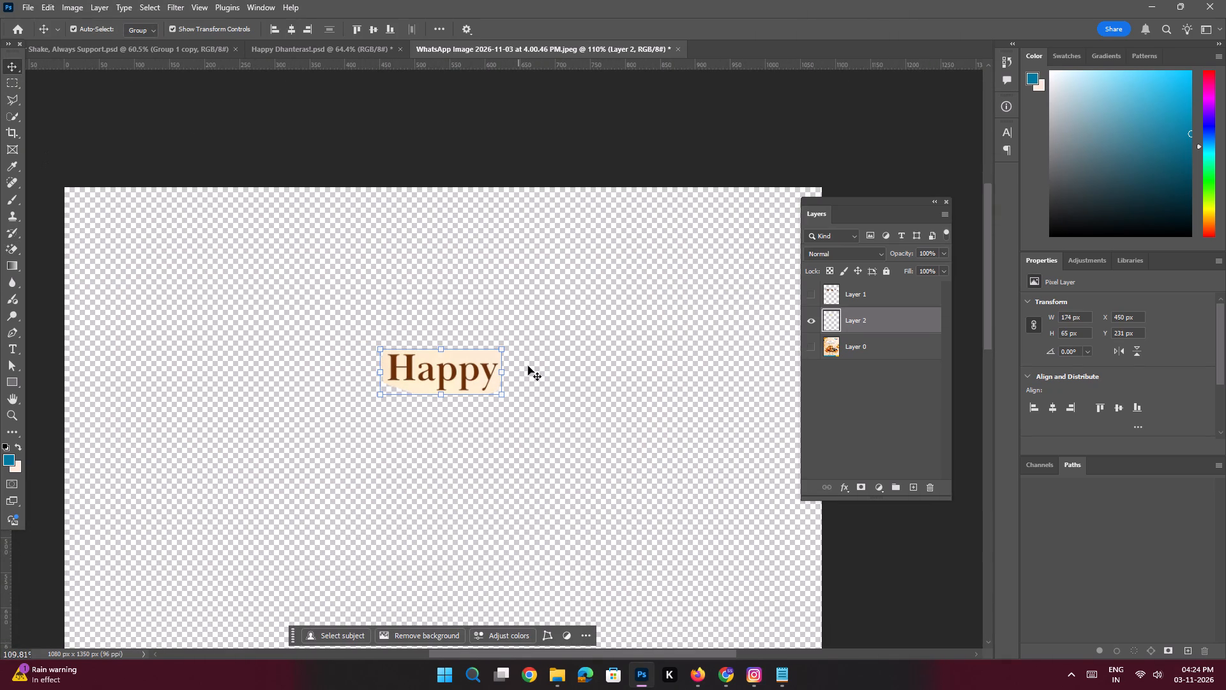
key(ctrl+t)
drag(442, 397, 455, 469)
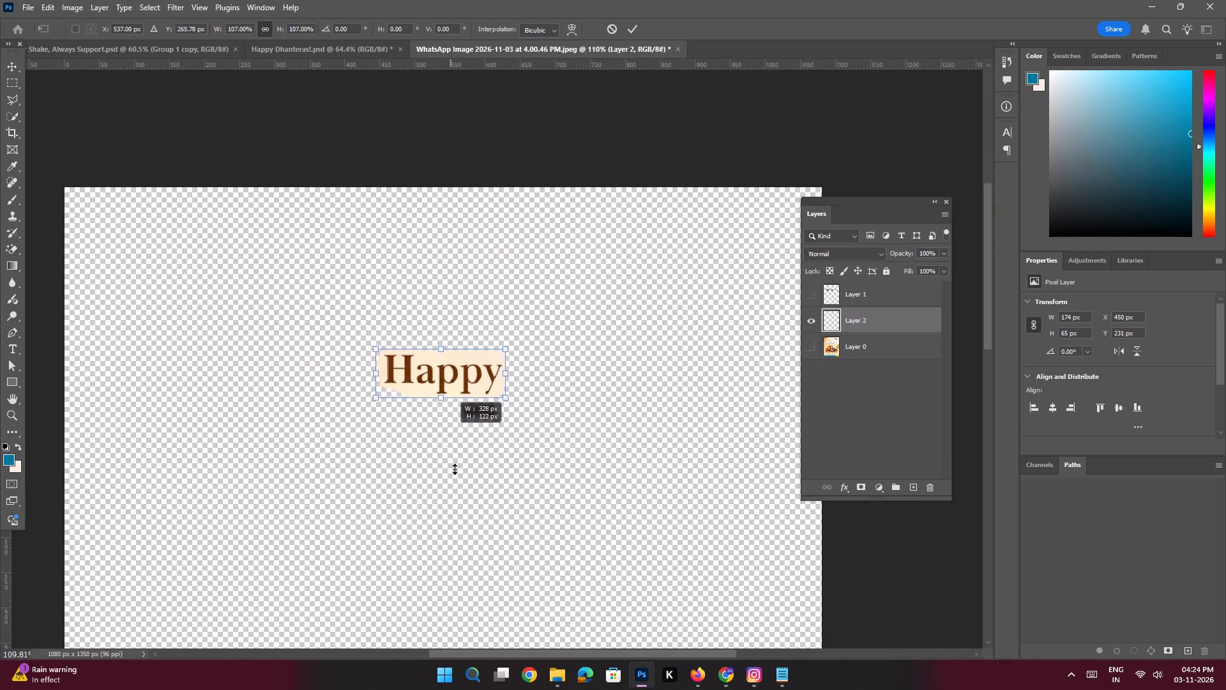
drag(455, 469, 475, 578)
key(Return)
Erase the cream background around the Happy lettering and inside its a and p letters with the Magic Eraser.
key(e)
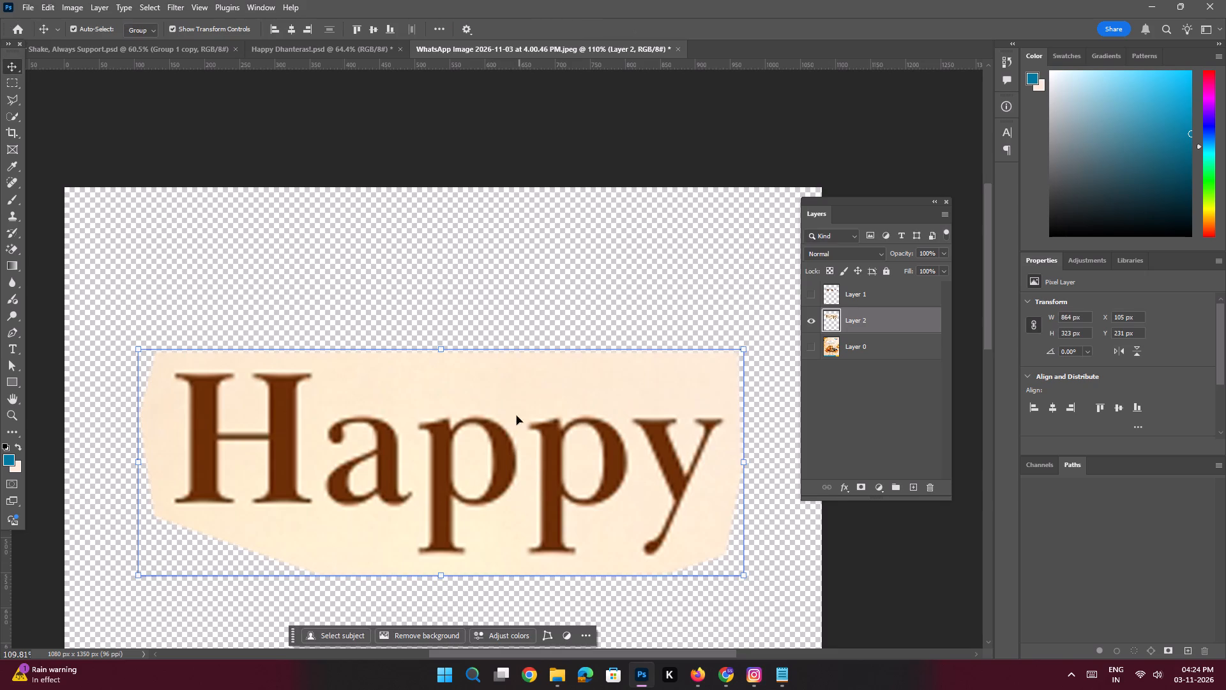
click(507, 396)
key(space)
ctrl+drag(457, 460, 474, 484)
click(472, 470)
key(ctrl+space)
key(ctrl+space)
key(ctrl+space)
key(ctrl+space)
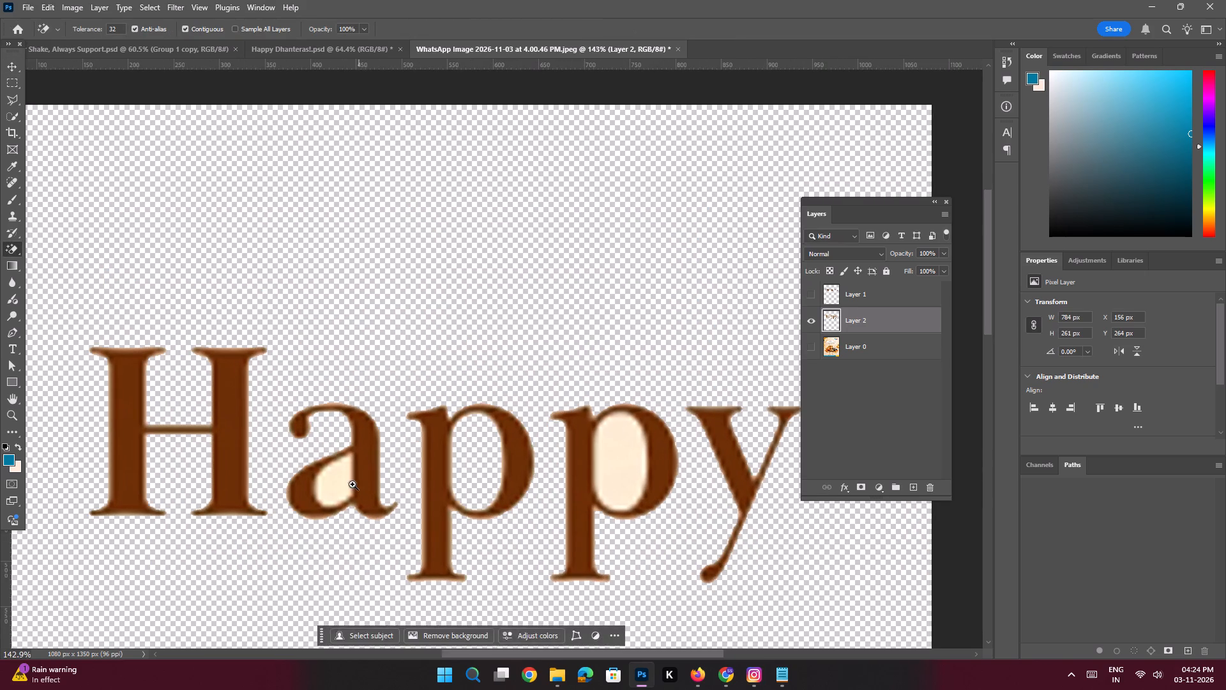
ctrl+drag(342, 481, 352, 504)
click(341, 487)
key(space)
key(space)
key(space)
key(space)
key(space)
key(space)
key(space)
key(space)
key(space)
key(space)
key(space)
drag(746, 450, 695, 450)
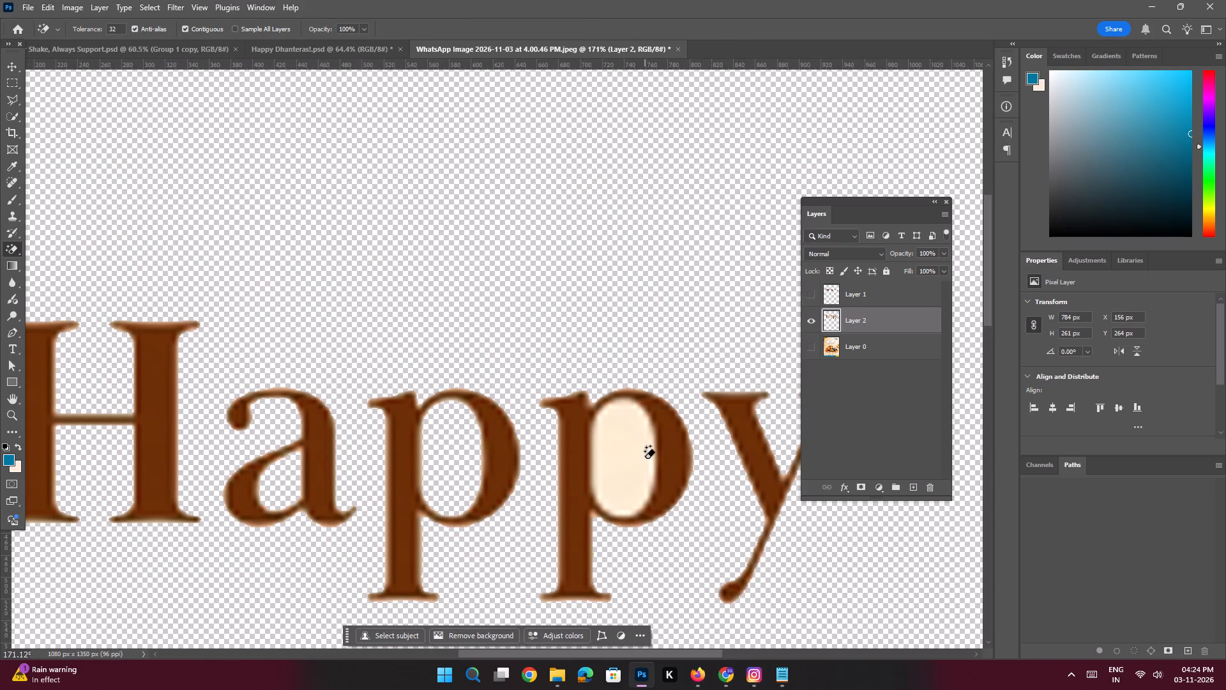
click(627, 461)
key(space)
ctrl+drag(607, 465, 536, 449)
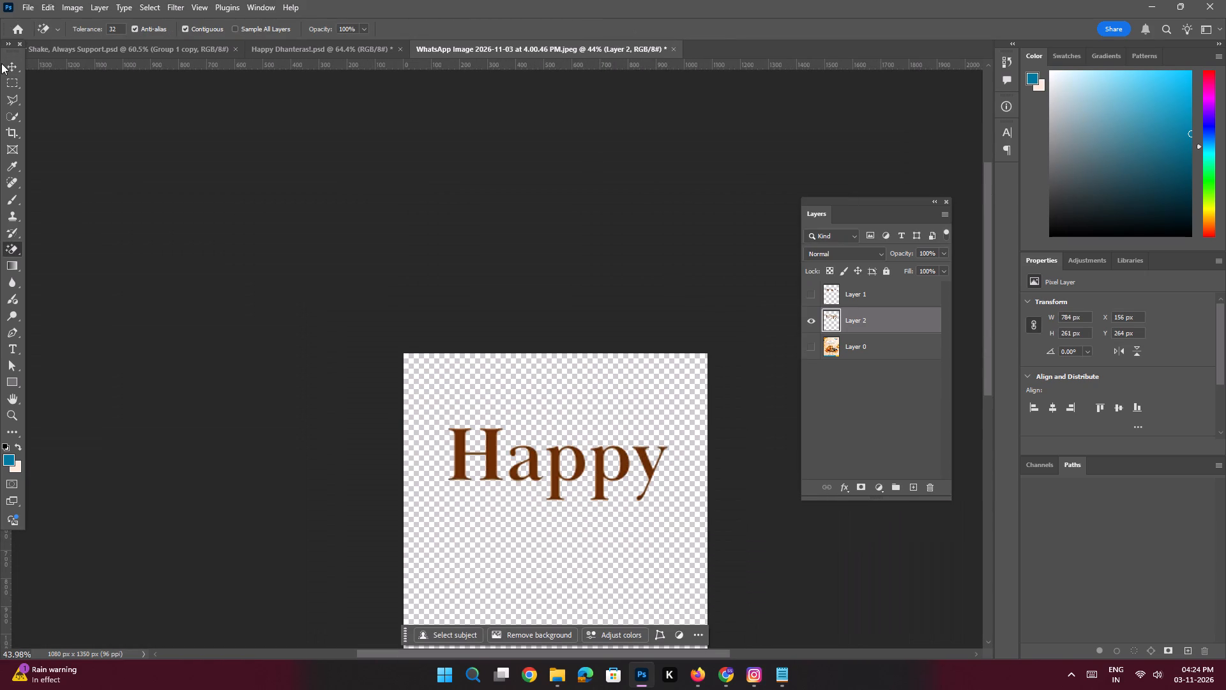
Copy the cleaned Happy layer into the Happy Dhanteras document and place it over the poster's heading.
click(10, 70)
drag(865, 318, 323, 128)
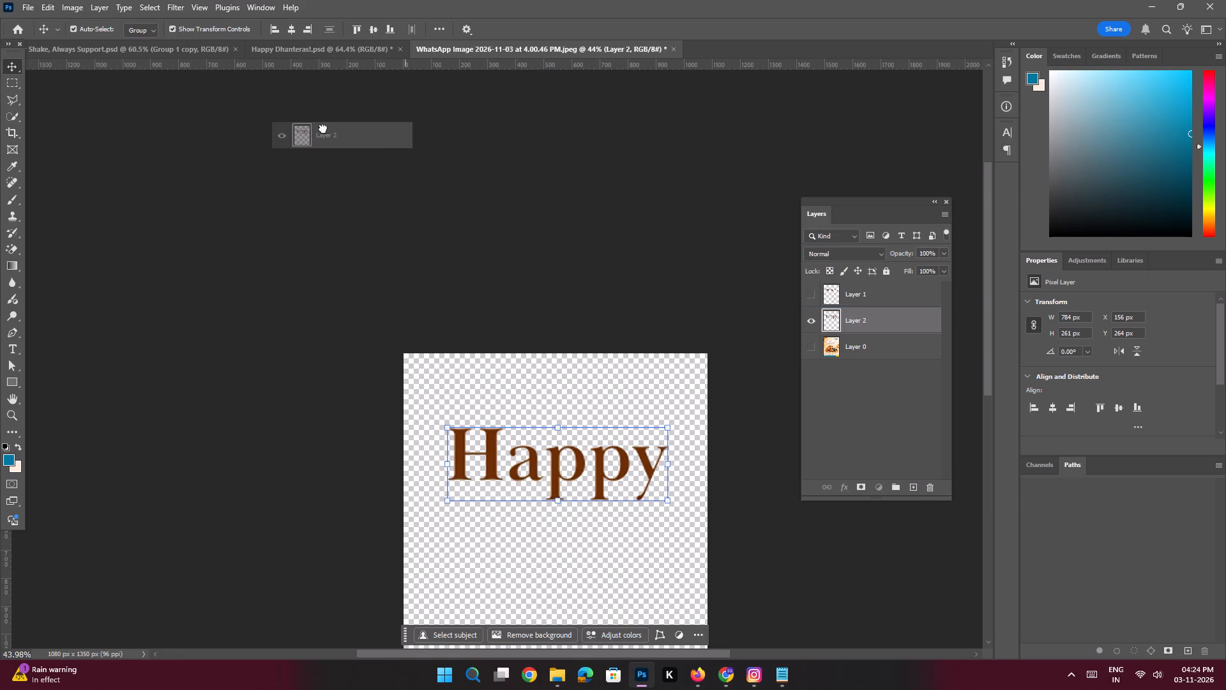
drag(323, 128, 506, 180)
key(space)
ctrl+drag(531, 189, 559, 240)
drag(586, 220, 523, 316)
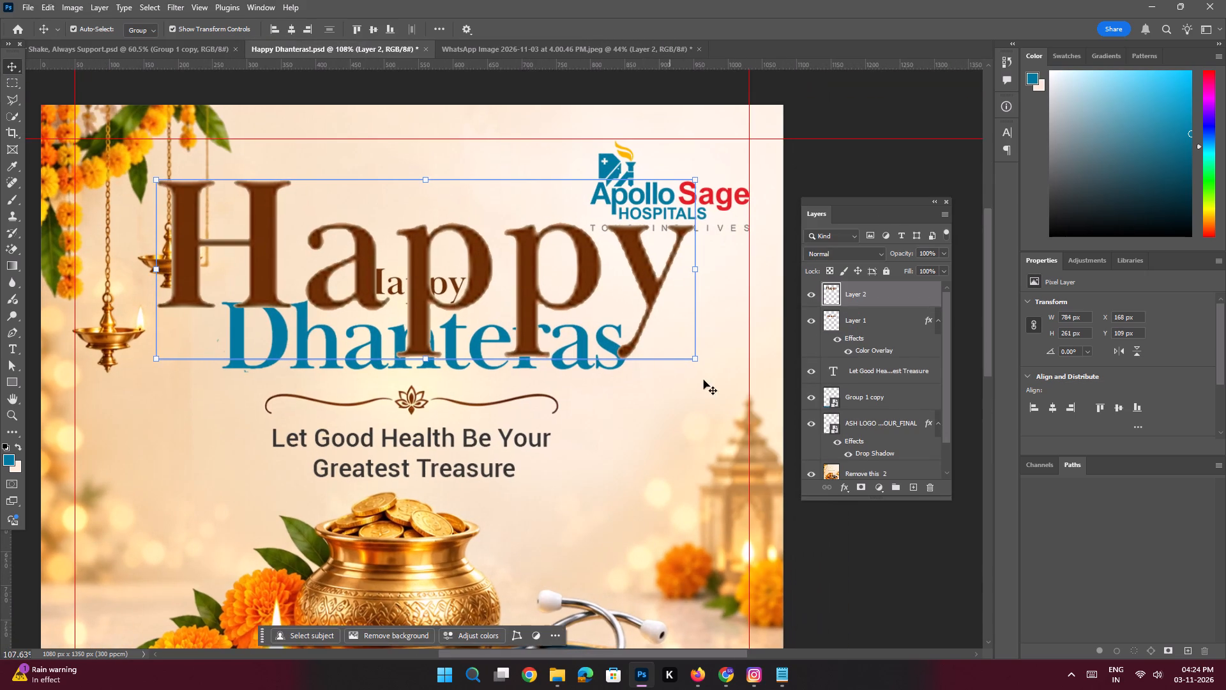
Scale the copied Happy lettering to about 175 × 59 px and centre it above Dhanteras, over the original Happy.
alt+drag(696, 362, 541, 290)
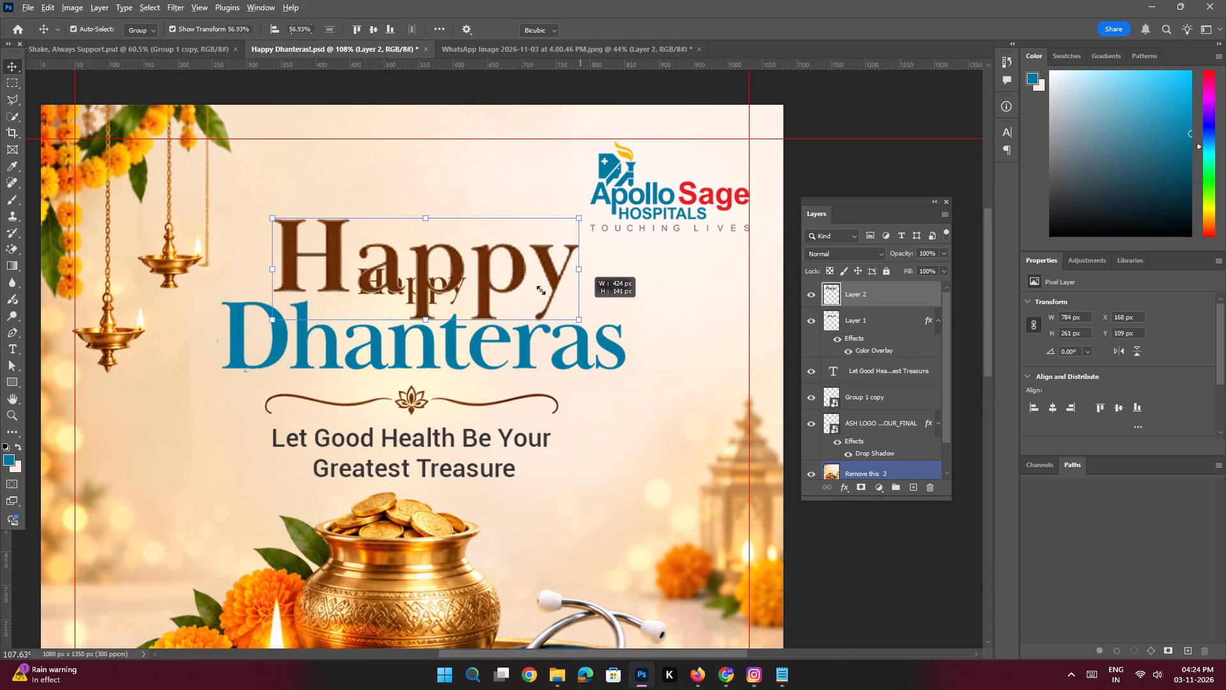
alt+drag(541, 290, 508, 277)
key(Return)
key(ctrl+space)
key(ctrl+space)
key(ctrl+space)
key(ctrl+space)
key(ctrl+space)
key(ctrl+space)
key(ctrl+space)
key(ctrl+space)
key(ctrl+space)
key(ctrl+space)
key(ctrl+space)
key(ctrl+space)
key(ctrl+space)
key(ctrl+space)
key(ctrl+space)
key(ctrl+space)
key(ctrl+space)
key(ctrl+space)
key(ctrl+space)
key(ctrl+space)
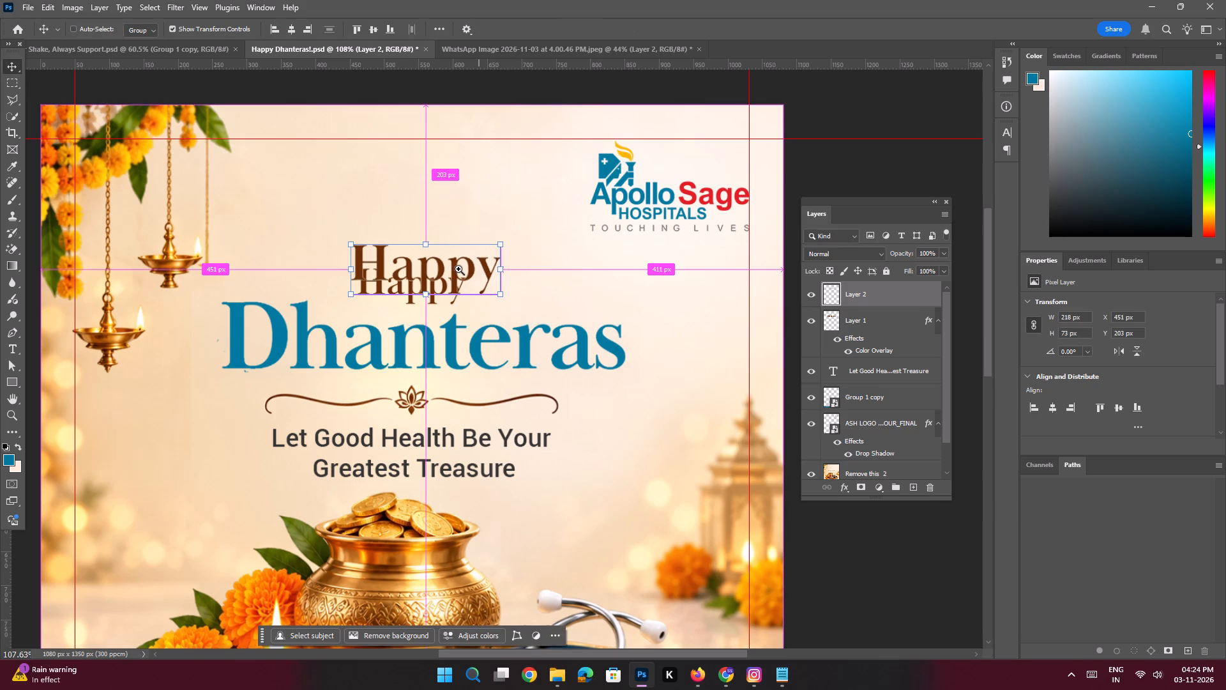
ctrl+drag(450, 265, 497, 349)
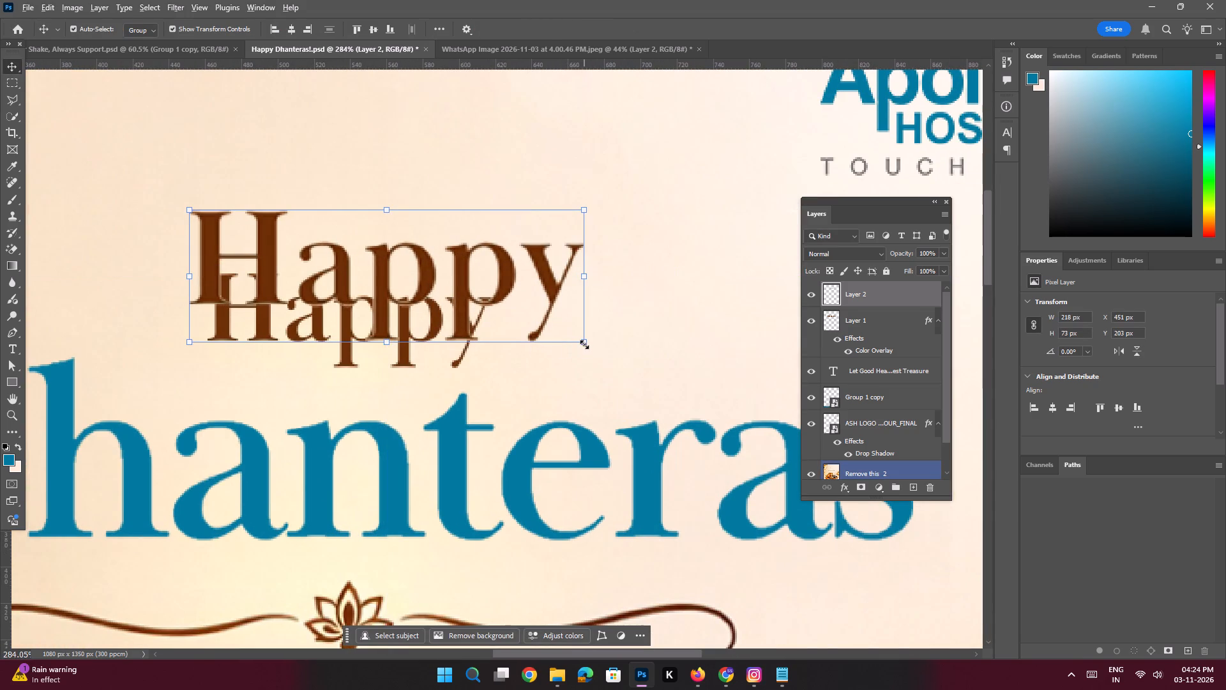
alt+drag(584, 344, 552, 332)
drag(488, 288, 445, 328)
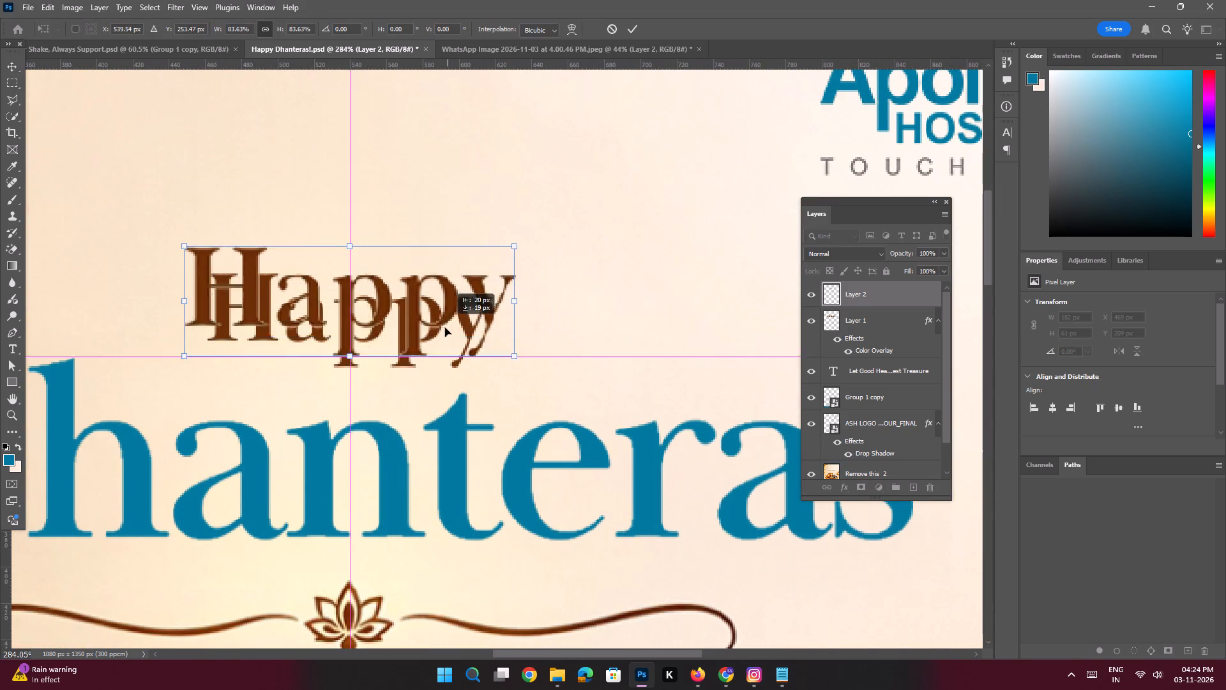
drag(445, 328, 455, 332)
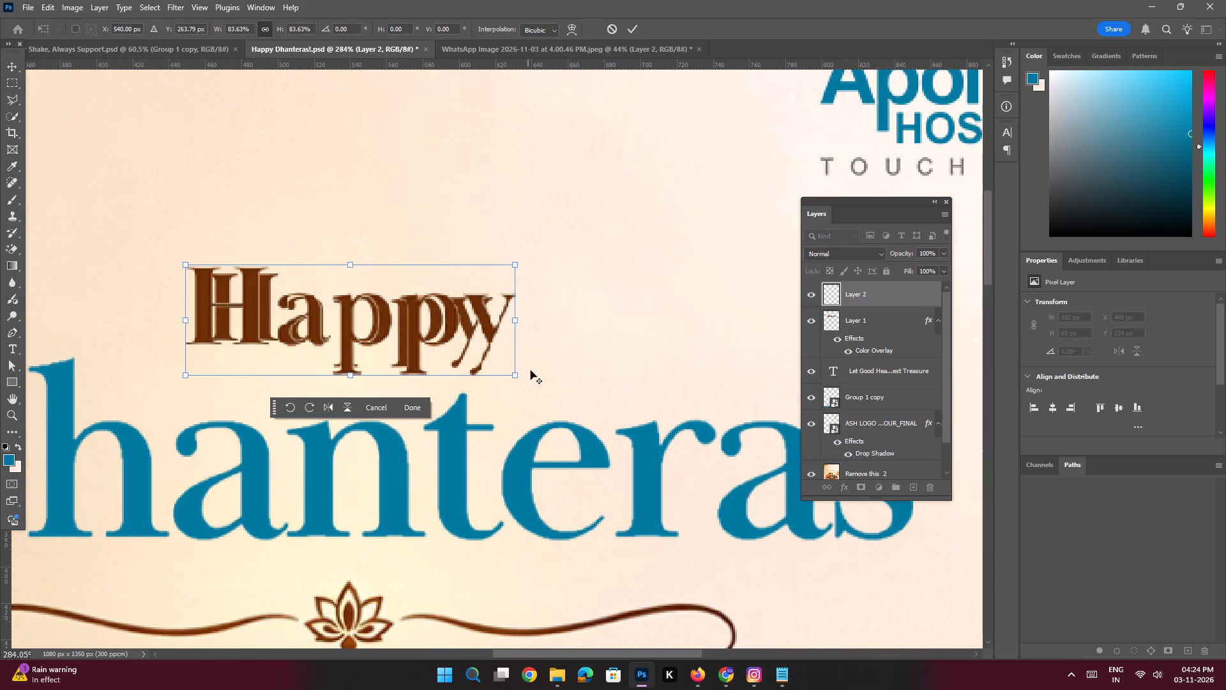
alt+drag(514, 377, 508, 374)
drag(485, 330, 478, 330)
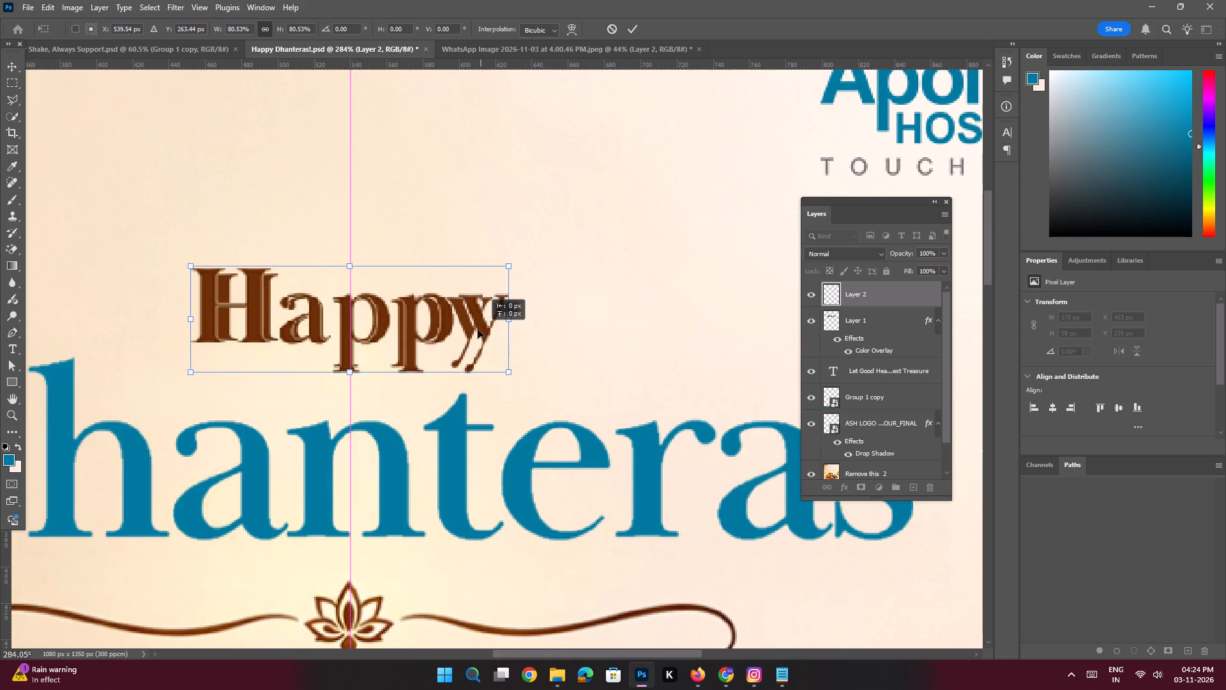
drag(478, 330, 477, 330)
key(Return)
Outline the original Happy on the Remove this 2 layer with the Polygonal Lasso, fill it from the surroundings, and deselect.
key(space)
key(space)
key(space)
key(space)
key(space)
key(space)
key(space)
key(space)
drag(430, 284, 437, 299)
click(433, 263)
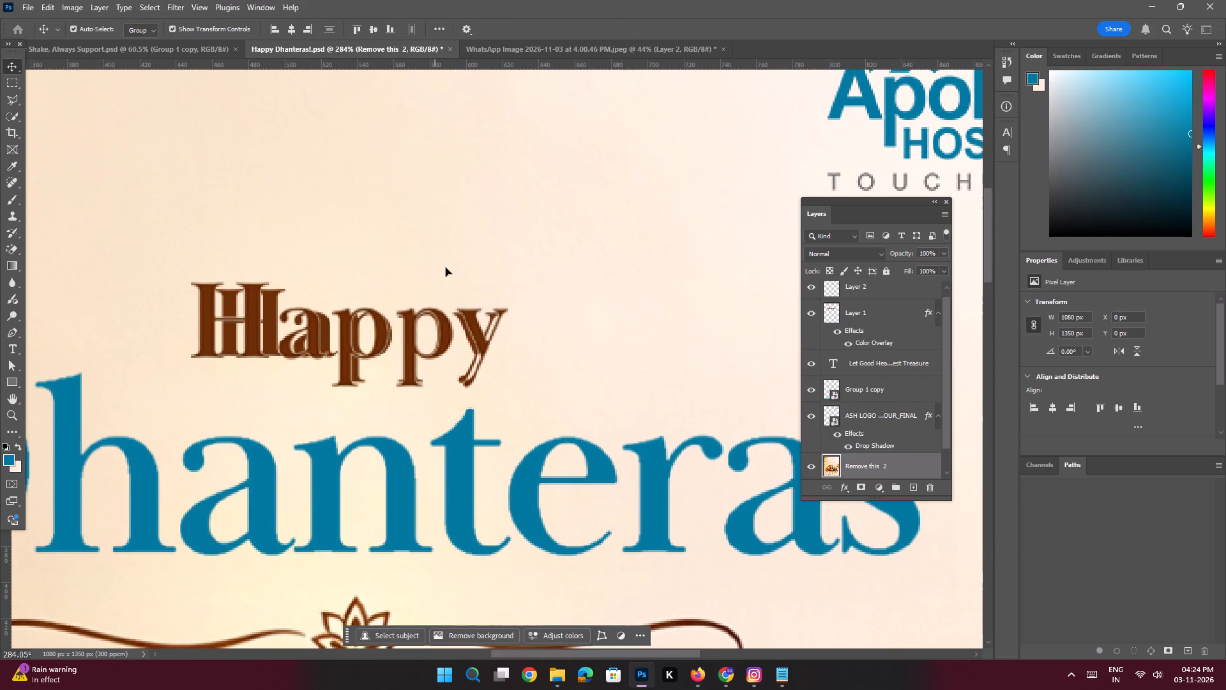
click(17, 98)
click(186, 272)
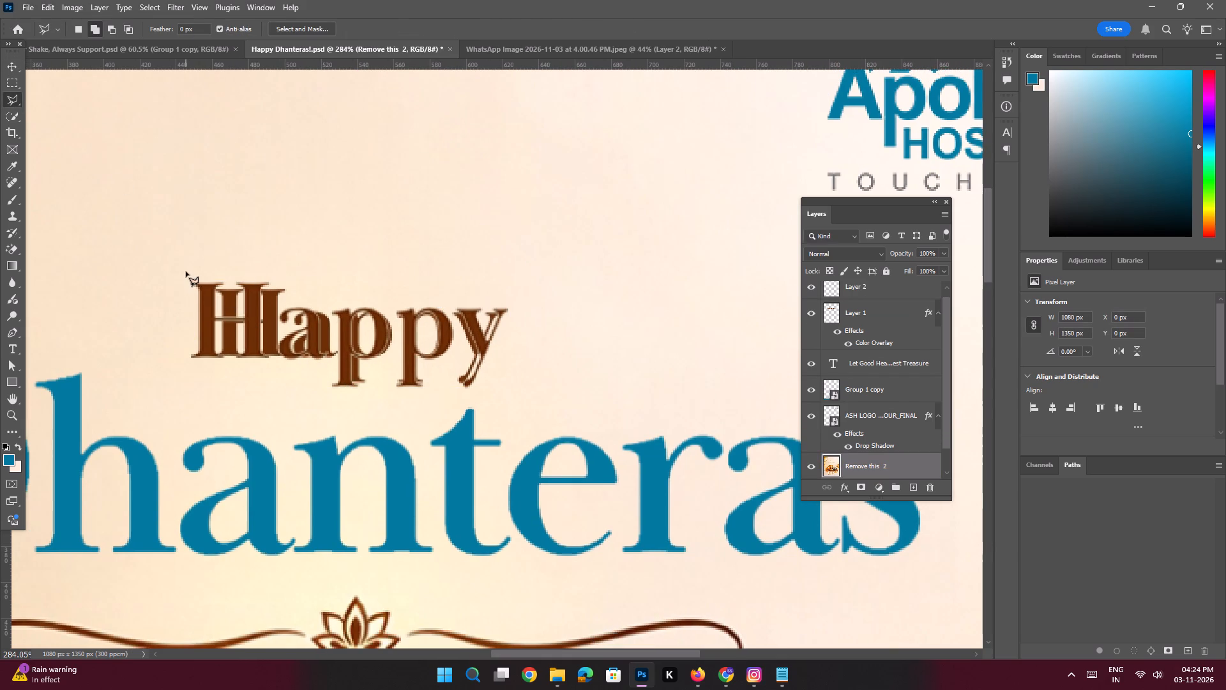
shift+click(435, 289)
click(514, 296)
drag(520, 321, 520, 332)
drag(510, 369, 501, 375)
drag(487, 385, 481, 386)
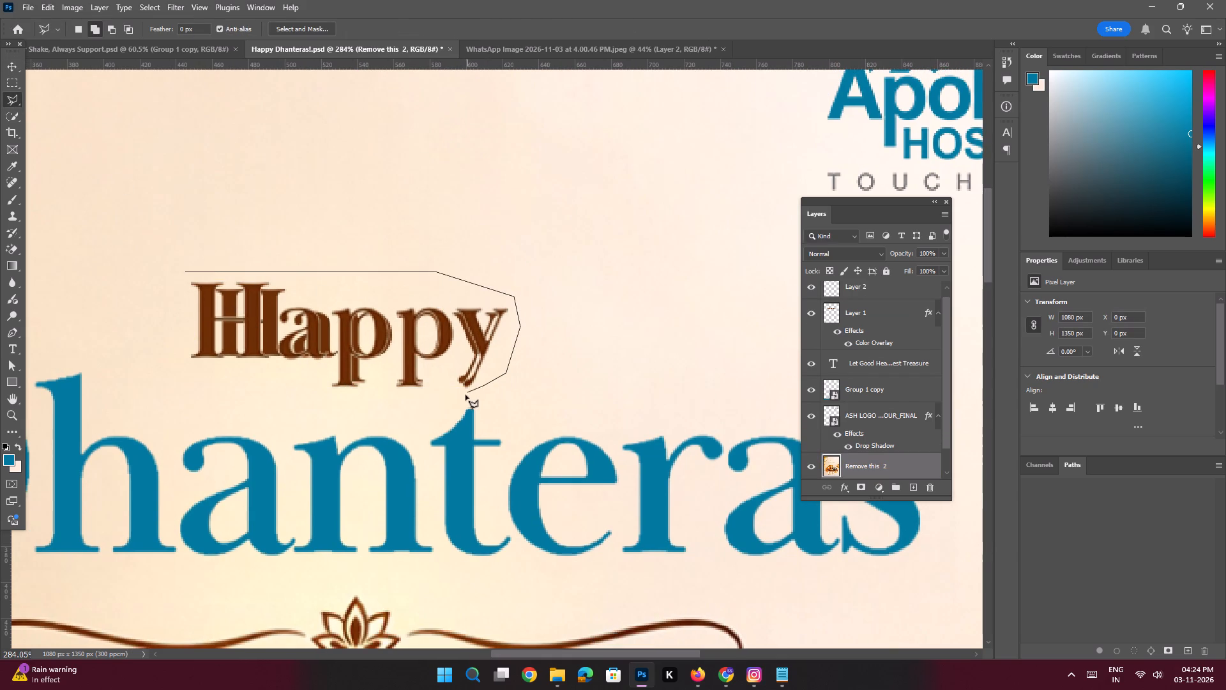
click(465, 395)
shift+click(307, 389)
click(246, 367)
click(183, 367)
click(181, 339)
double_click(185, 266)
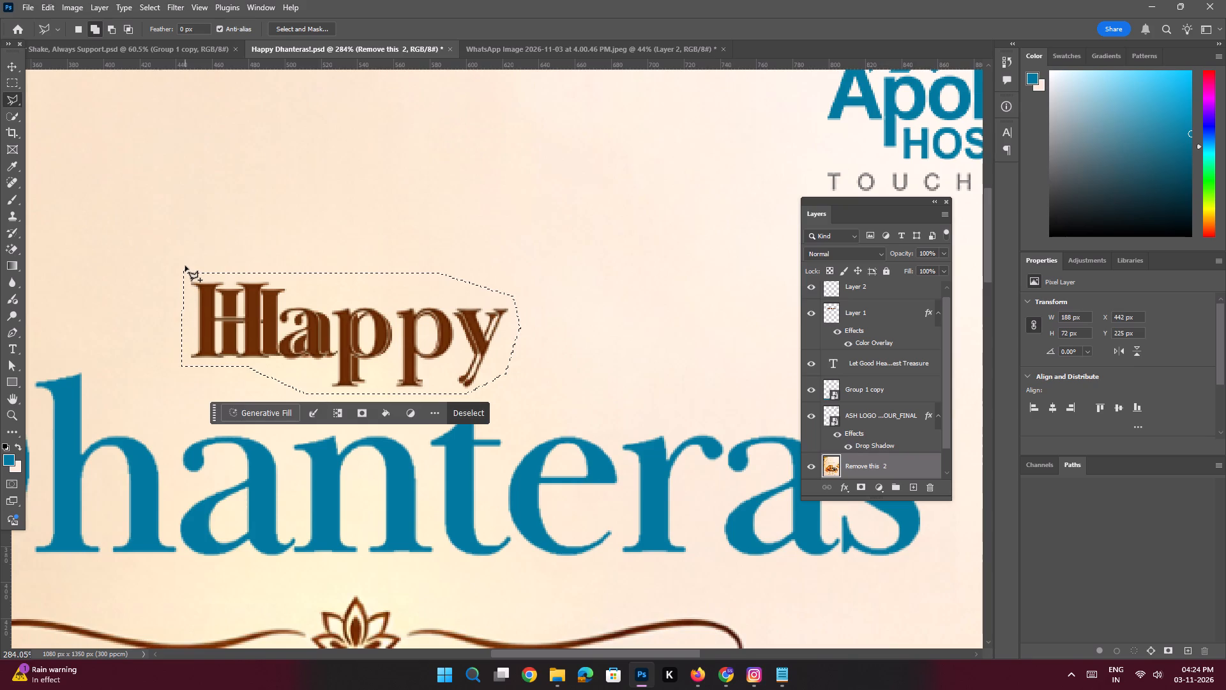
key(shift+BackSpace)
key(Return)
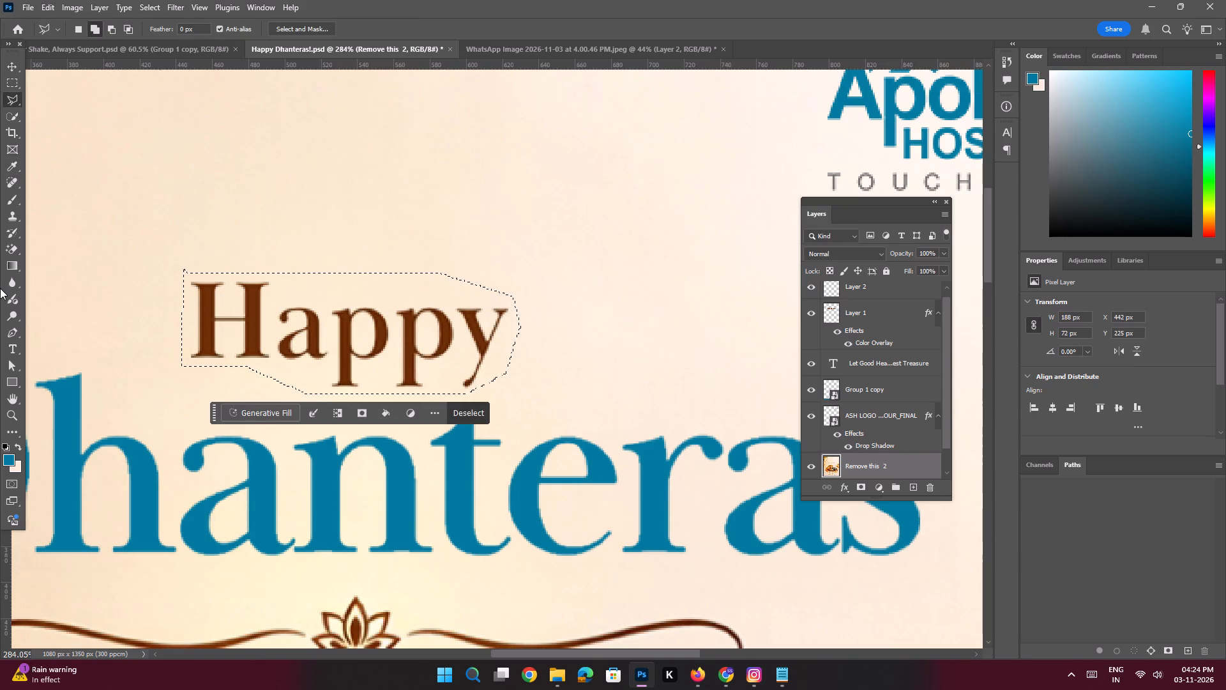
key(ctrl+d)
Apply a dark grey Color Overlay of about #363636 to the Happy lettering on Layer 2.
click(12, 65)
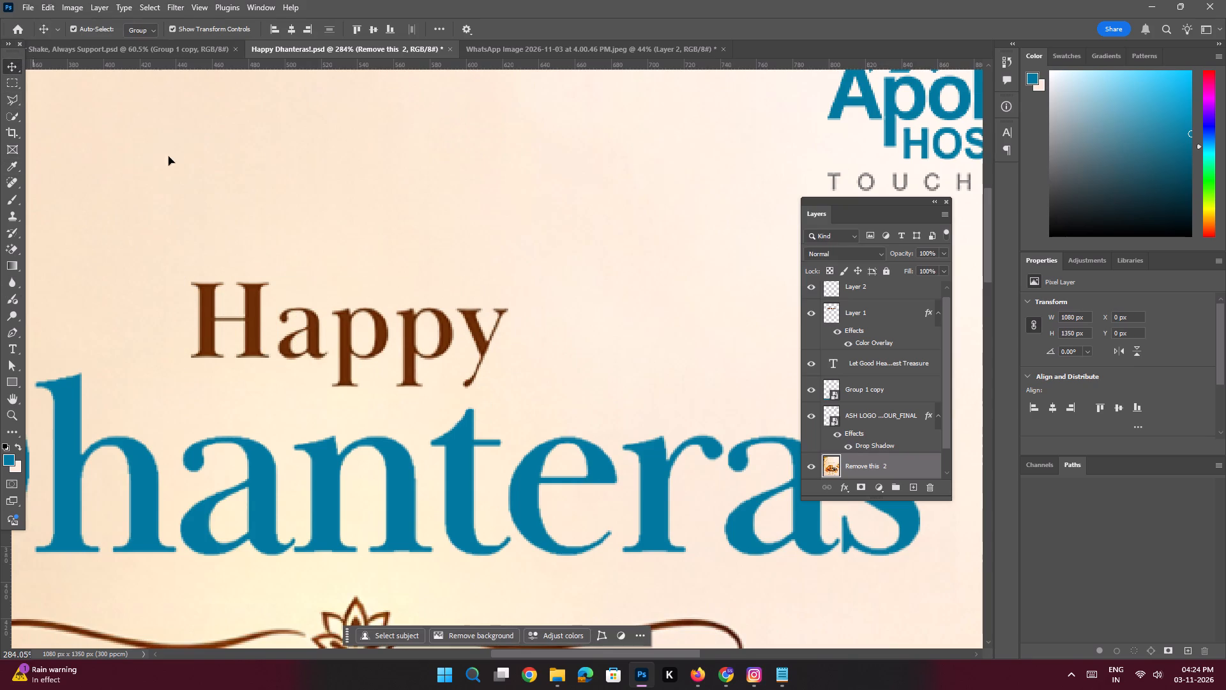
click(255, 320)
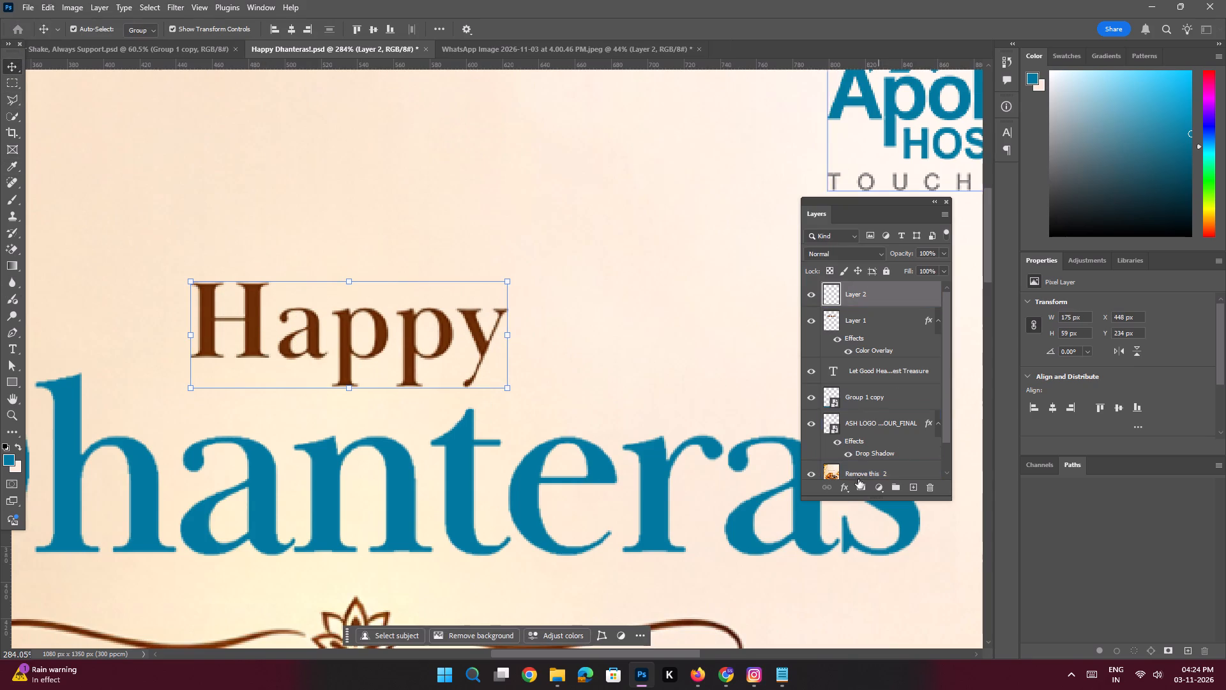
click(846, 486)
click(865, 578)
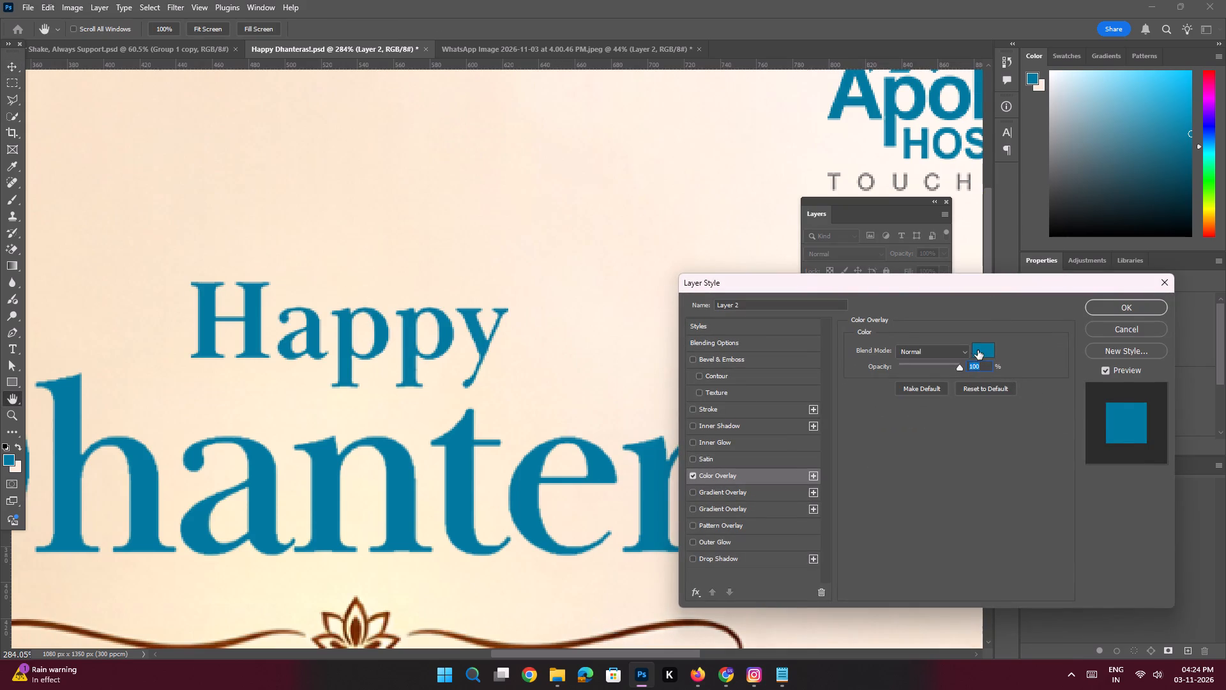
click(978, 350)
drag(872, 467, 700, 509)
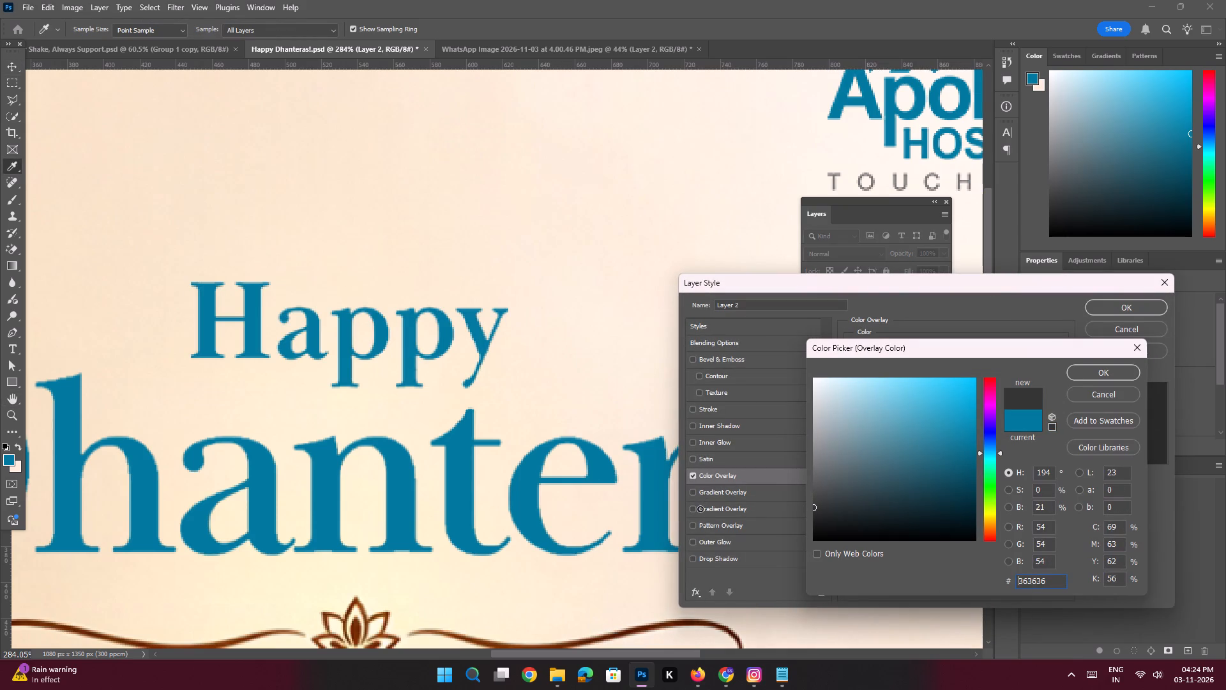
drag(700, 509, 696, 505)
key(Return)
key(Return)
Deselect the Happy layer and save the Happy Dhanteras document.
key(ctrl+0)
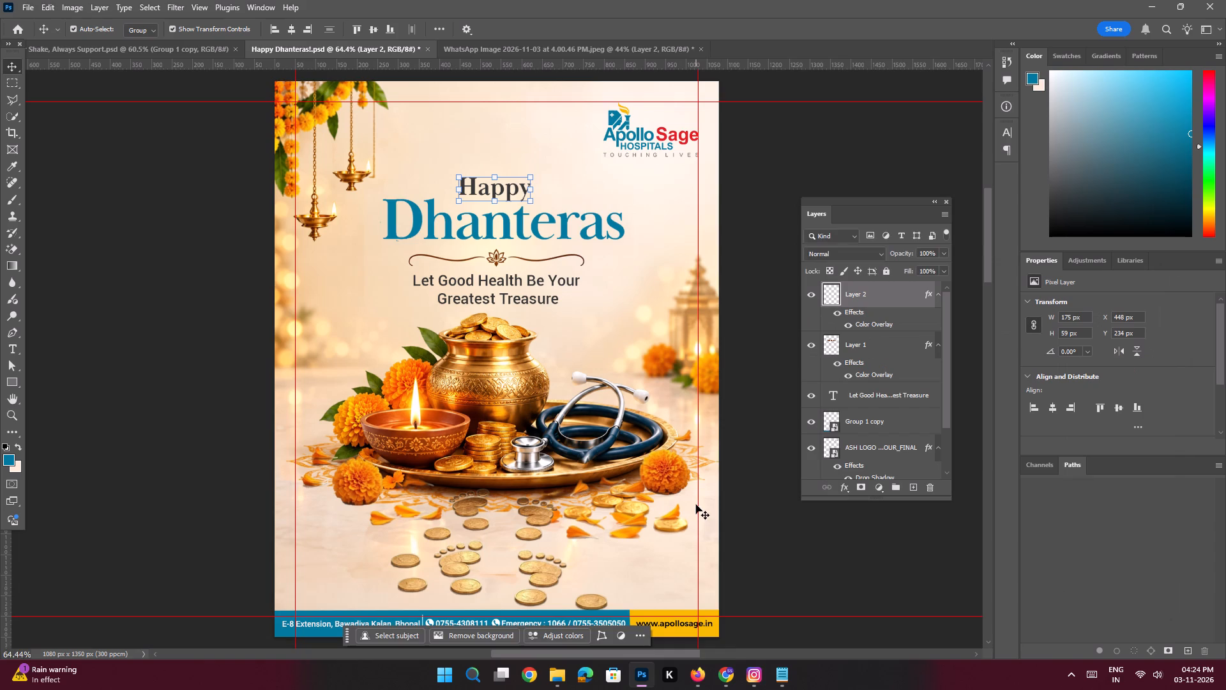
click(152, 277)
key(space)
key(space)
key(space)
key(space)
key(space)
key(space)
key(space)
key(space)
key(space)
drag(594, 236, 578, 259)
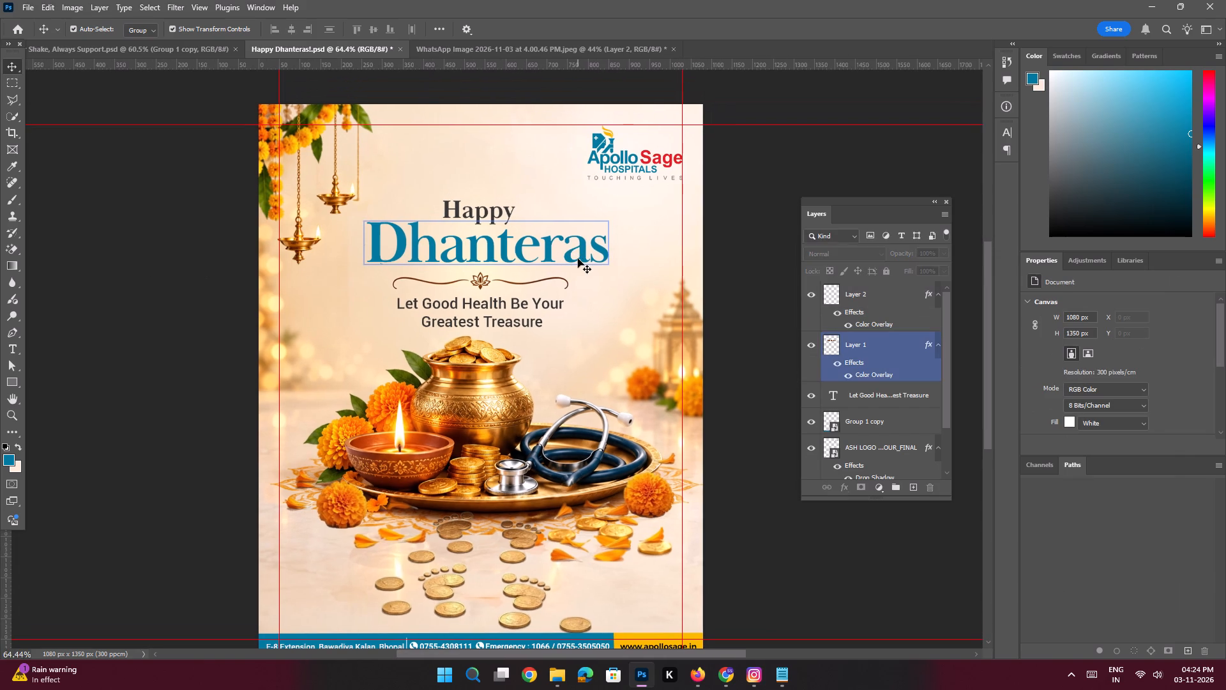
key(ctrl+s)
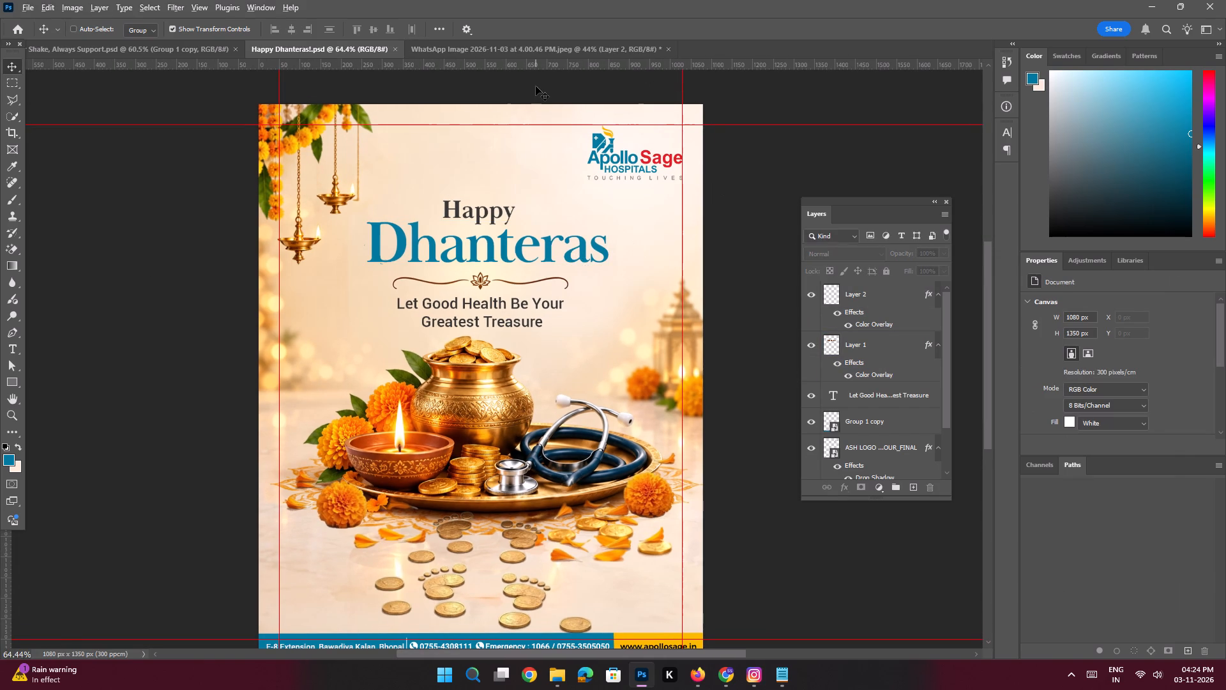
Export the poster as a PNG at 1x scale, 1080 × 1350 px.
key(ctrl+alt+shift+w)
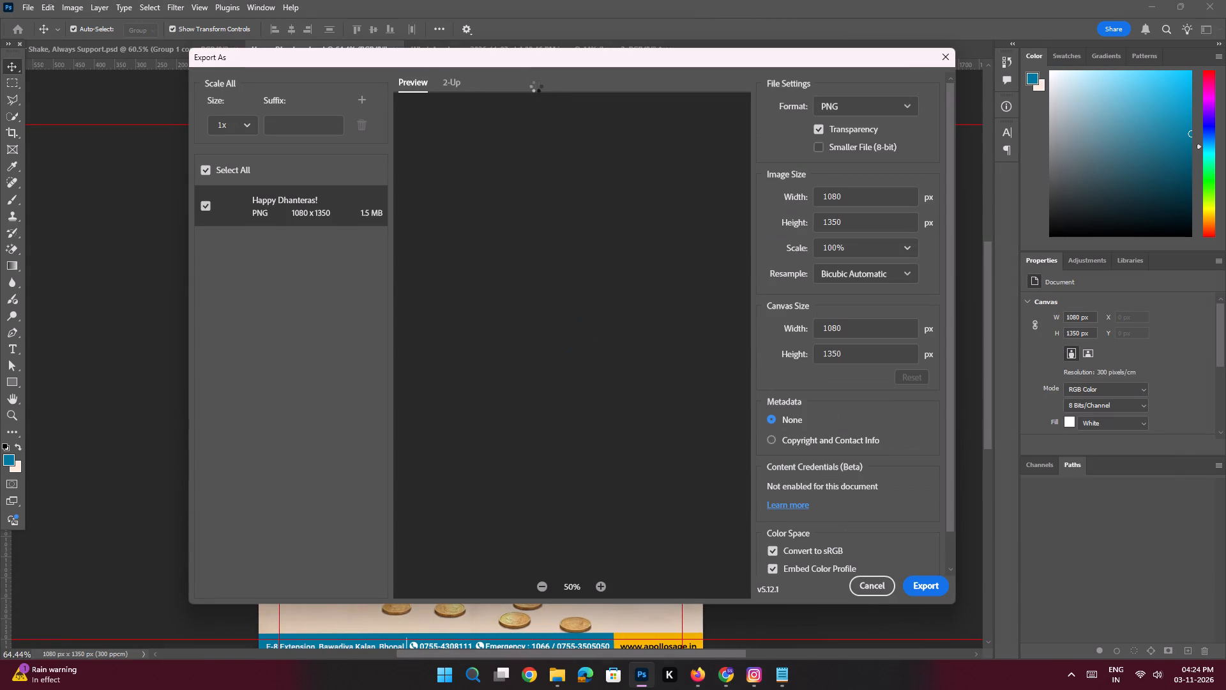
click(919, 586)
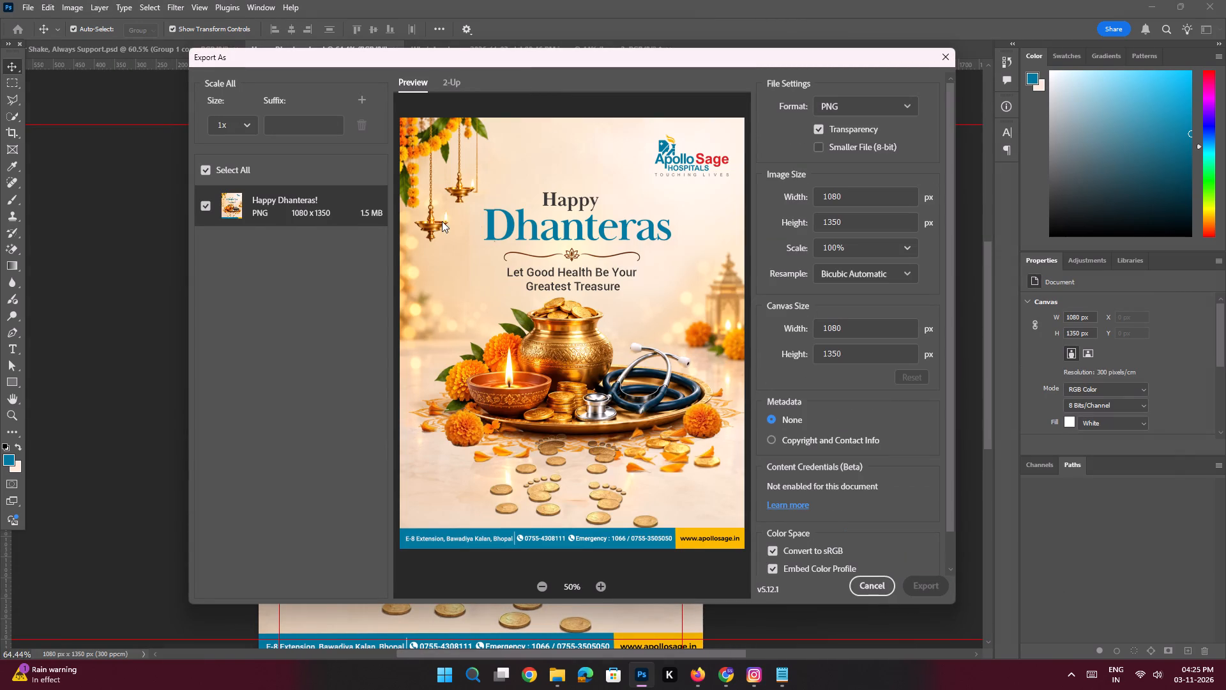
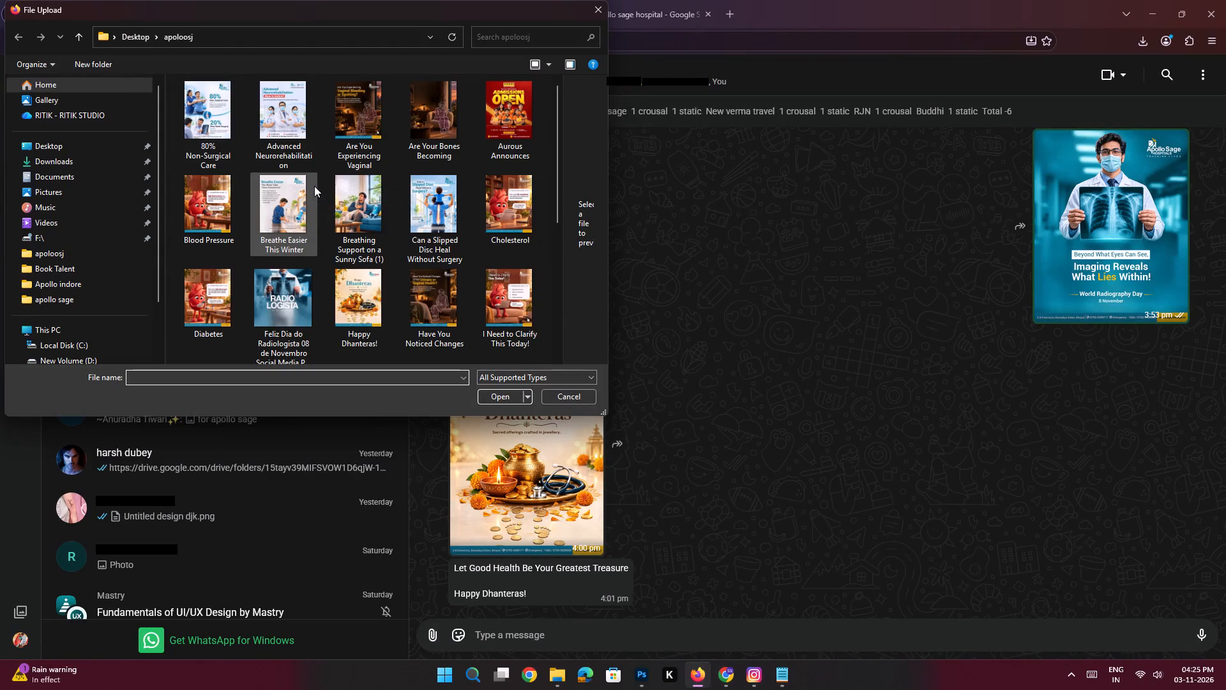
Browse the poster images in the apoloosj folder for the file to attach to the WhatsApp chat.
scroll(314, 186, down, 4)
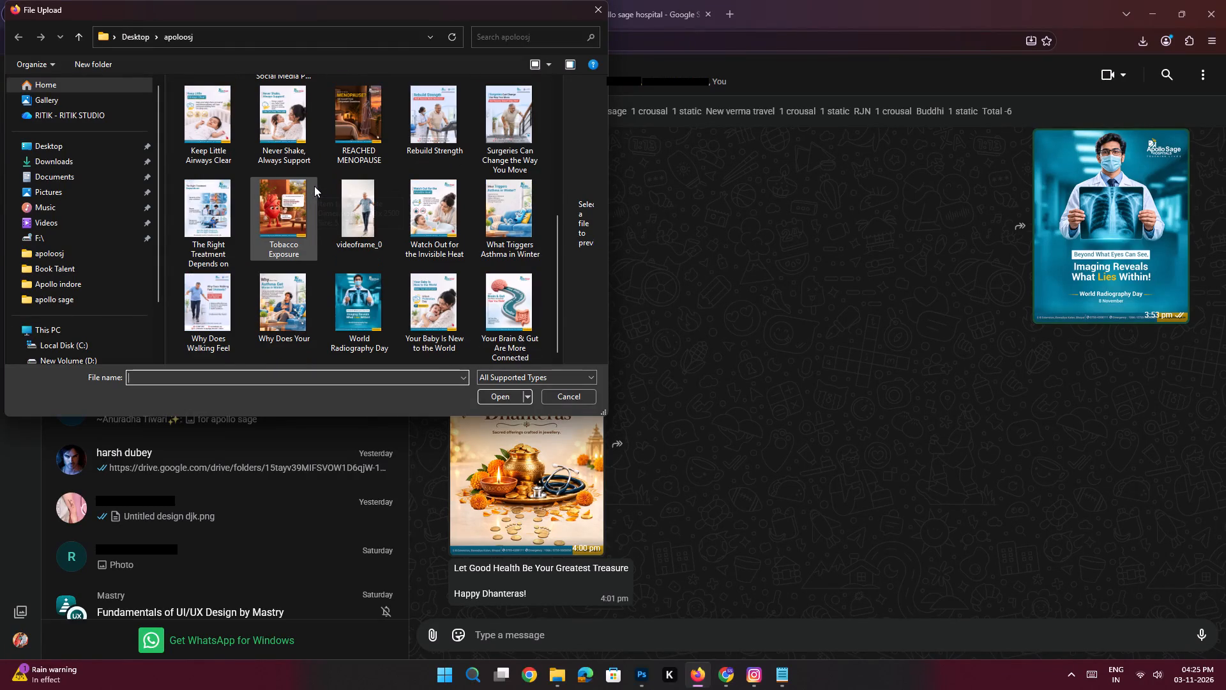
scroll(314, 186, up, 3)
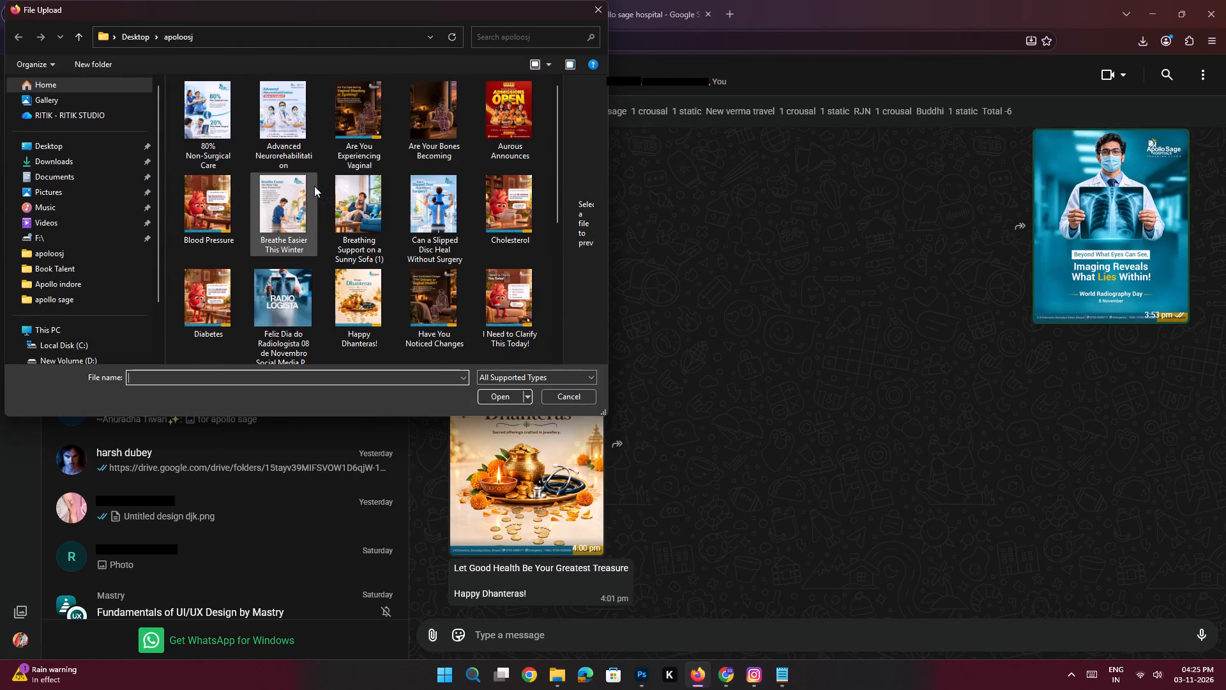
scroll(314, 186, up, 1)
scroll(314, 186, down, 4)
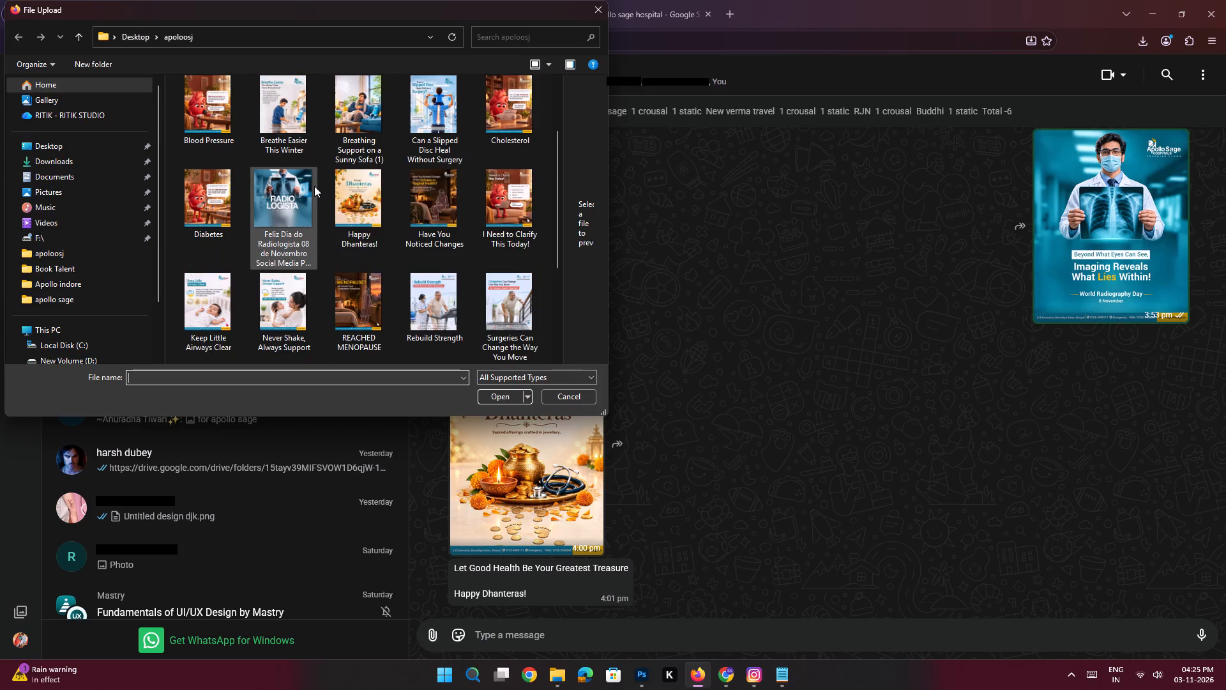
scroll(314, 186, down, 3)
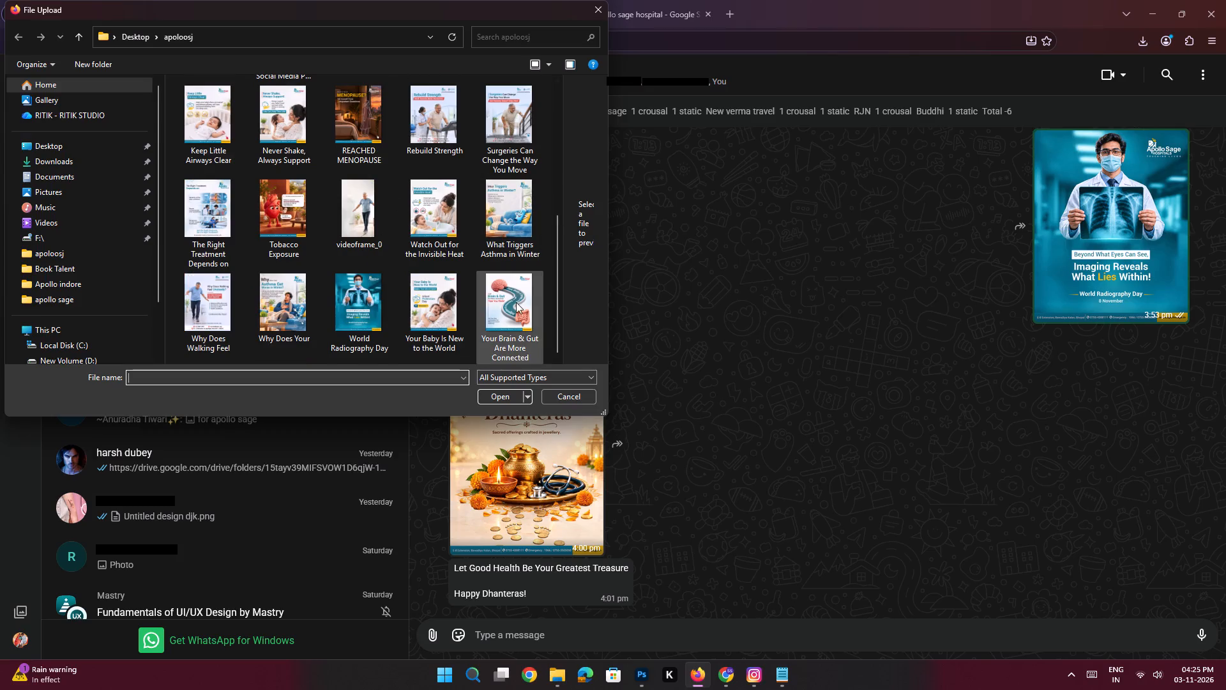
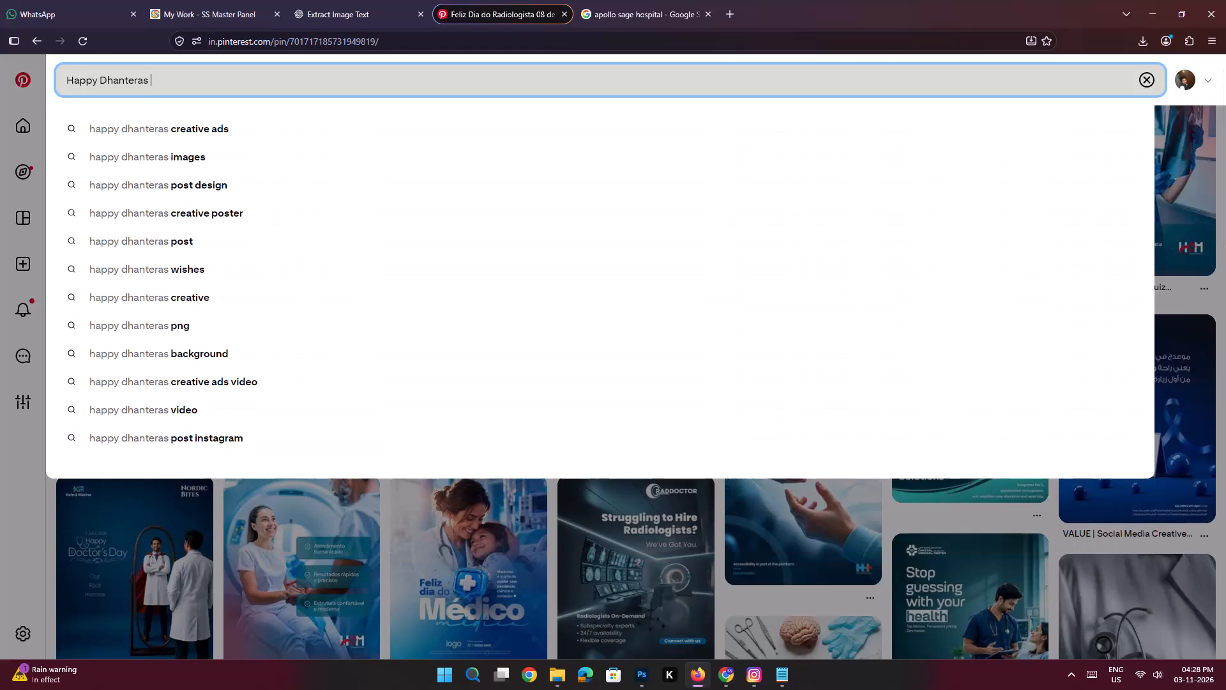
Search Pinterest for "Happy Dhanteras Social Media post".
text(ocial Me)
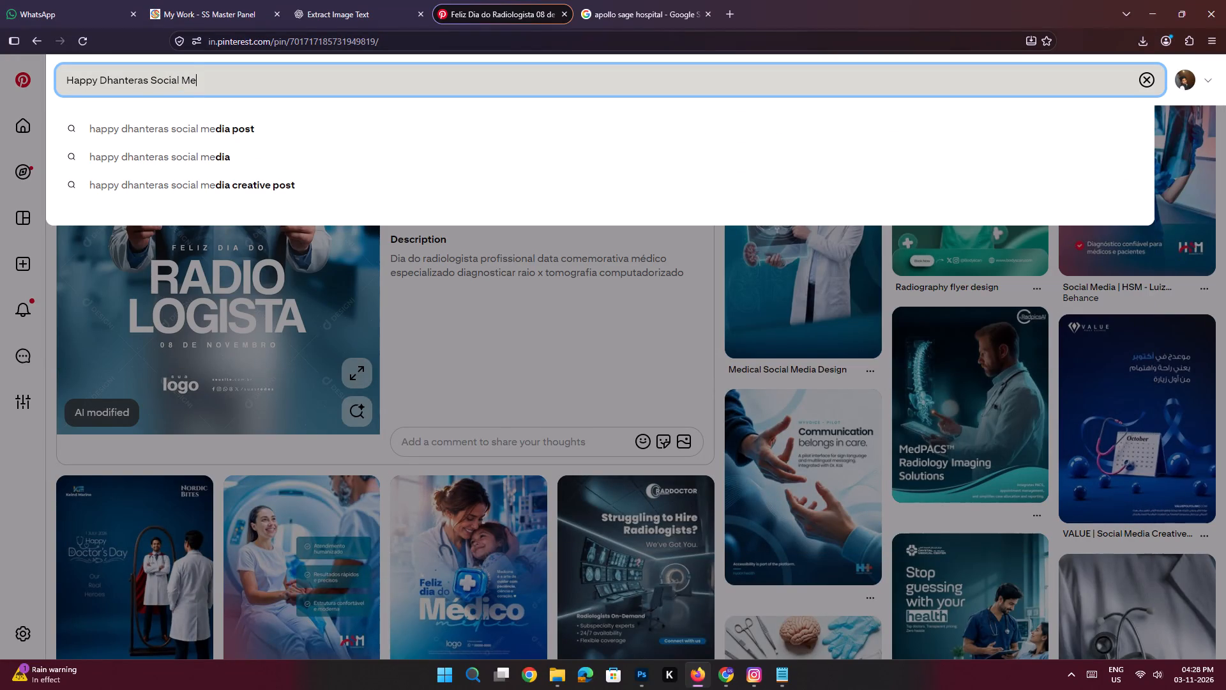
text(ida)
key(space)
key(BackSpace)
key(BackSpace)
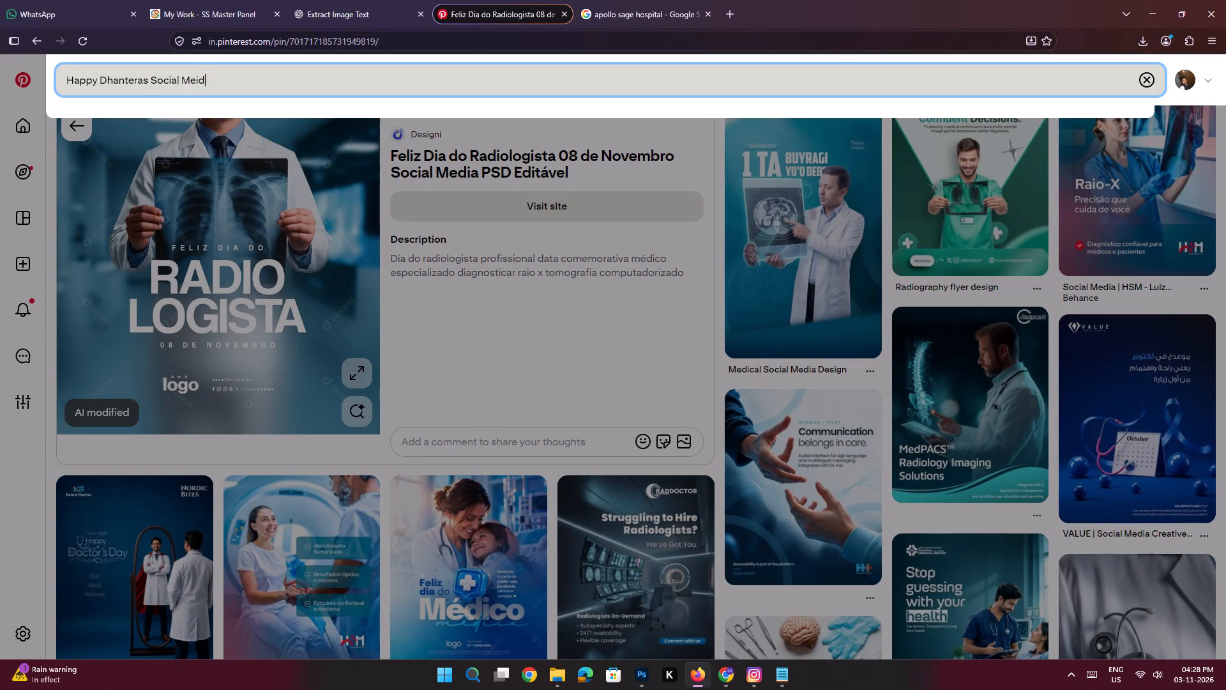
key(BackSpace)
key(BackSpace)
key(BackSpace)
key(BackSpace)
text(Media)
key(space)
text(post)
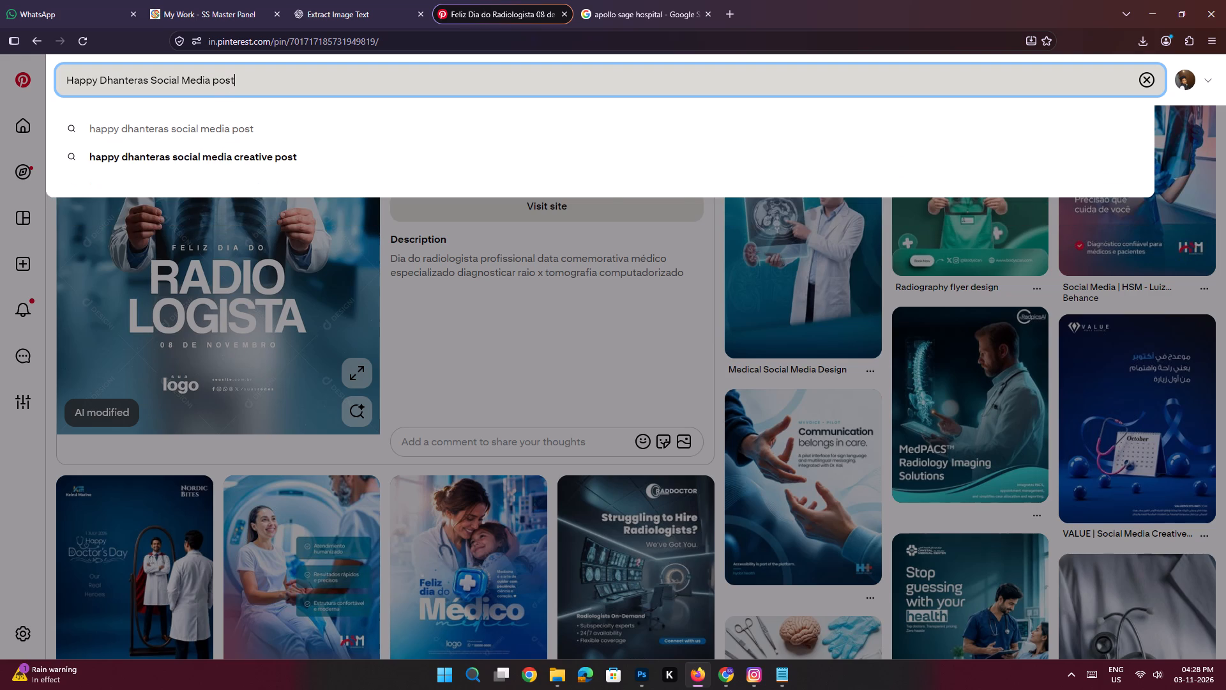
key(Return)
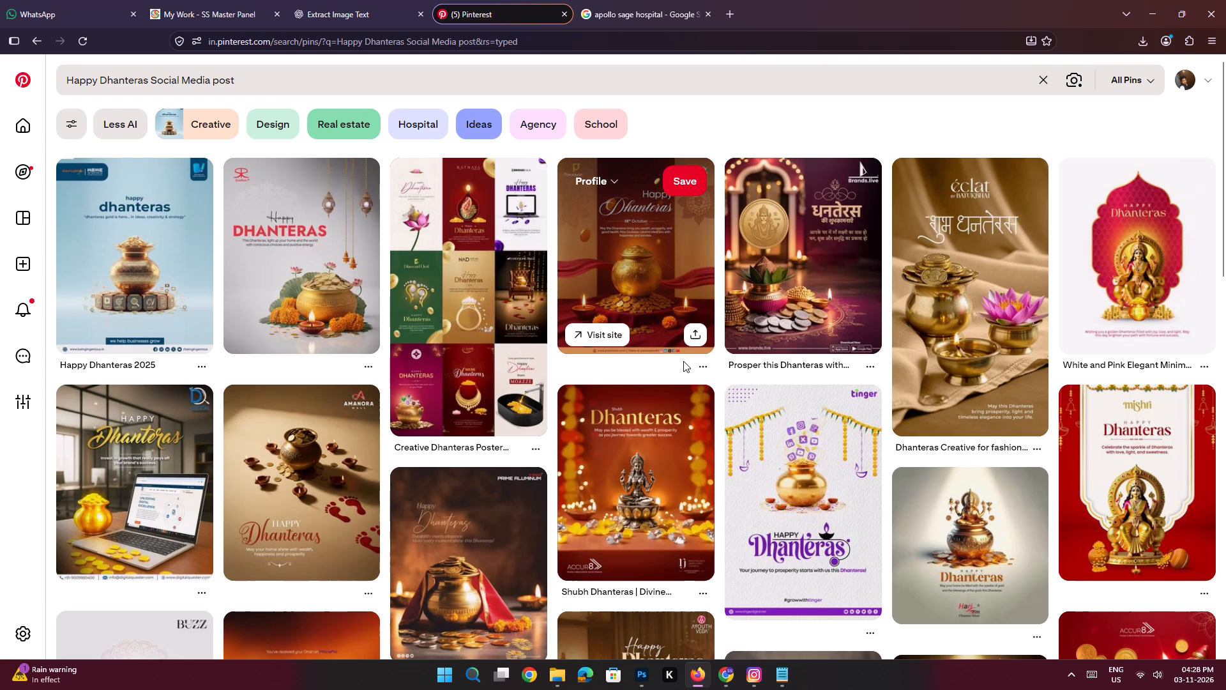
Browse the Dhanteras search results for design references and open the white and purple tinger poster with the gold pot.
scroll(683, 361, down, 2)
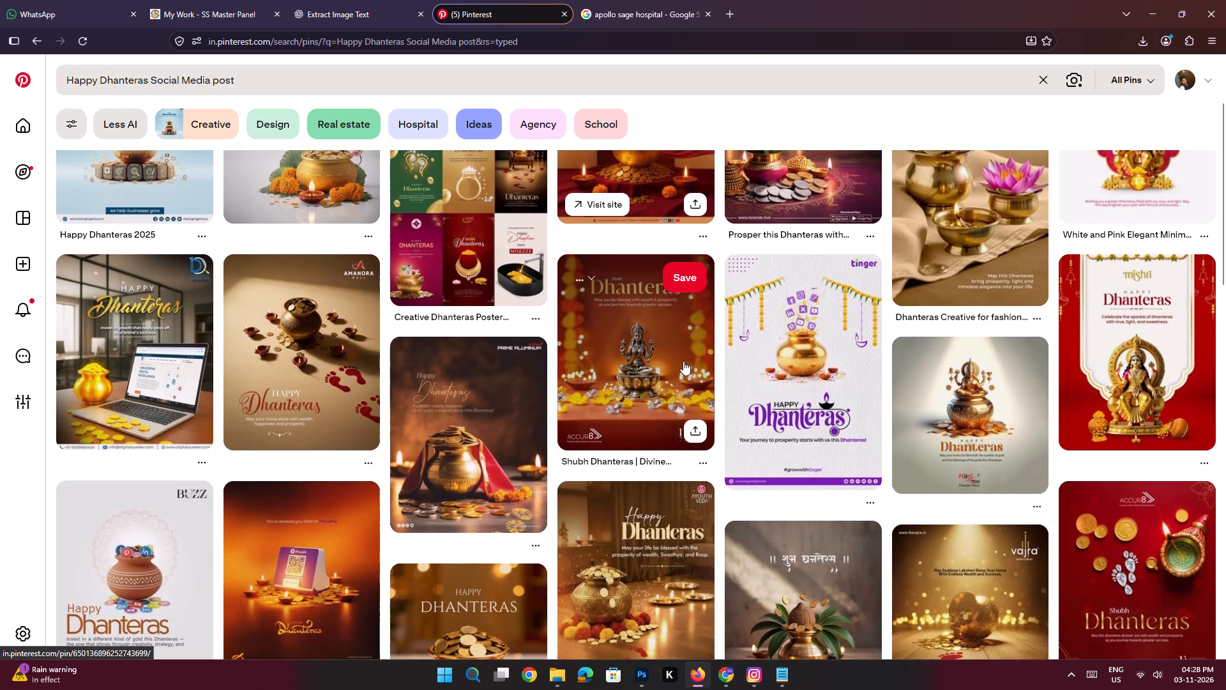
scroll(683, 361, up, 4)
scroll(683, 361, down, 3)
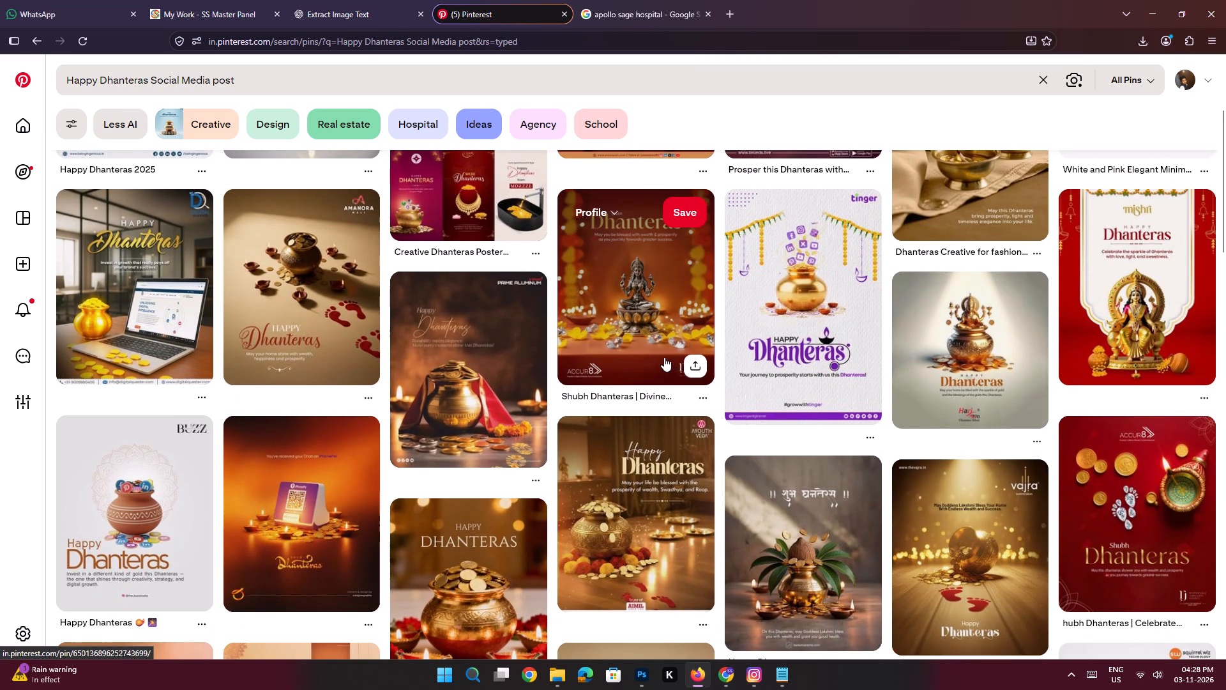
scroll(664, 357, down, 3)
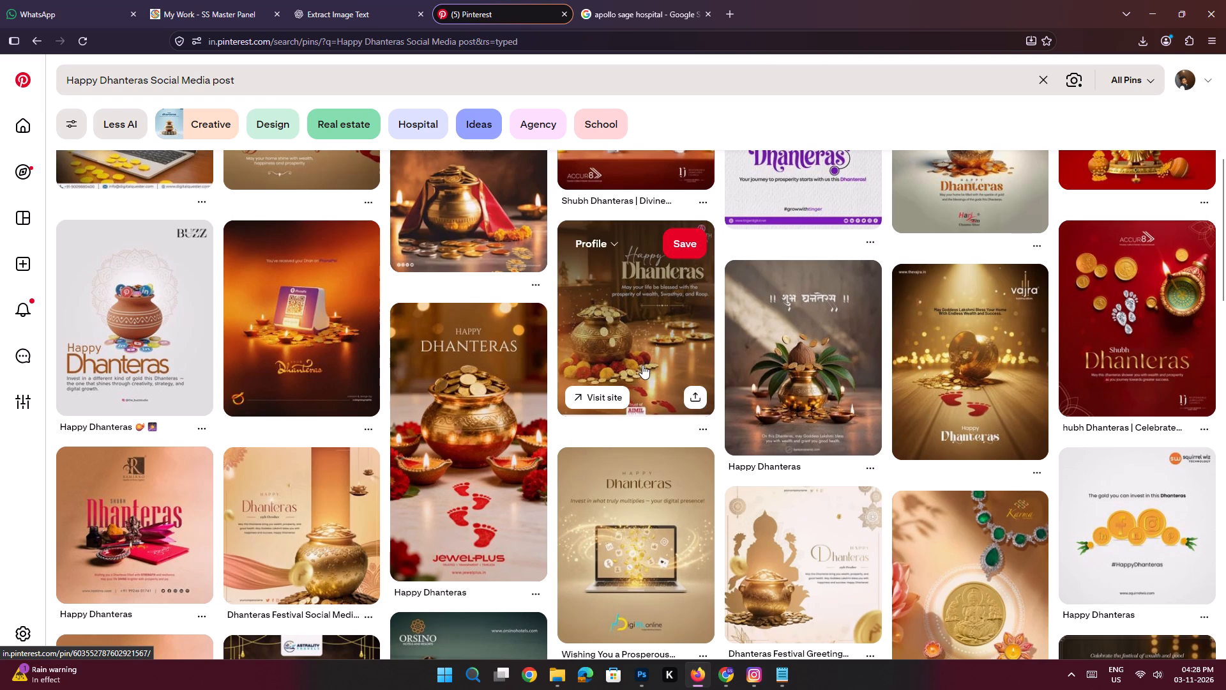
scroll(642, 365, up, 8)
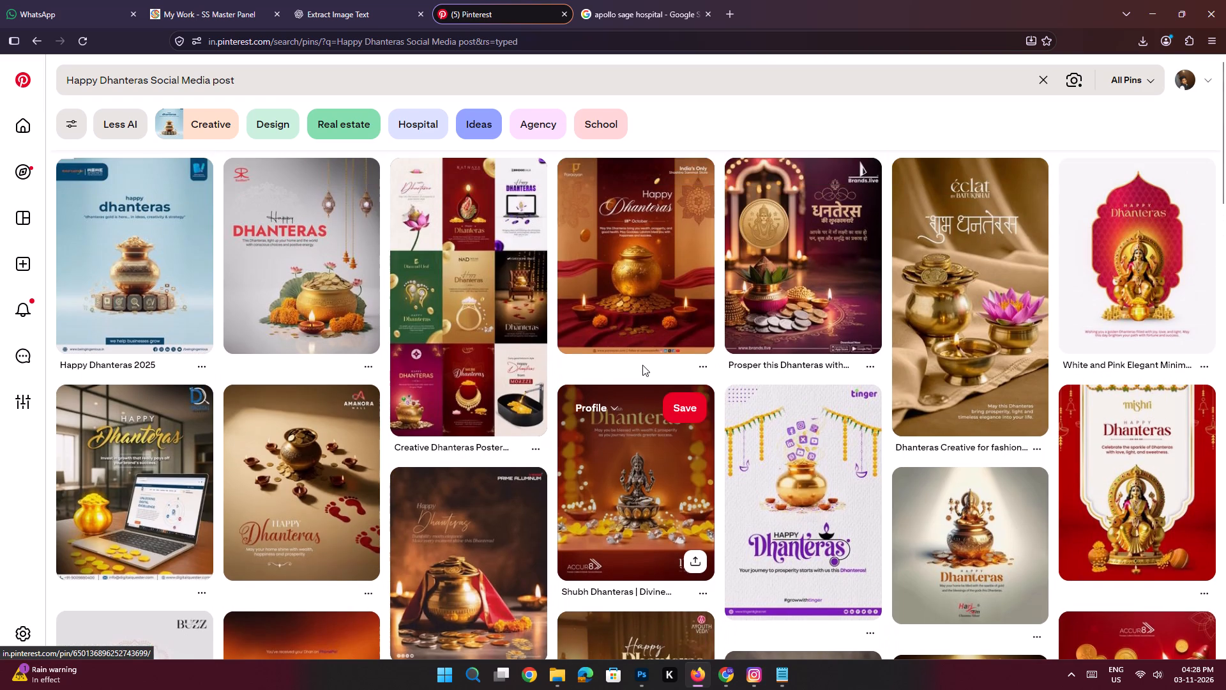
scroll(642, 365, down, 2)
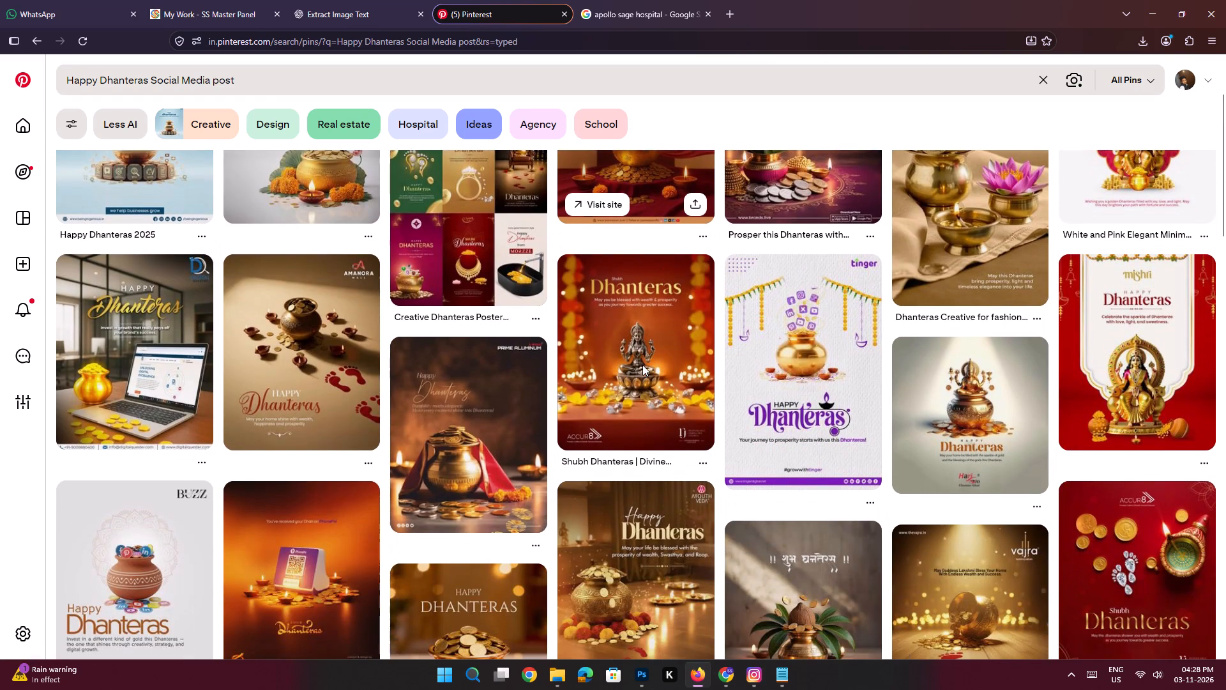
click(780, 366)
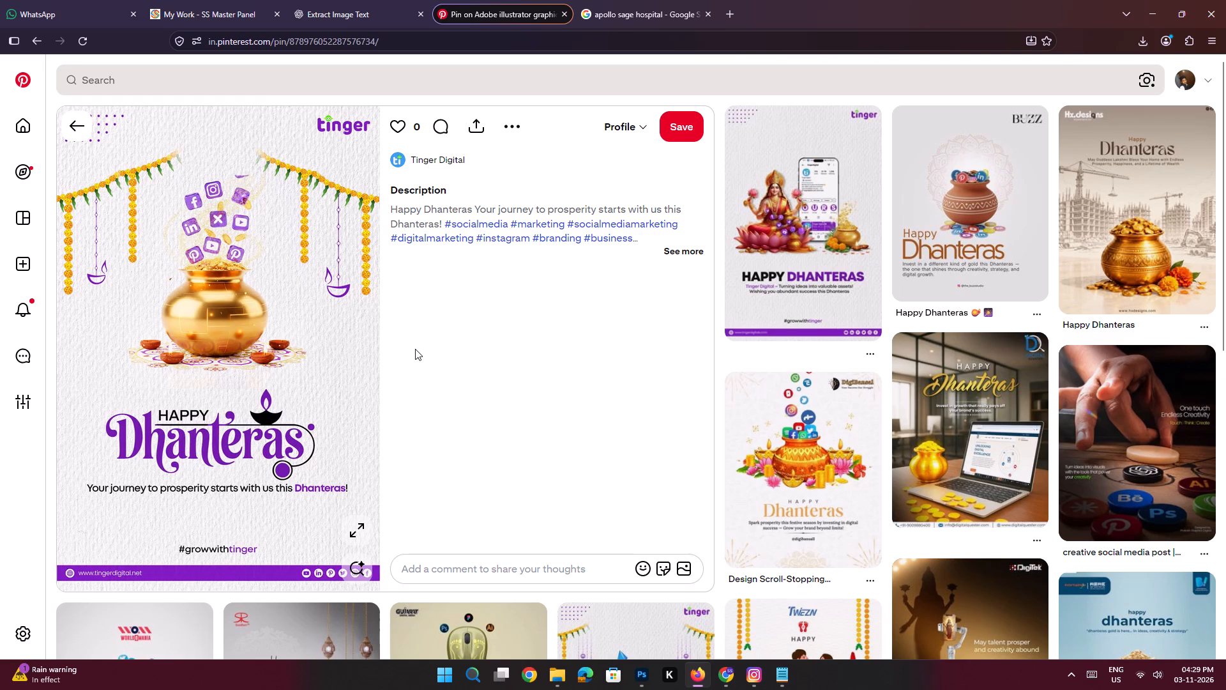
Look through the pins related to the tinger poster and open the Digitek Dhanteras poster with the phone gimbal.
scroll(647, 378, down, 3)
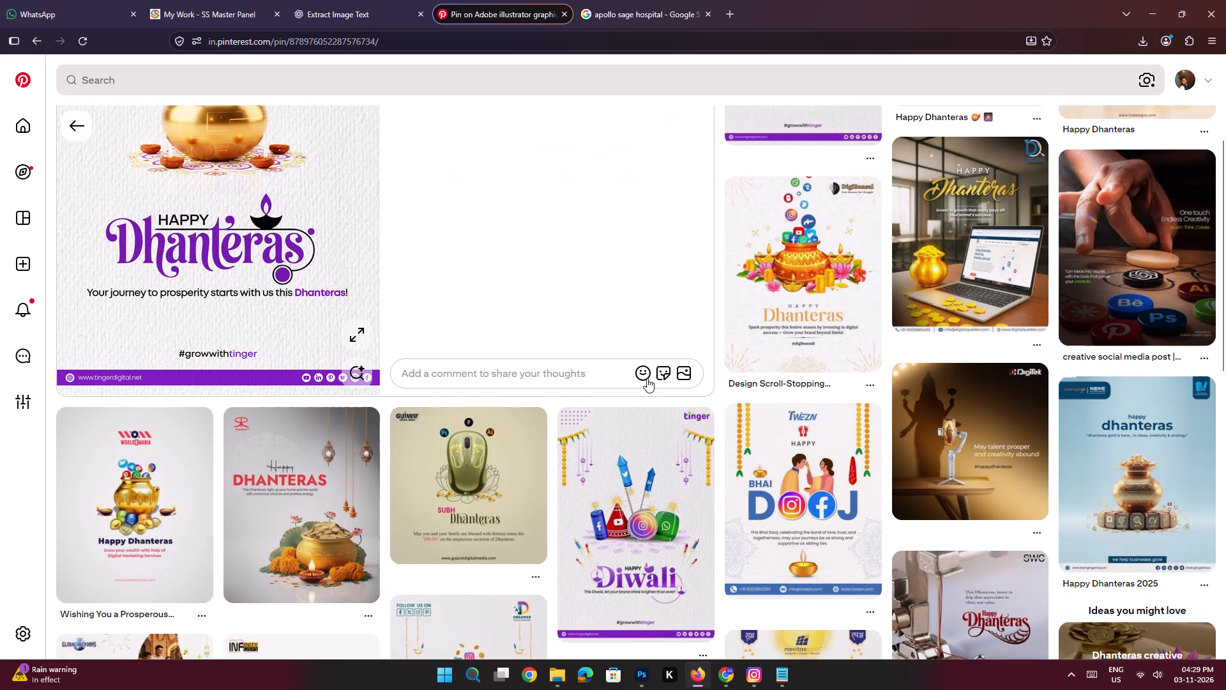
scroll(647, 378, down, 3)
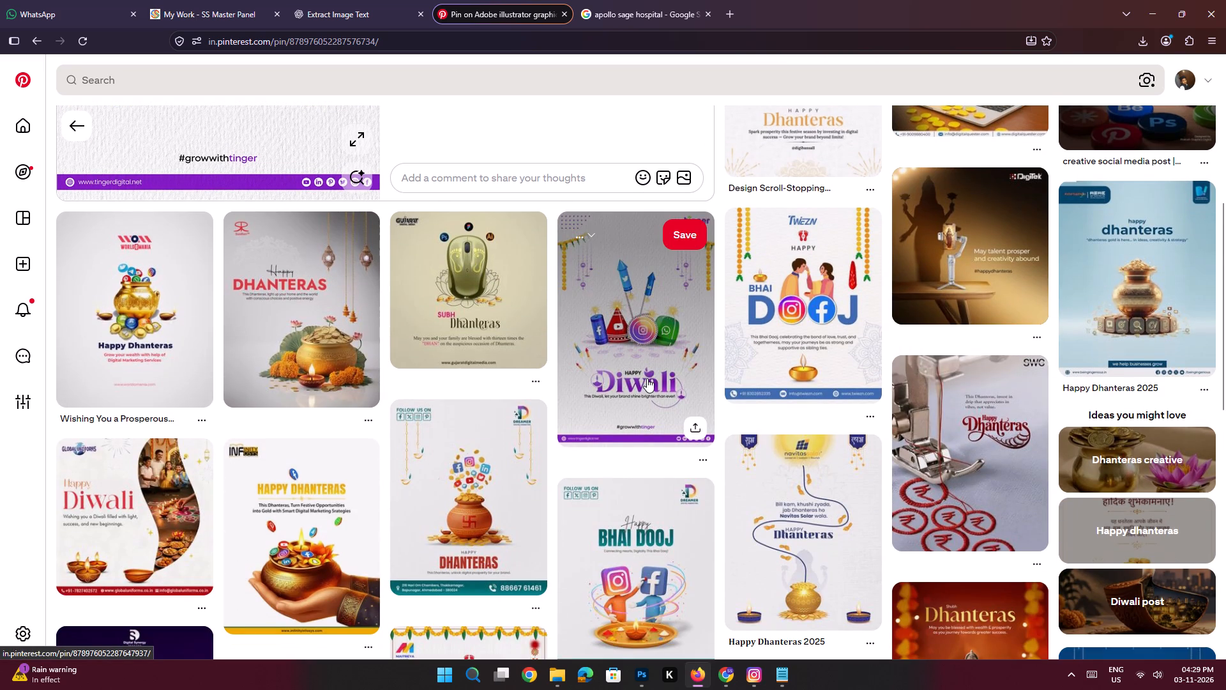
click(952, 254)
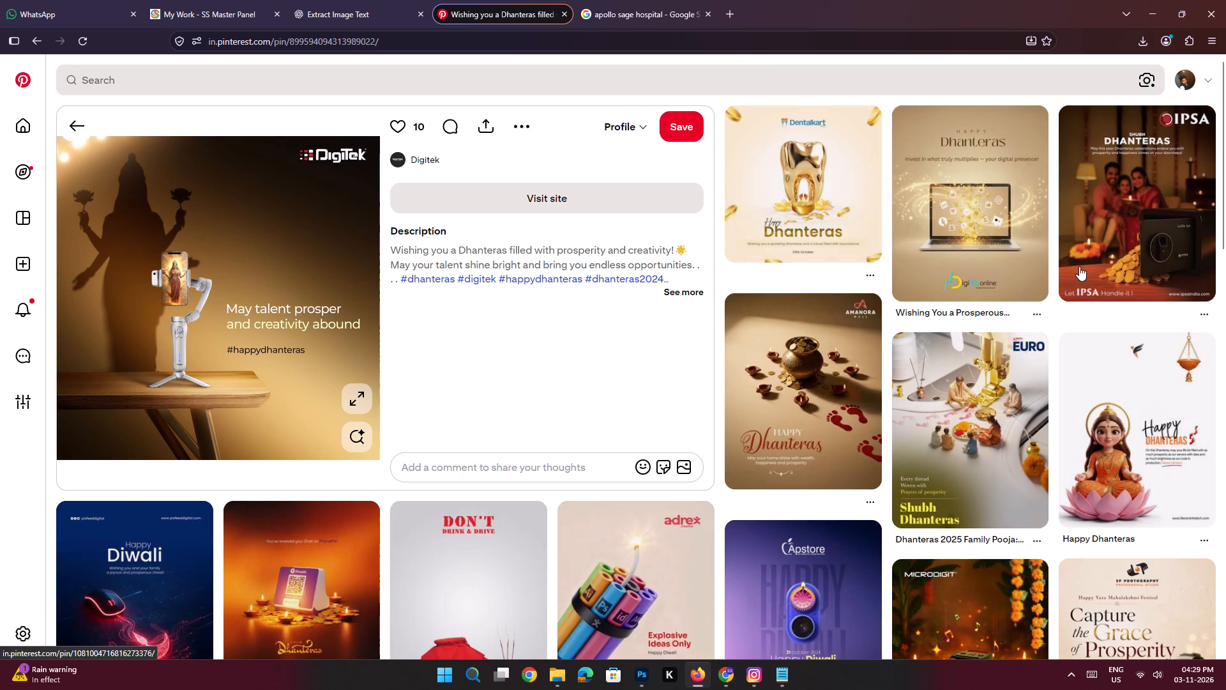
scroll(889, 362, down, 3)
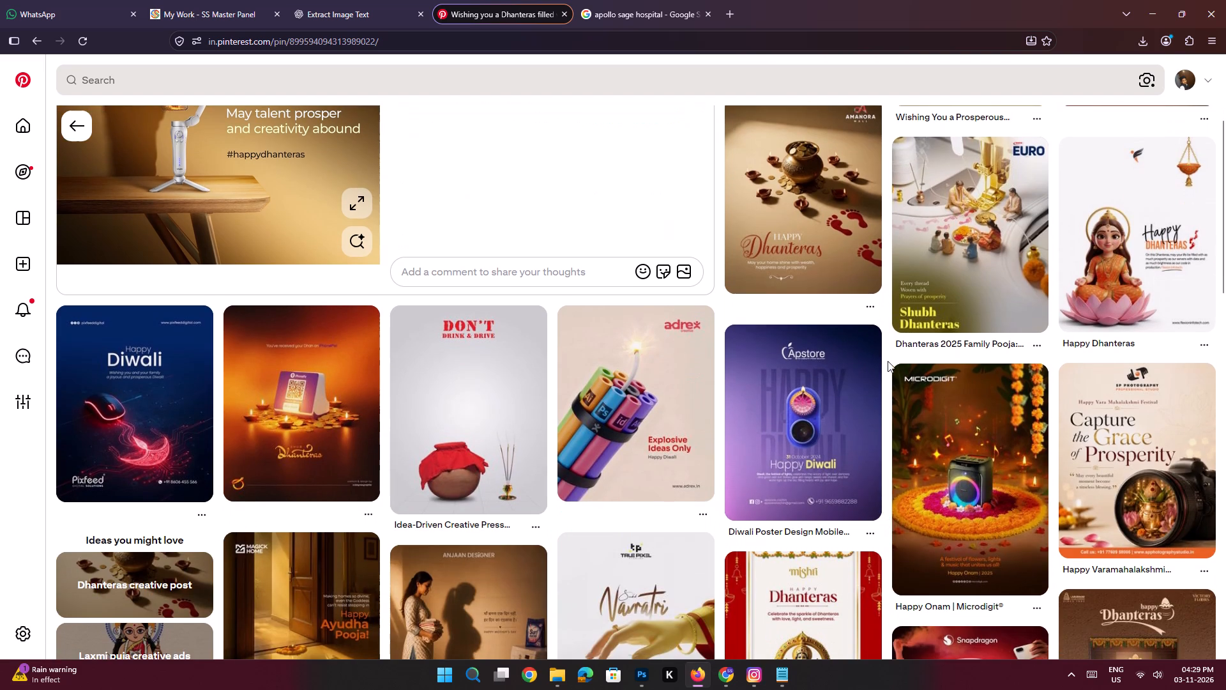
click(31, 43)
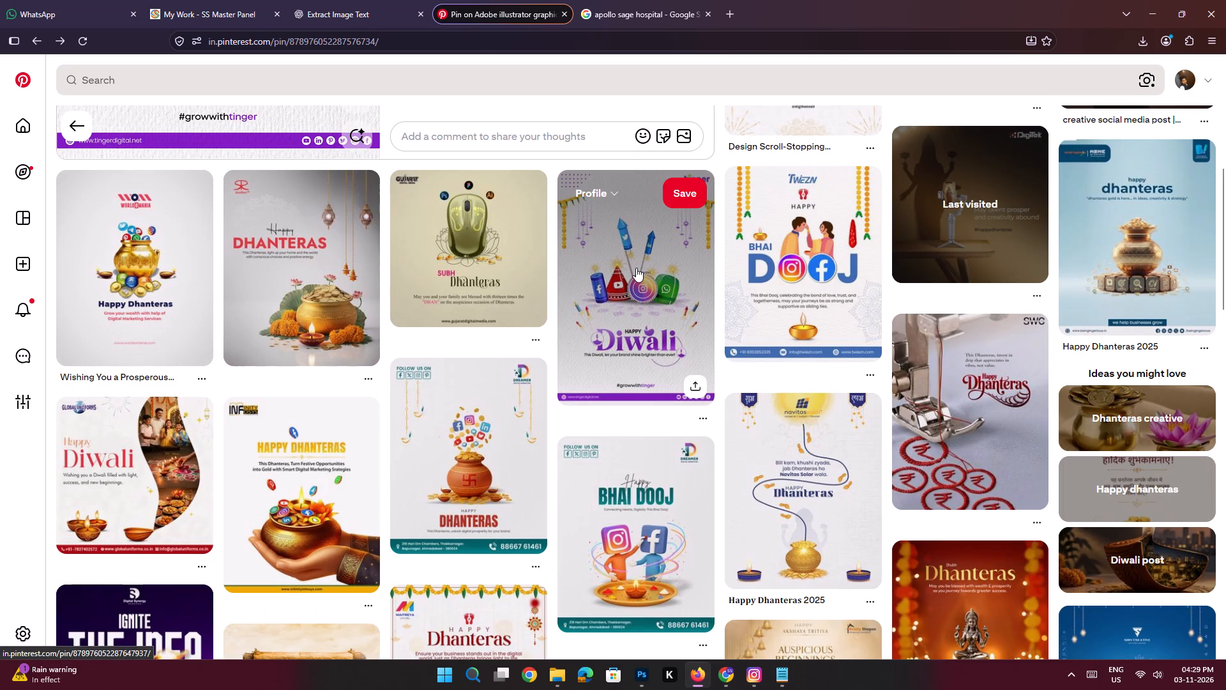
scroll(802, 385, up, 13)
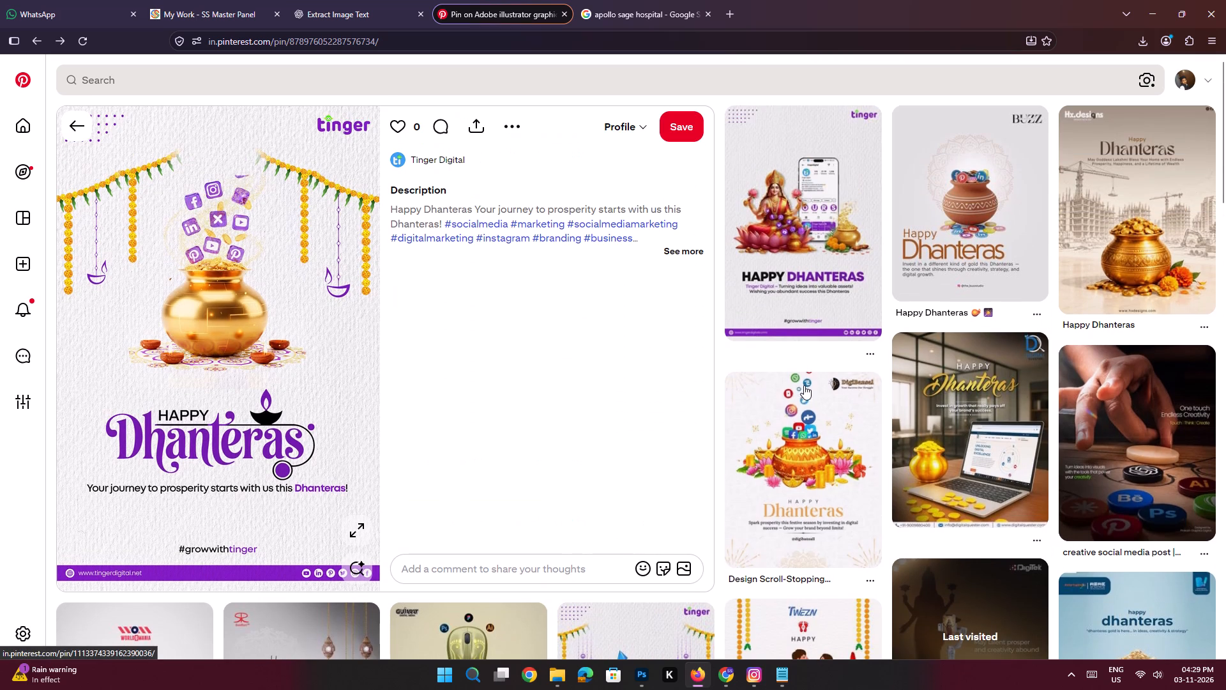
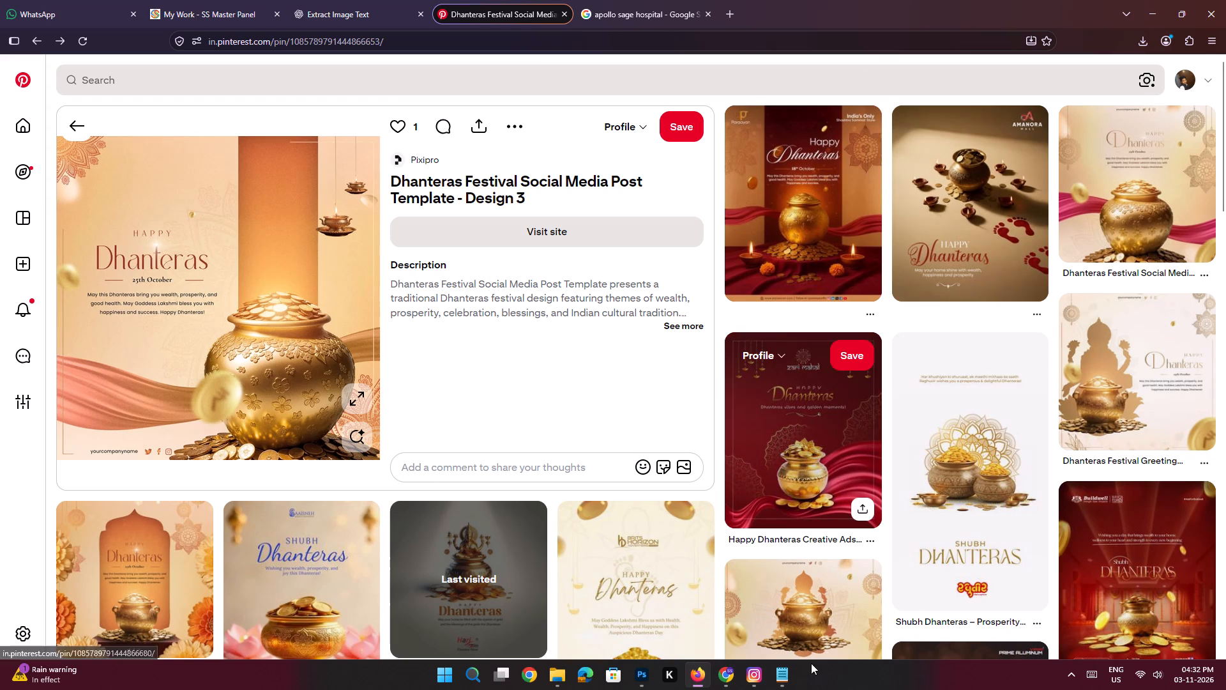
Switch to Notepad to check the drafted Dhanteras greeting lines.
click(786, 673)
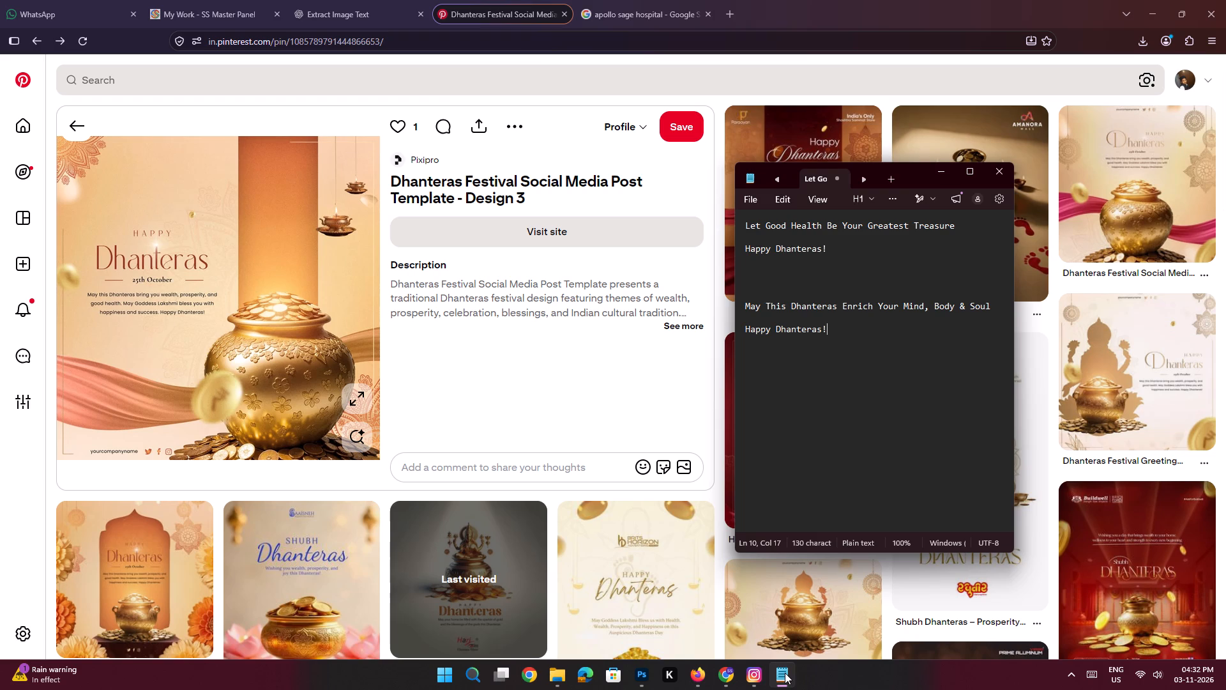
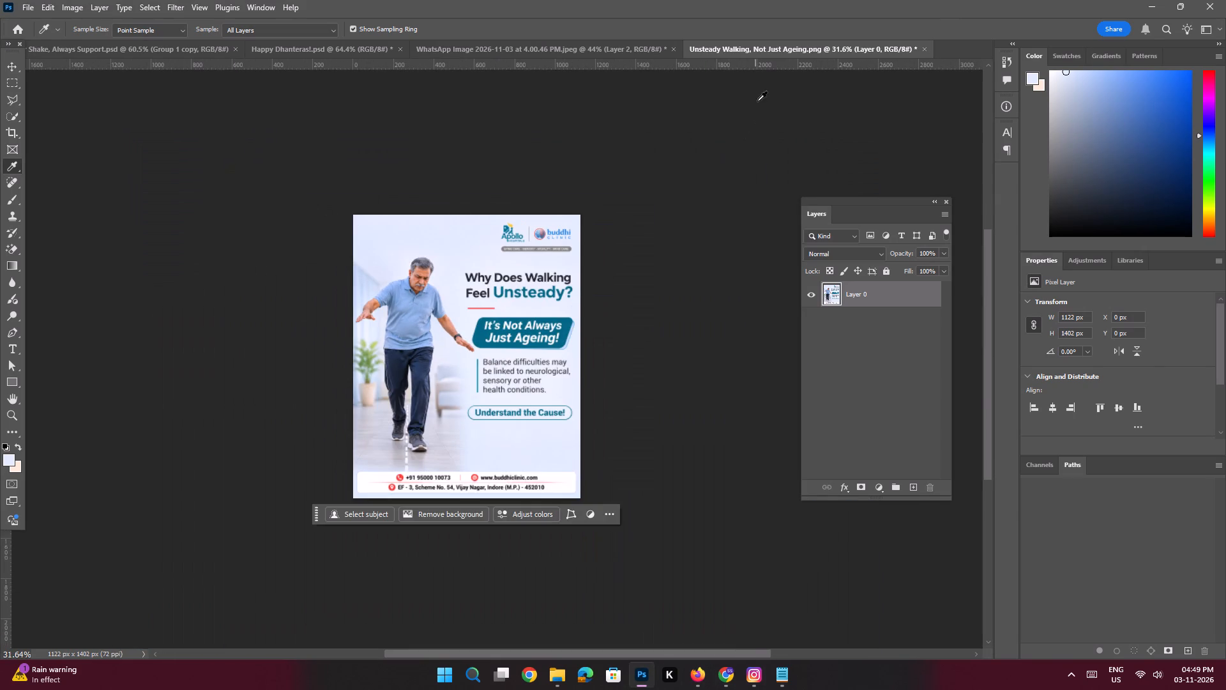
click(928, 45)
click(617, 246)
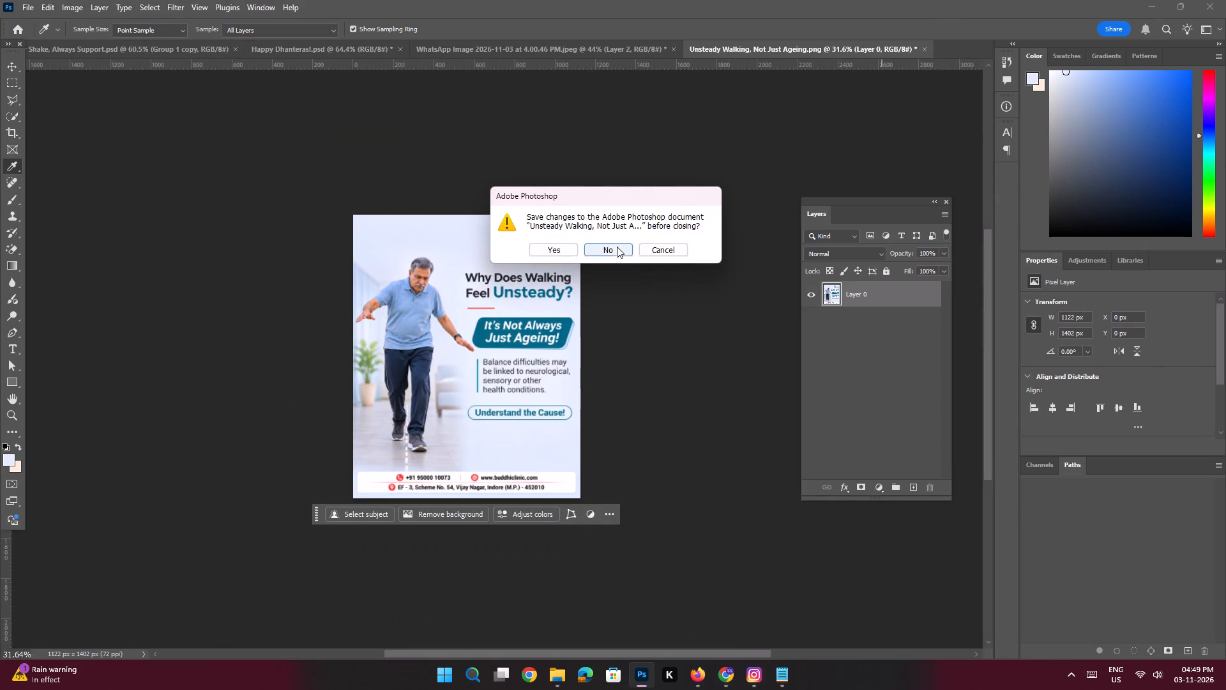
Look over the recent files on the home screen, shifting the floating Layers panel away from the thumbnails it covers.
key(ctrl+space)
key(ctrl+space)
key(ctrl+space)
key(ctrl+space)
key(ctrl+space)
ctrl+drag(528, 232, 505, 229)
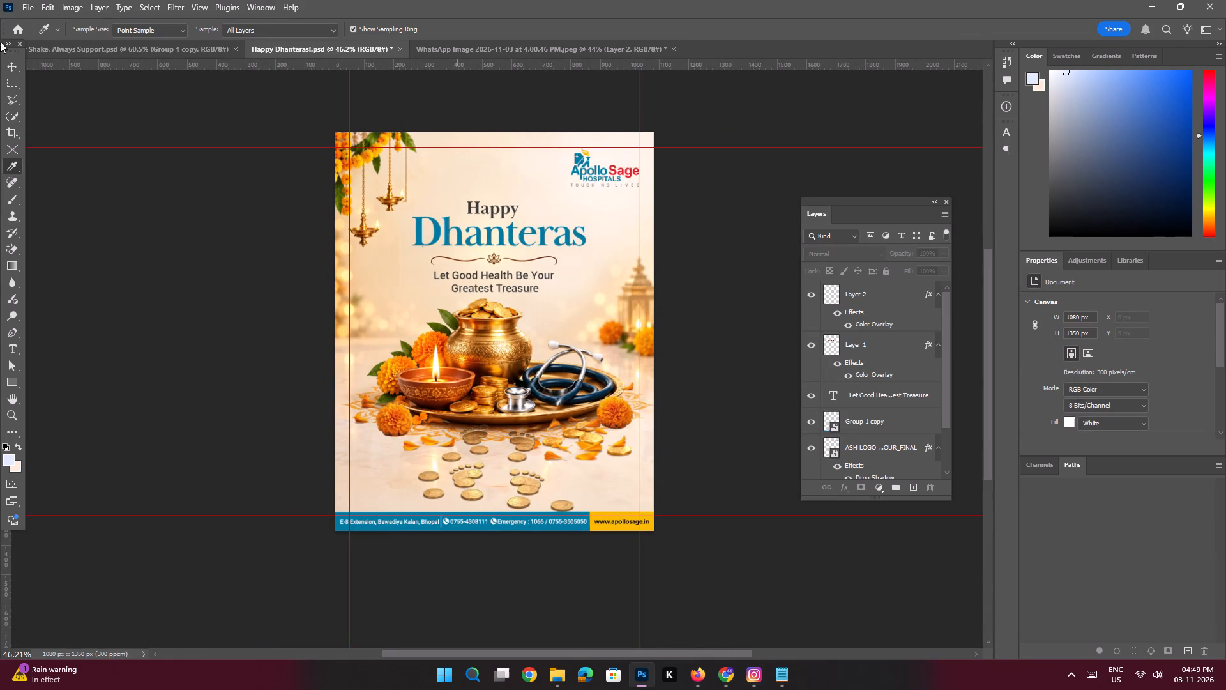
click(11, 64)
click(103, 236)
click(20, 30)
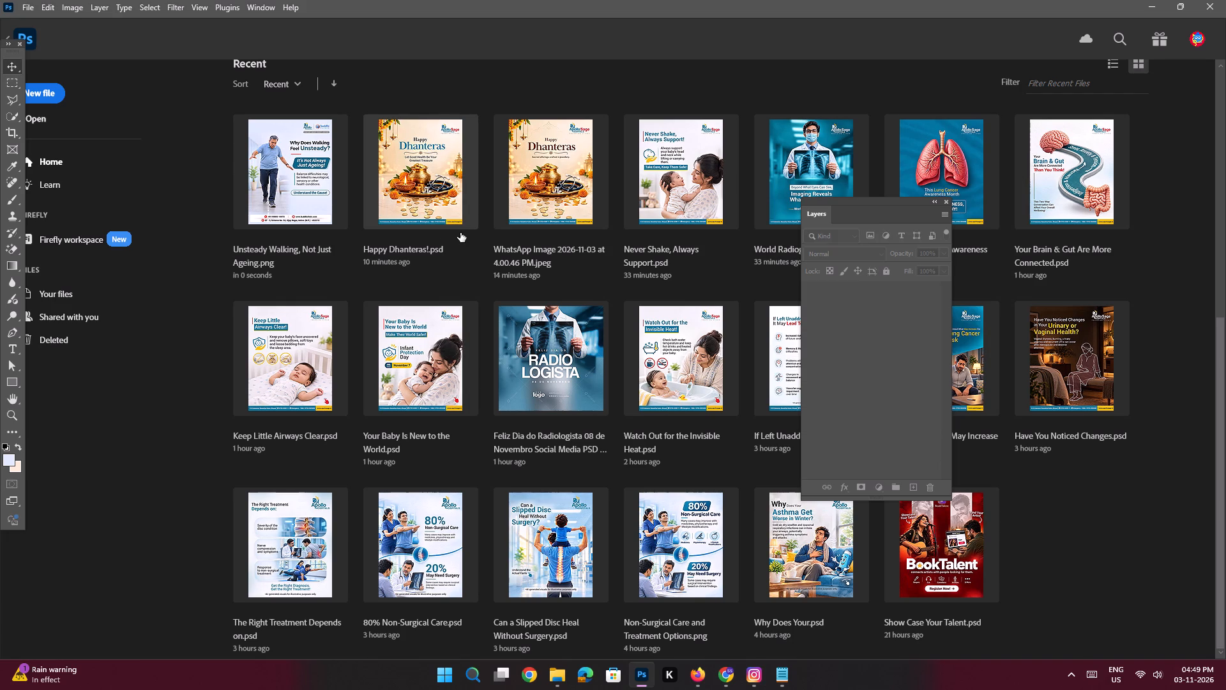
drag(882, 203, 1122, 333)
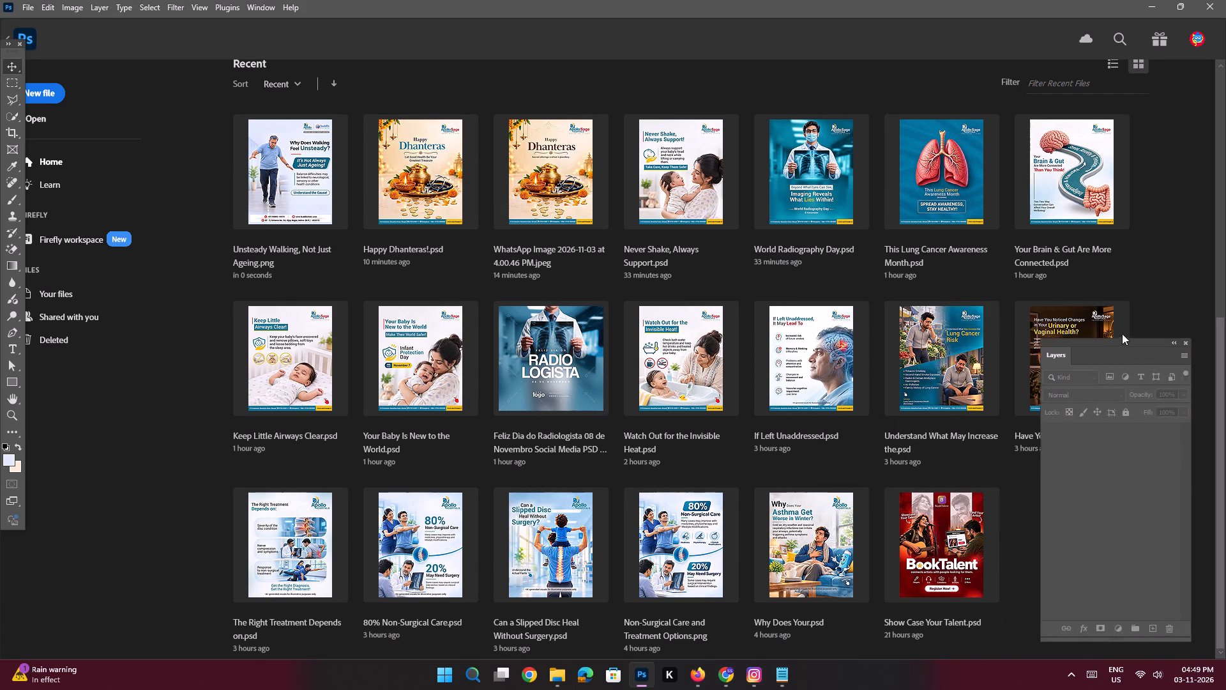
drag(1122, 333, 819, 228)
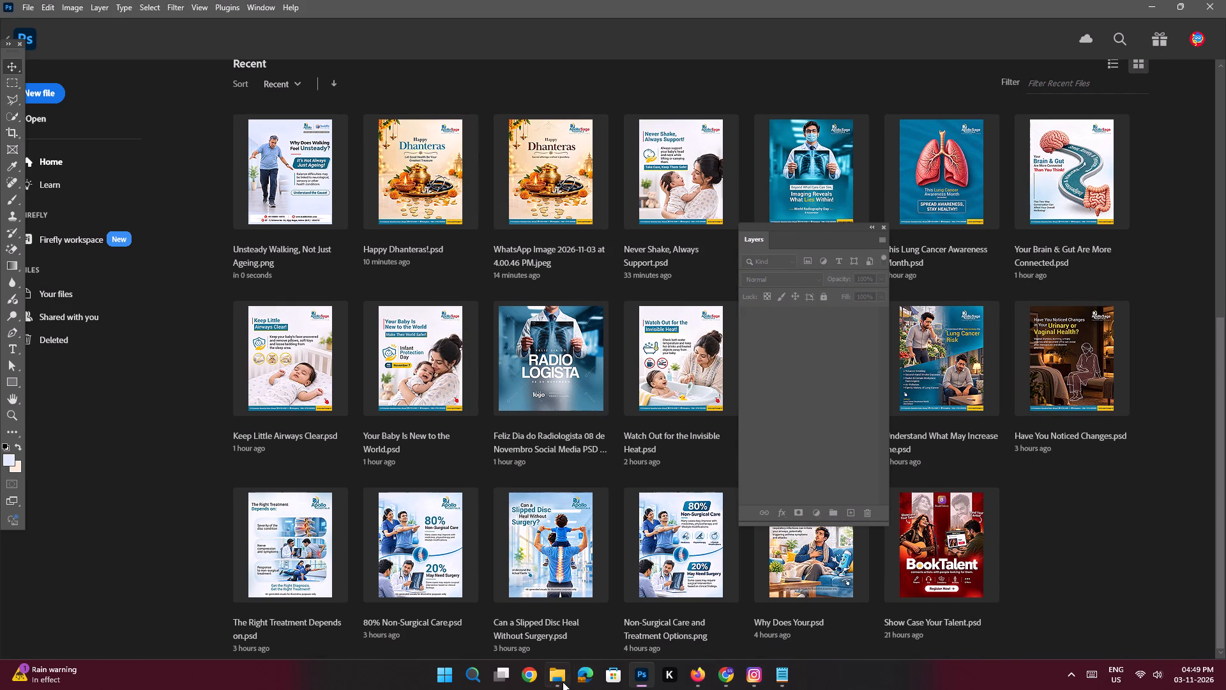
Open the PSD "Advanced Neurorehabilitation" from the Buddhi clinic folder on the Desktop.
click(557, 640)
click(41, 160)
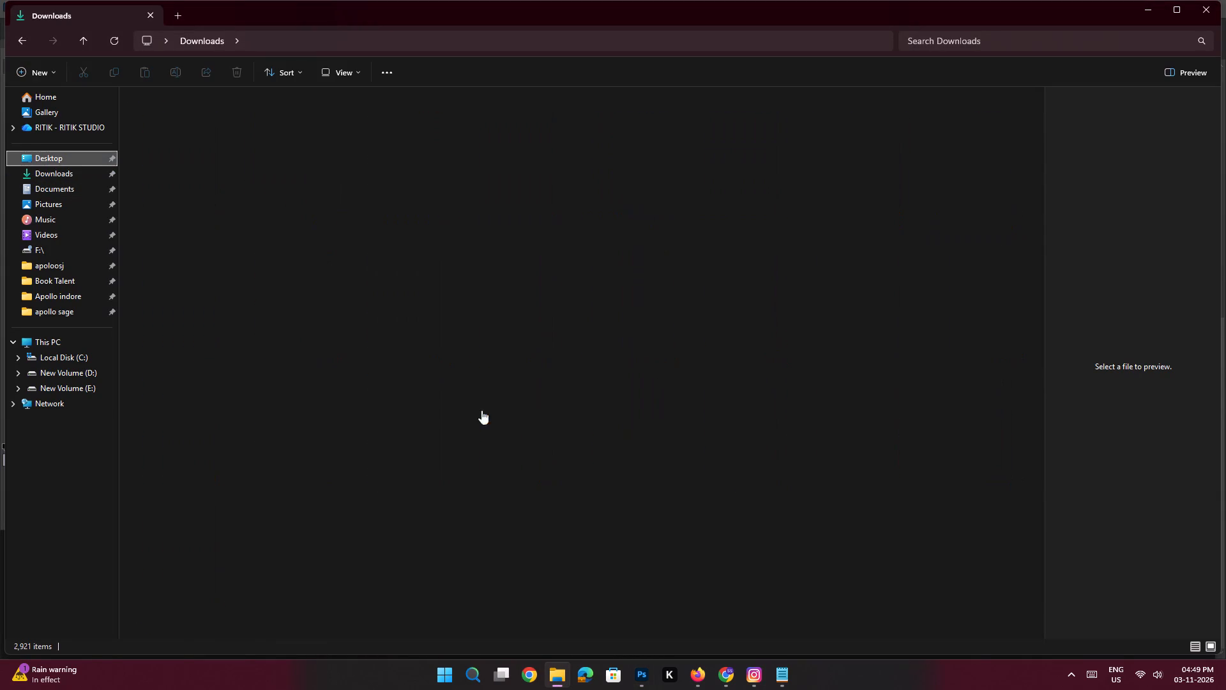
click(507, 349)
text(bb)
key(b)
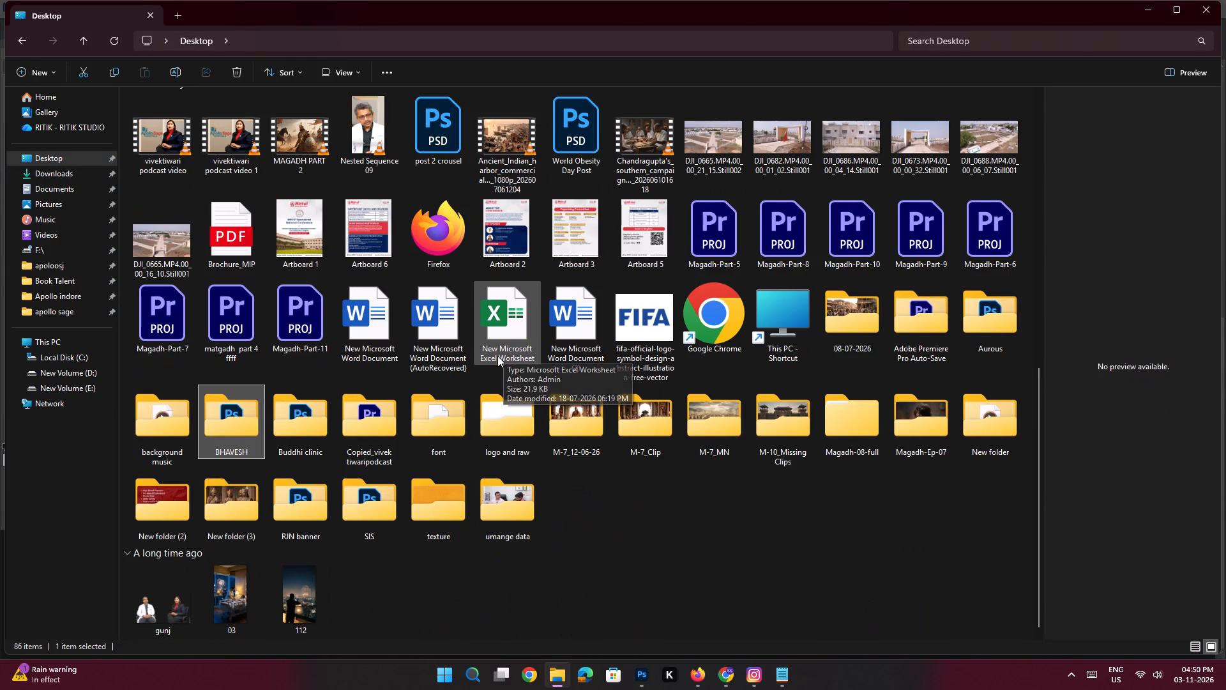
key(b)
double_click(325, 422)
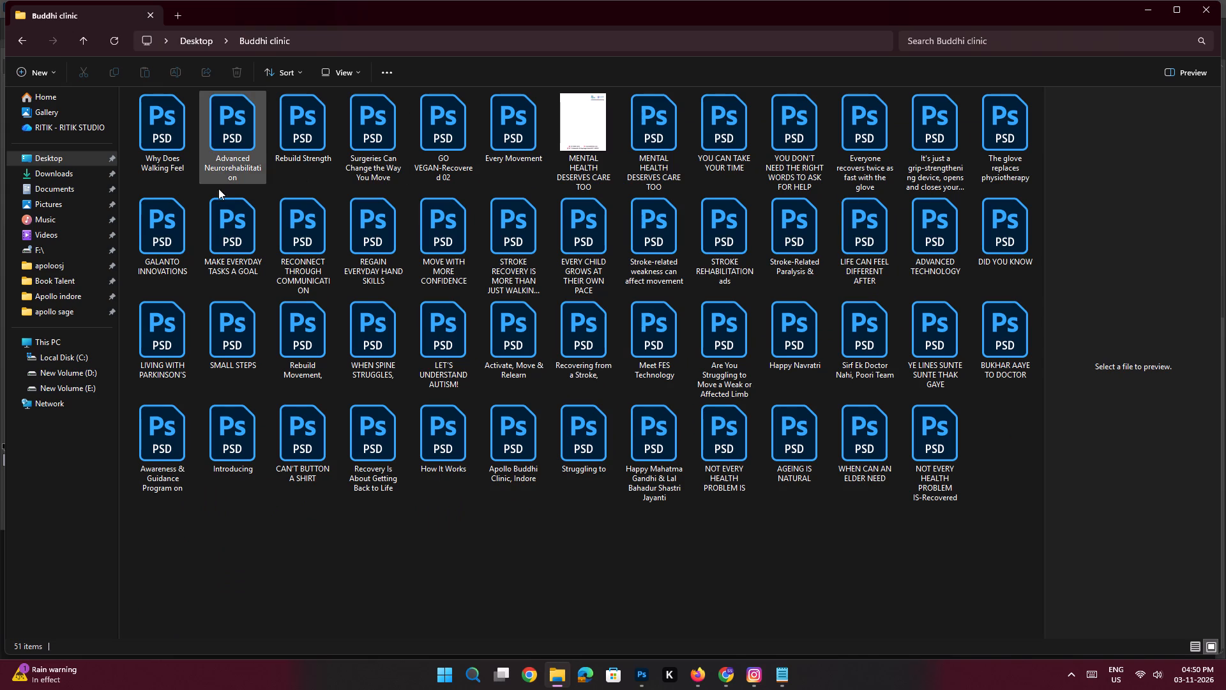
double_click(238, 138)
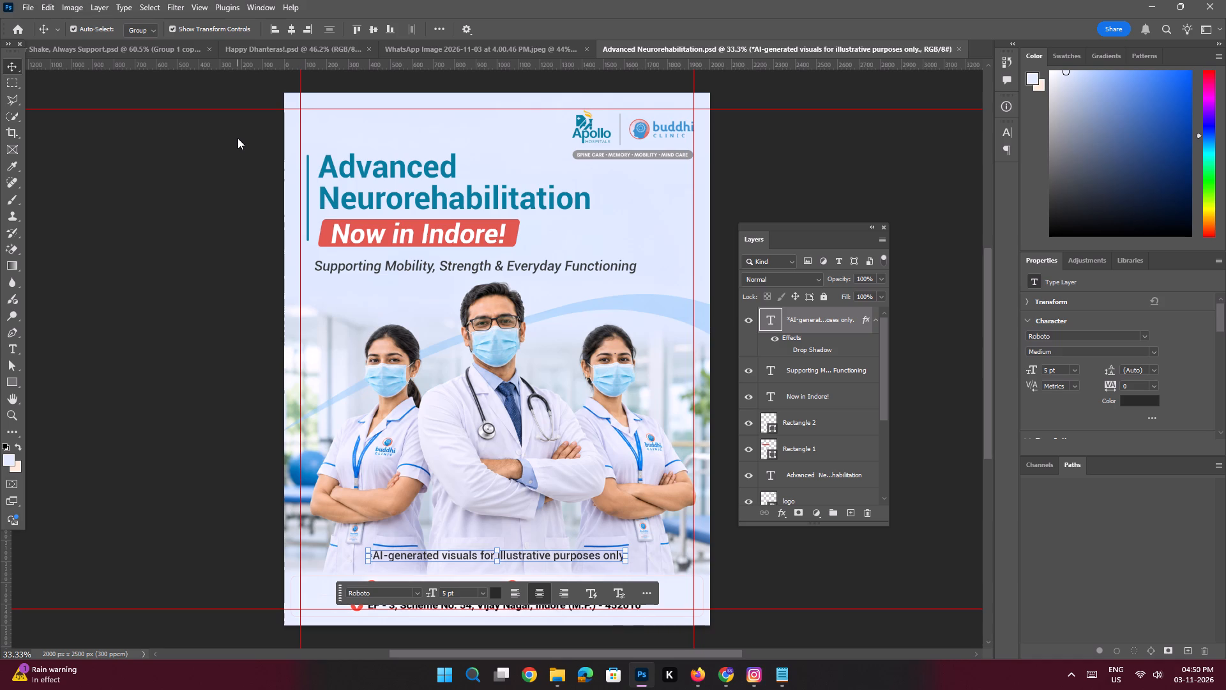
Deselect the disclaimer text and examine the full layout of the Advanced Neurorehabilitation poster.
click(9, 61)
click(130, 254)
key(space)
key(space)
key(space)
key(space)
key(space)
key(space)
key(space)
key(space)
key(space)
key(space)
key(space)
key(space)
key(space)
key(space)
key(space)
key(space)
key(space)
key(space)
key(space)
key(space)
drag(373, 291, 324, 288)
drag(584, 305, 523, 303)
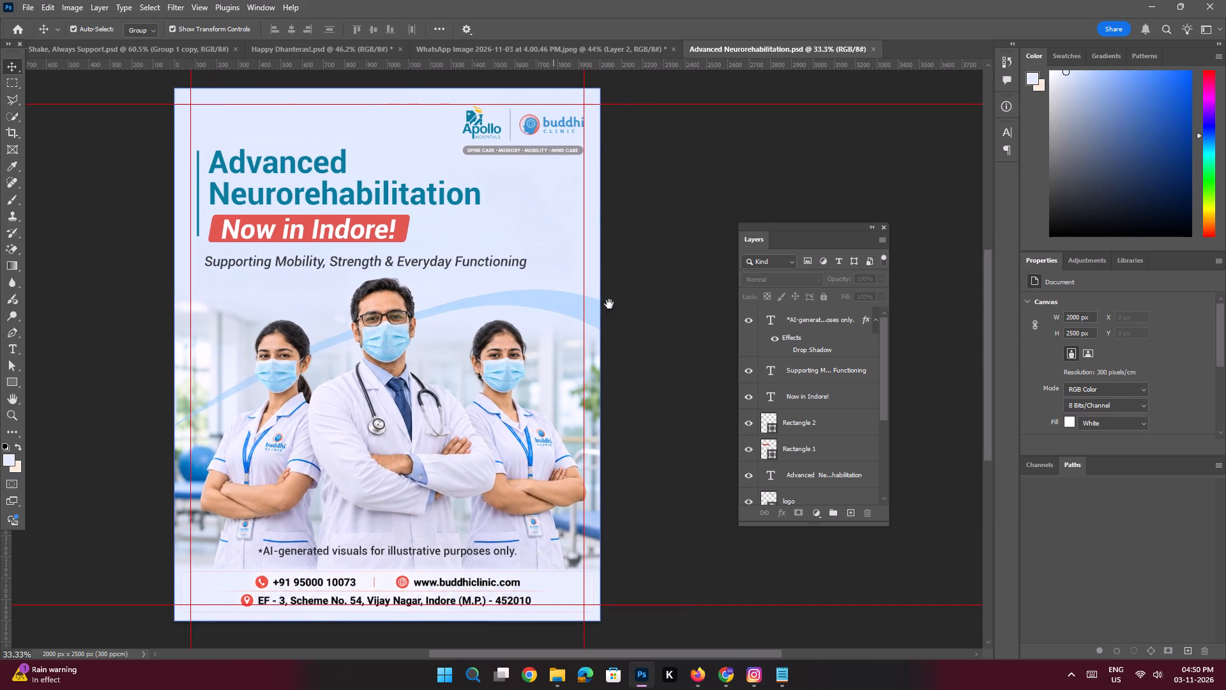
click(670, 260)
Create a new document from the recent custom 2000 x 2500 px preset at 300 ppcm.
key(ctrl+n)
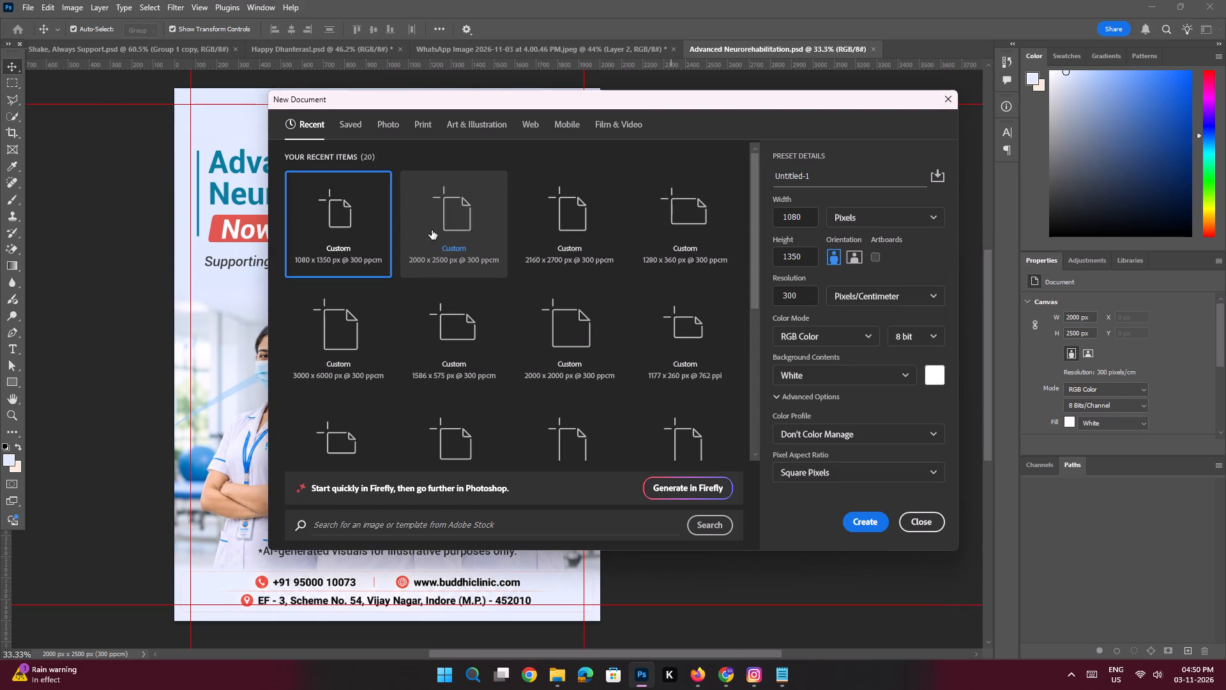
double_click(432, 230)
key(ctrl+space)
key(ctrl+space)
key(ctrl+space)
key(ctrl+space)
key(ctrl+space)
key(ctrl+space)
key(ctrl+space)
ctrl+drag(476, 362, 457, 356)
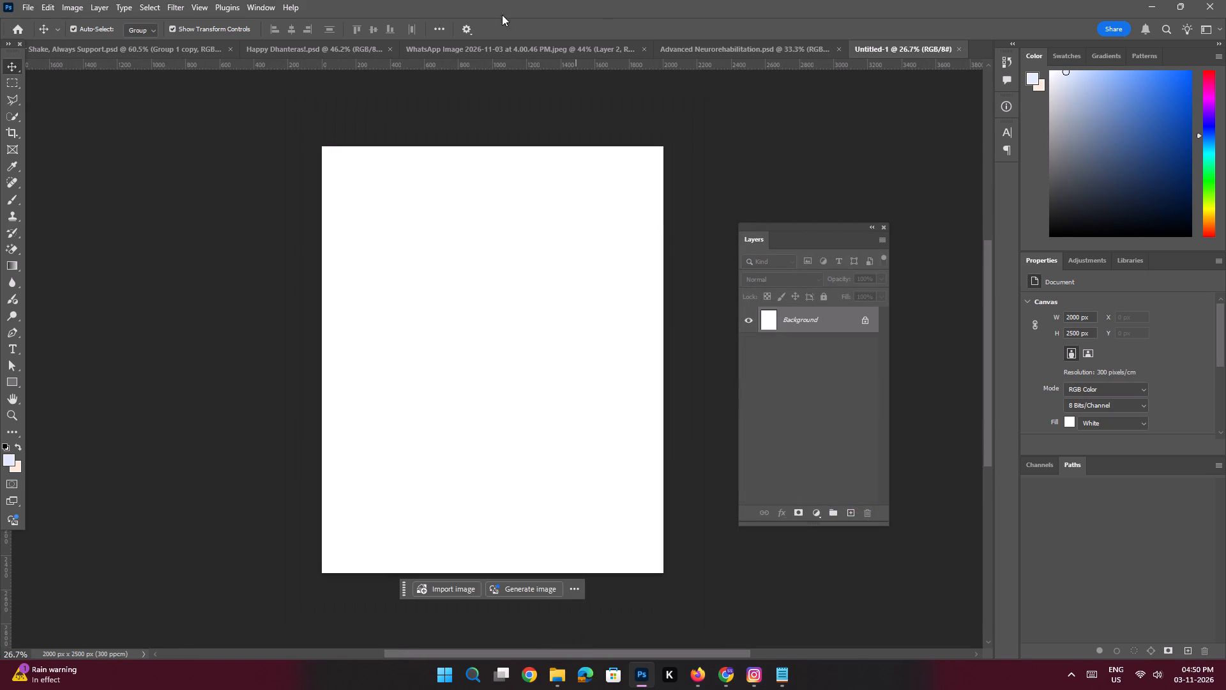
Add a guide layout to the new canvas with 75 px margins at the top, left, bottom and right.
click(192, 3)
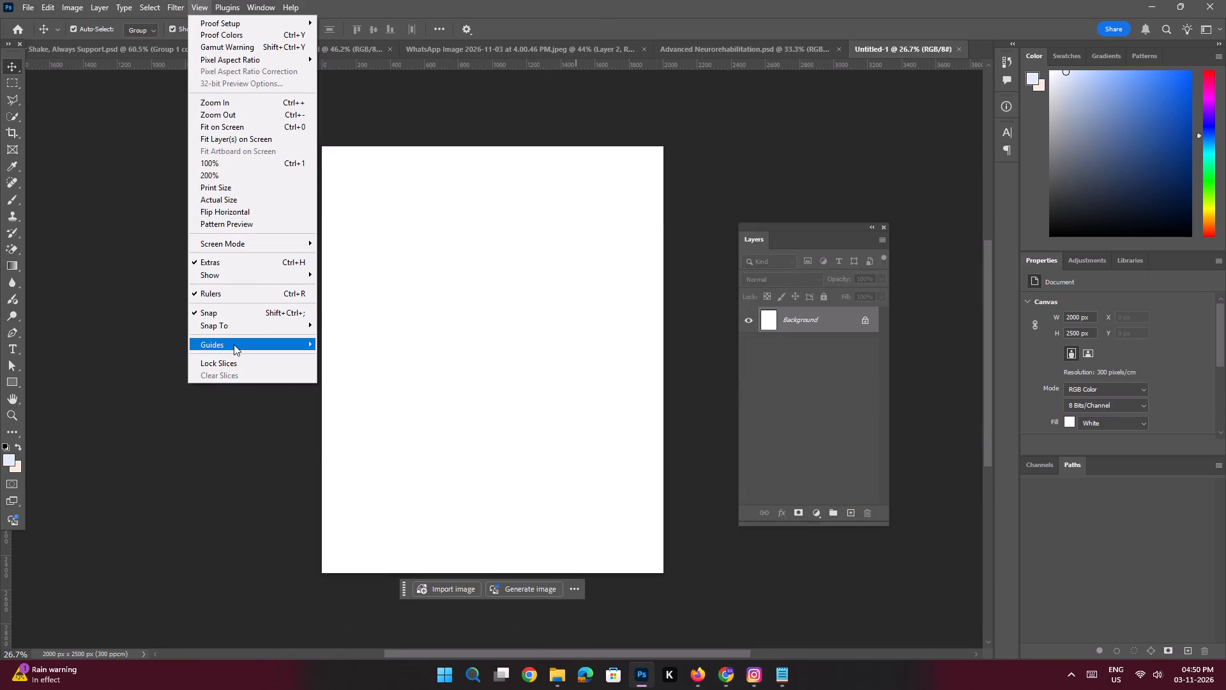
click(358, 431)
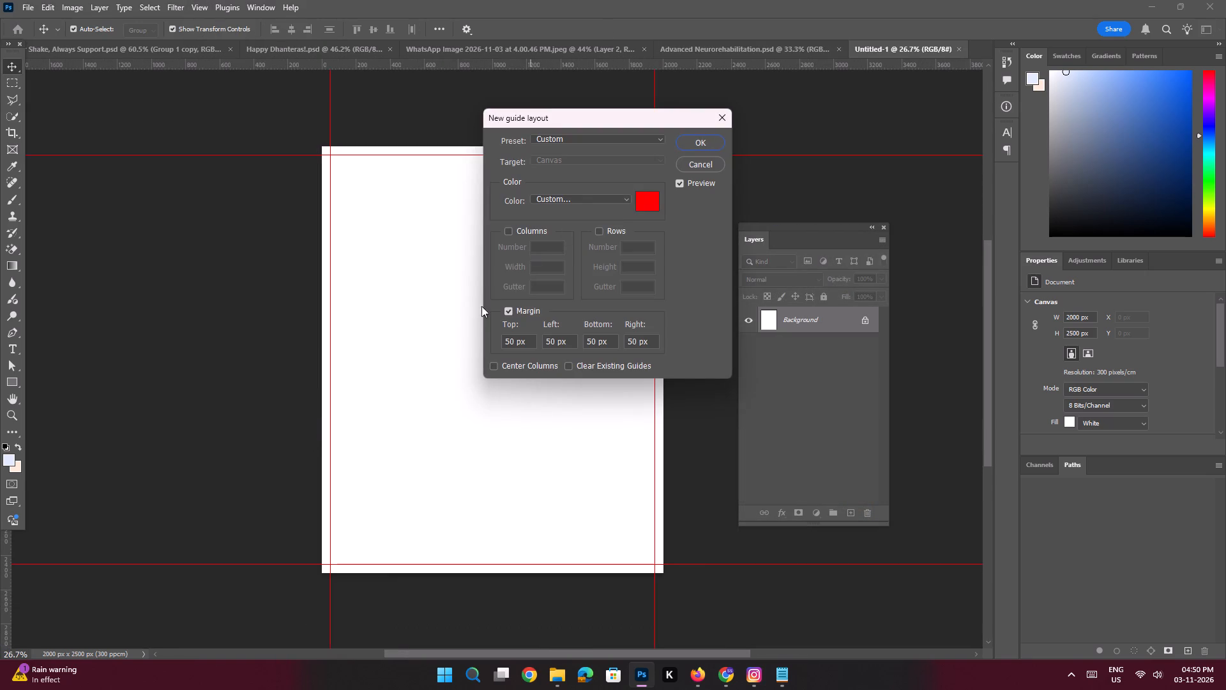
drag(515, 342, 450, 319)
text(75)
drag(559, 339, 529, 334)
right_drag(554, 339, 529, 334)
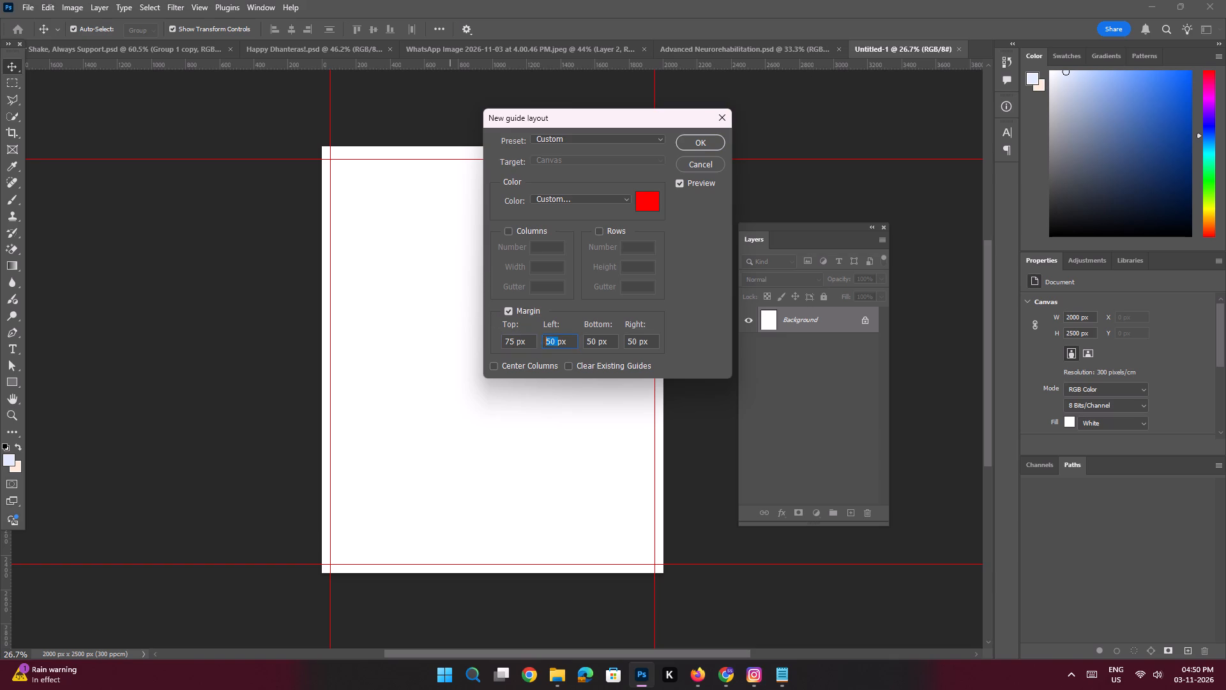
right_drag(529, 334, 509, 327)
drag(529, 334, 509, 327)
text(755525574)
click(526, 316)
text(75)
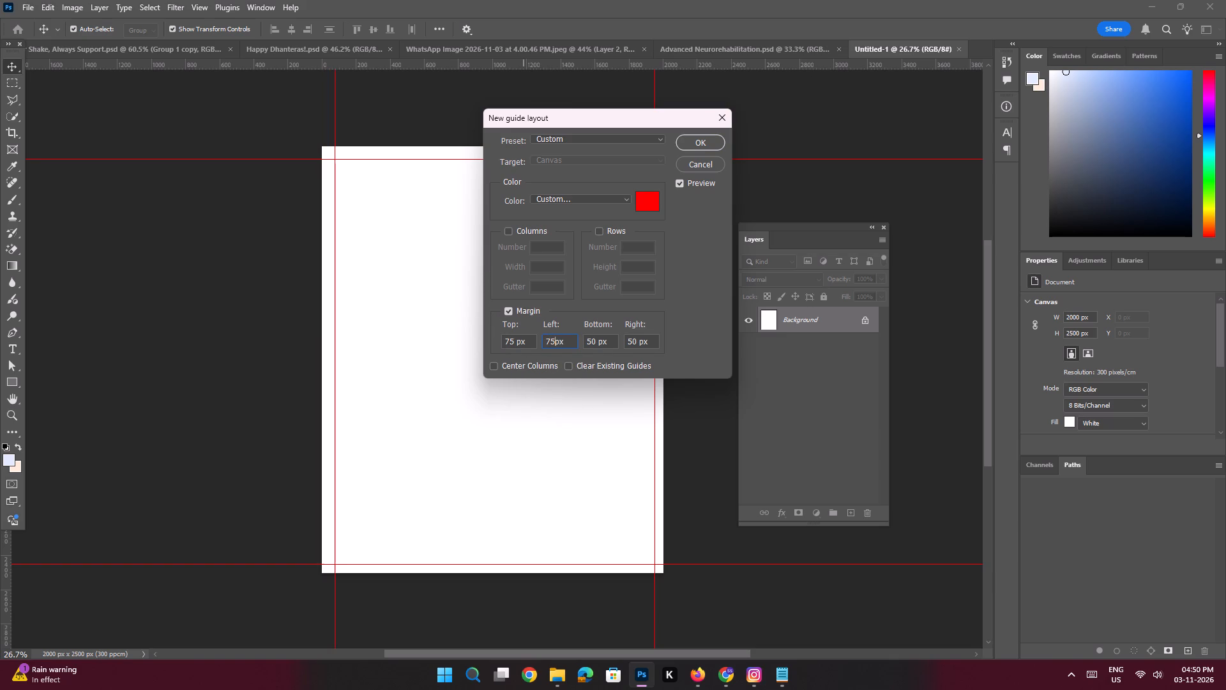
key(space)
drag(599, 343, 560, 330)
text(75)
key(space)
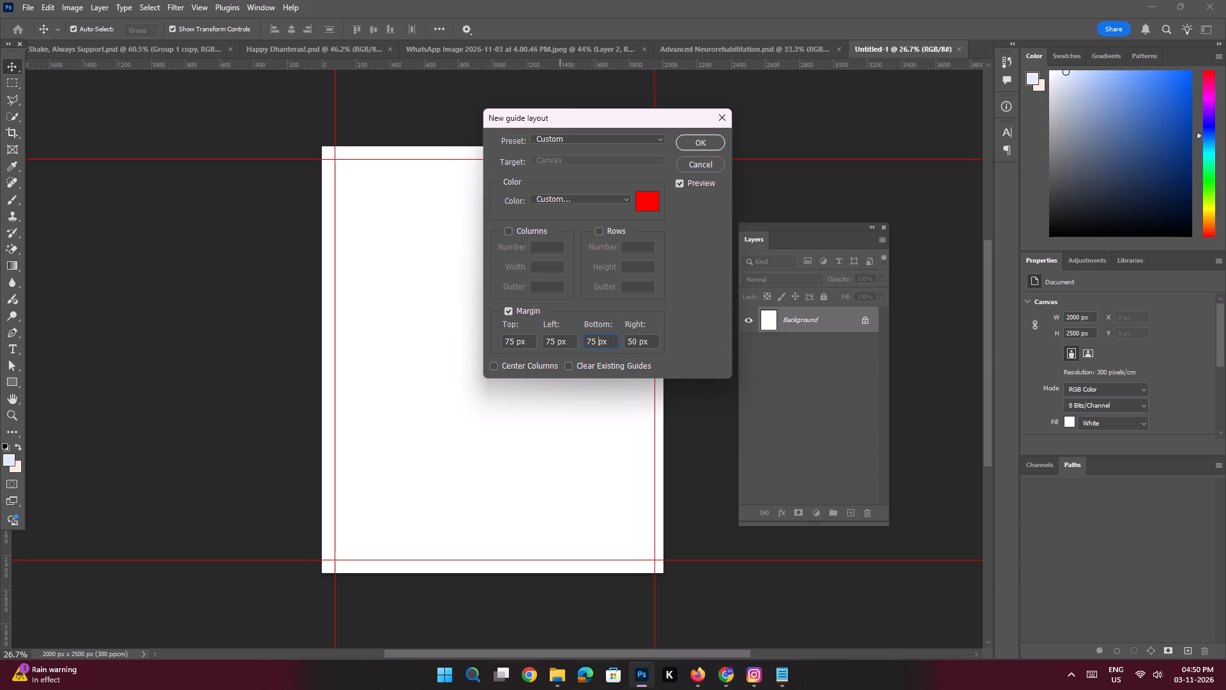
drag(637, 344, 605, 335)
text(75)
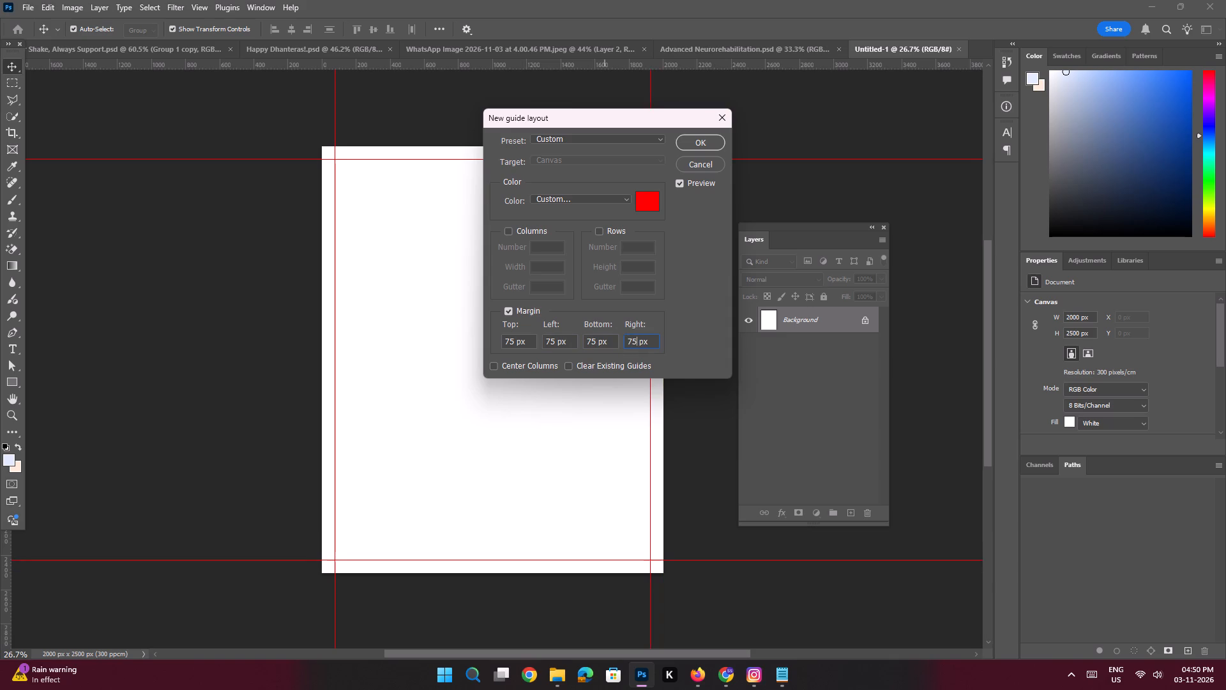
key(Return)
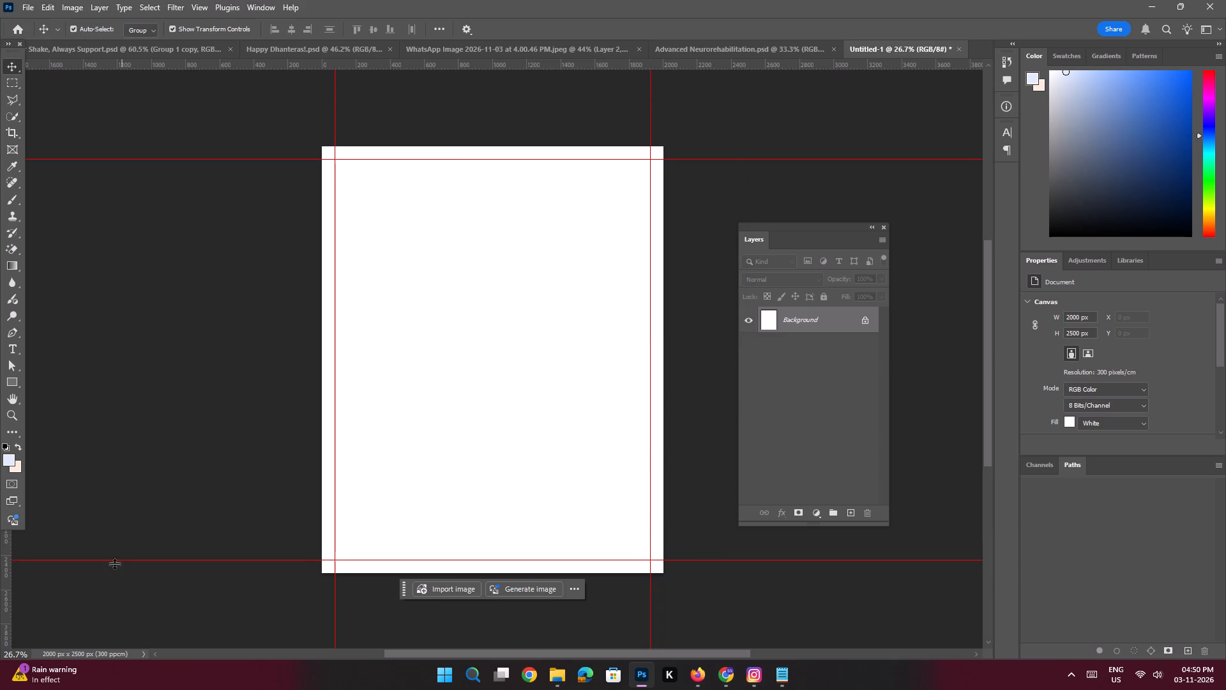
Copy the logo layer from the Advanced Neurorehabilitation poster into the new document, near its top-right corner.
click(704, 50)
key(space)
ctrl+drag(515, 143, 533, 179)
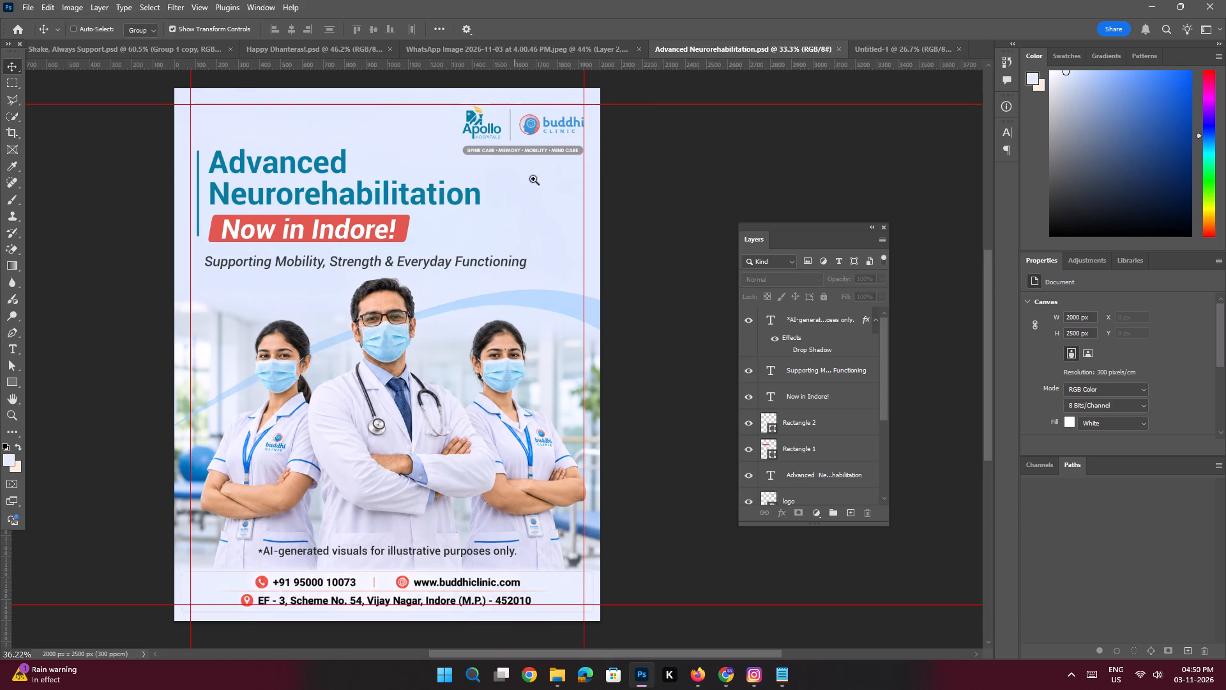
ctrl+drag(533, 179, 537, 186)
drag(559, 137, 549, 194)
click(525, 176)
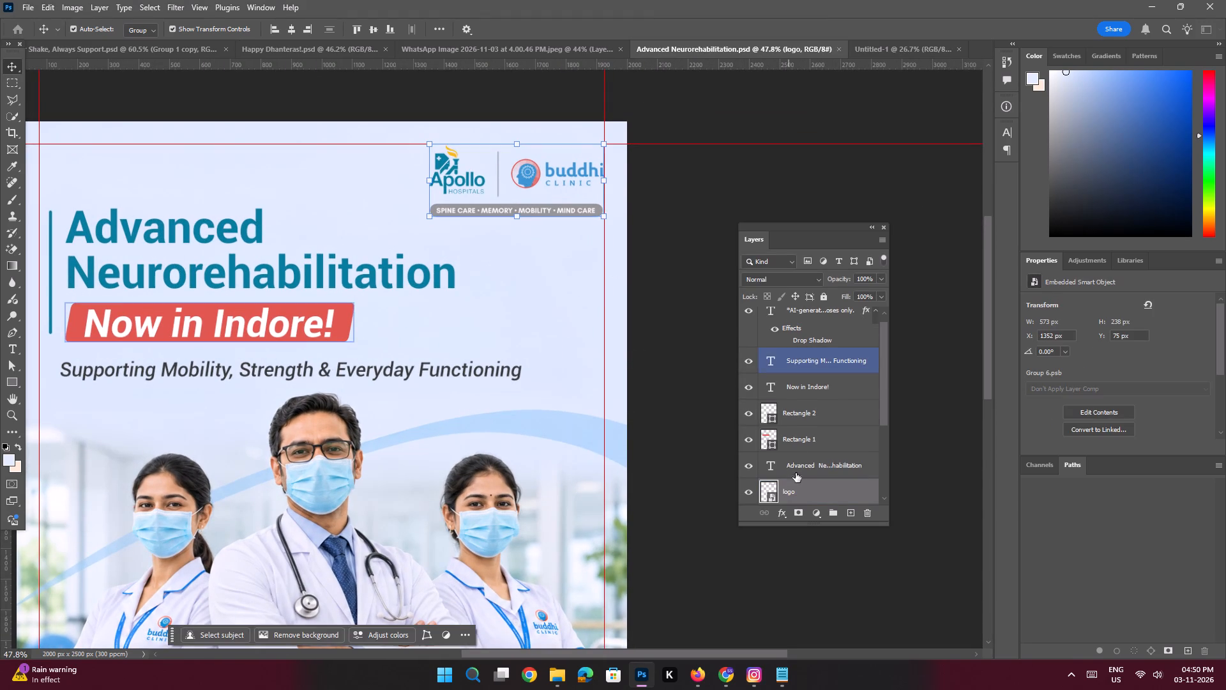
drag(796, 490, 496, 238)
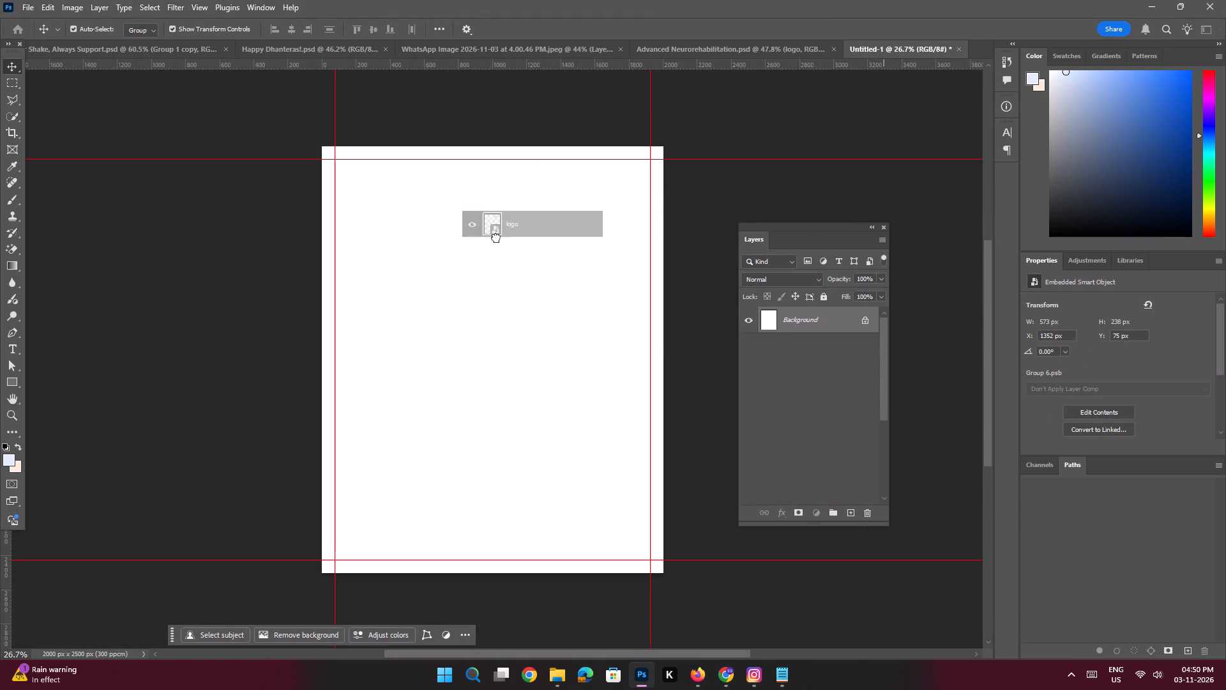
drag(496, 238, 594, 181)
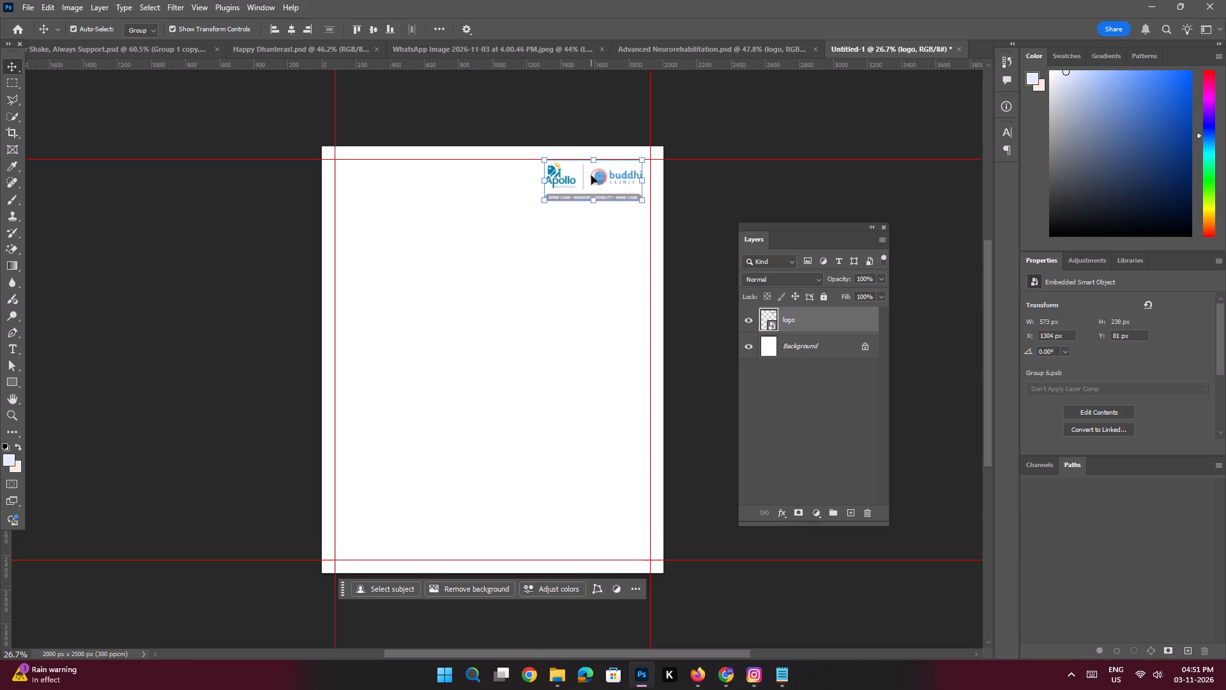
Align the Apollo and Buddhi Clinic logo with the top and right margin guides, 75 px from both canvas edges.
key(ctrl+space)
key(ctrl+space)
key(ctrl+space)
key(ctrl+space)
key(ctrl+space)
key(ctrl+space)
key(ctrl+space)
key(ctrl+space)
key(ctrl+space)
key(ctrl+space)
key(ctrl+space)
key(ctrl+space)
key(ctrl+space)
key(ctrl+space)
key(ctrl+space)
key(ctrl+space)
key(ctrl+space)
ctrl+drag(609, 163, 656, 317)
drag(584, 220, 382, 397)
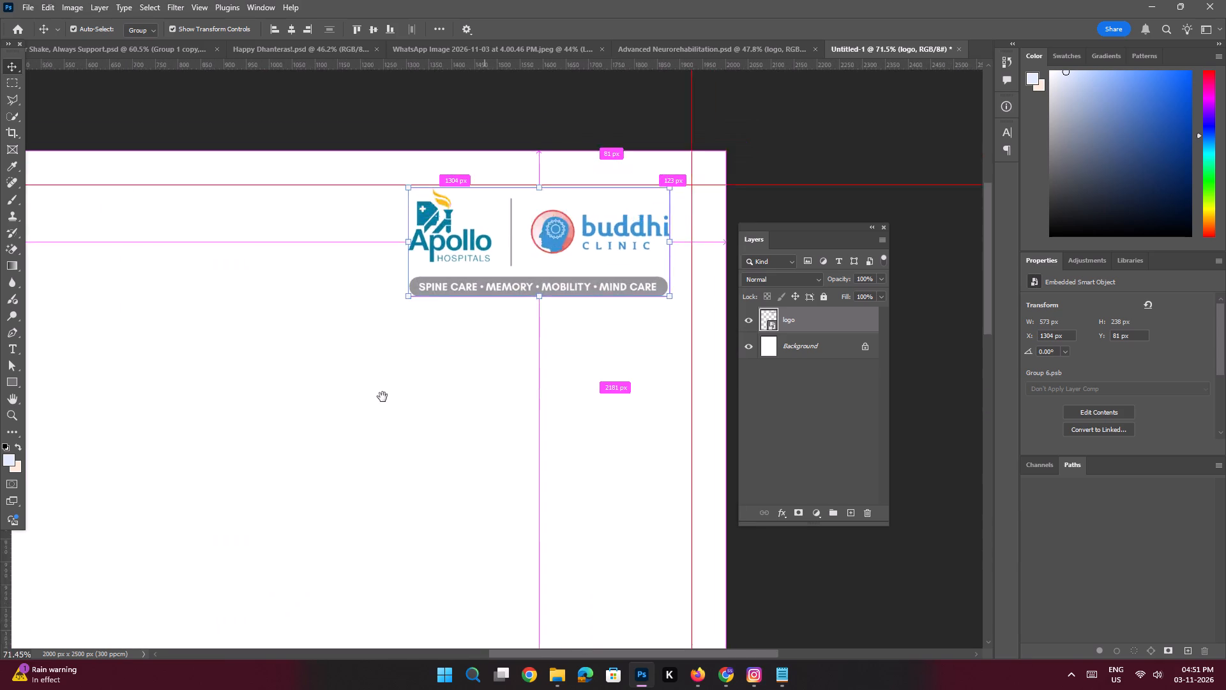
drag(382, 397, 374, 405)
ctrl+drag(363, 382, 373, 401)
drag(369, 396, 397, 397)
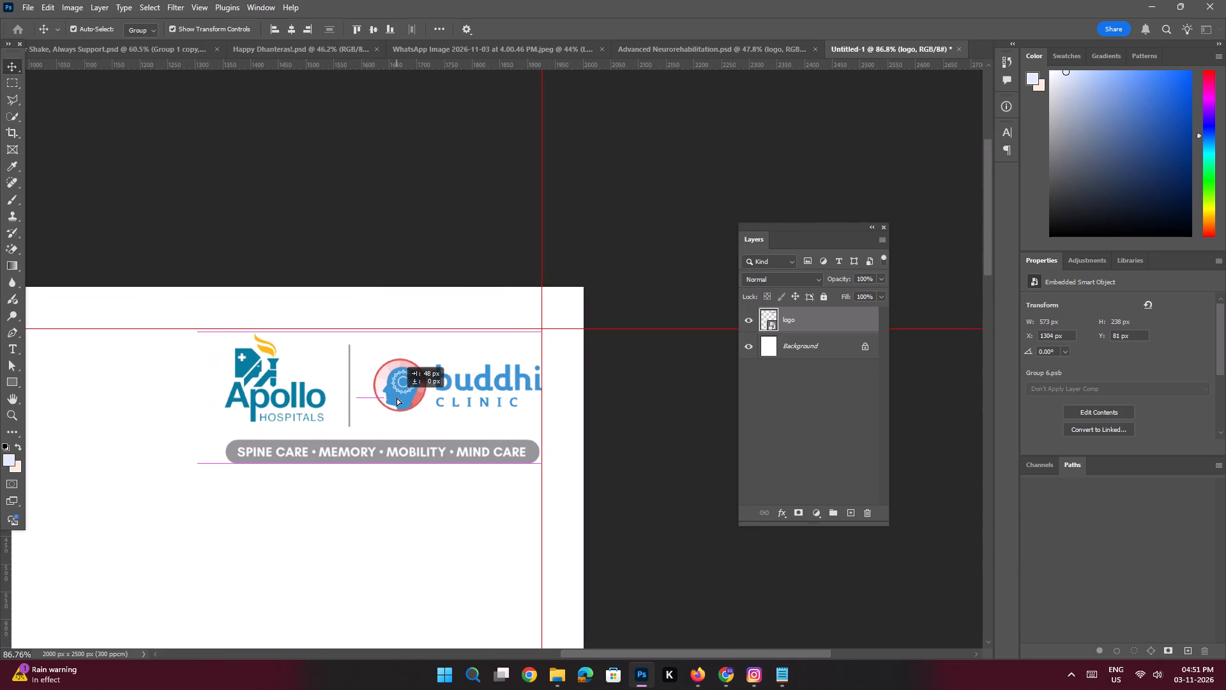
drag(397, 397, 397, 393)
key(space)
ctrl+drag(480, 352, 469, 348)
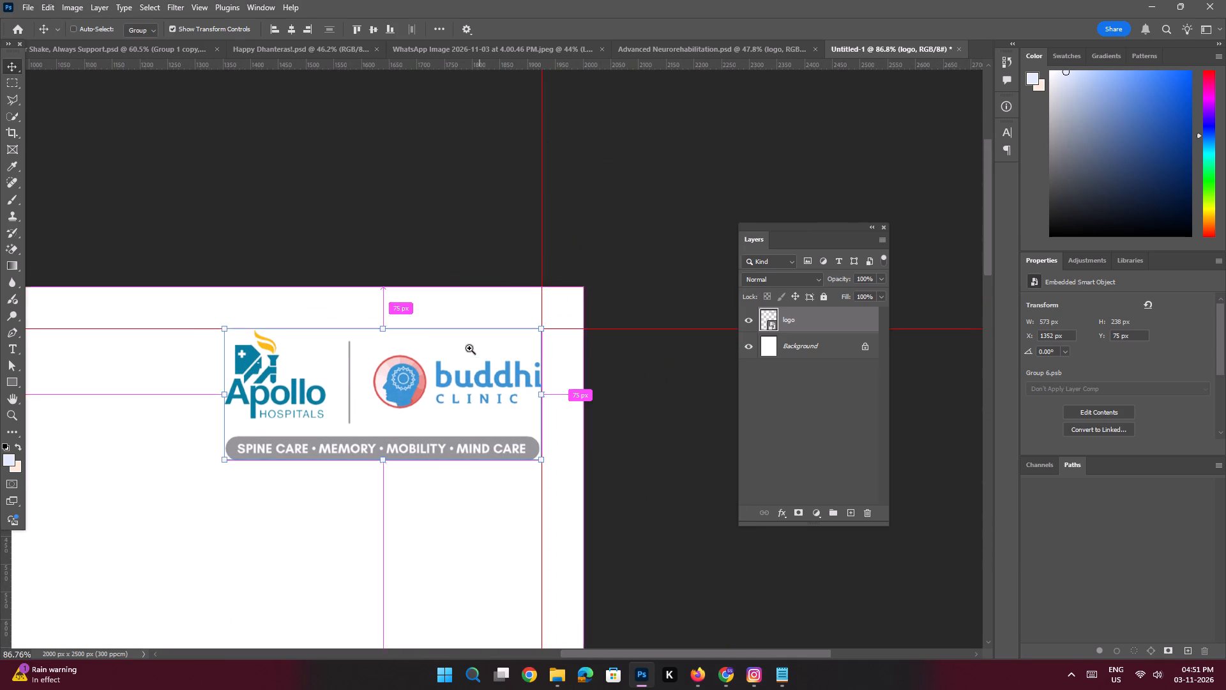
Examine the contact footer at the bottom of the Advanced Neurorehabilitation poster, and return to the new document.
ctrl+drag(469, 348, 393, 321)
drag(432, 434, 441, 378)
click(716, 44)
key(space)
key(space)
key(space)
key(space)
key(space)
key(space)
key(space)
key(space)
key(space)
key(space)
key(space)
key(space)
key(space)
key(space)
key(space)
key(space)
key(space)
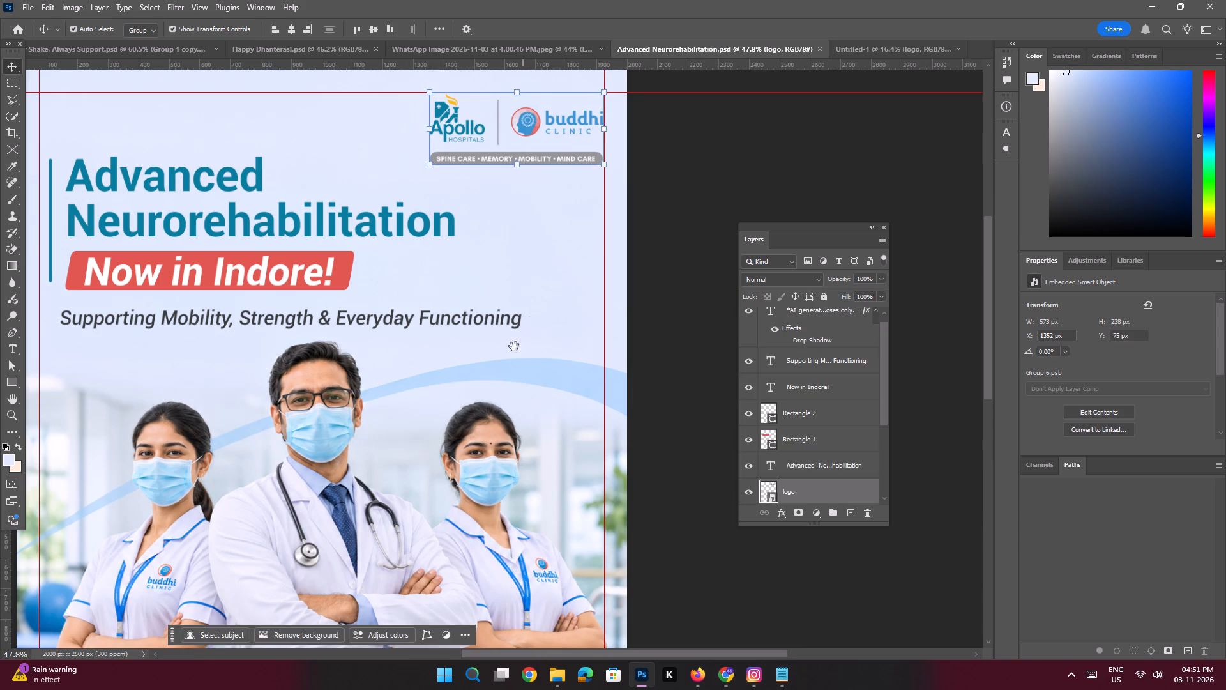
drag(466, 434, 504, 303)
click(504, 293)
click(480, 418)
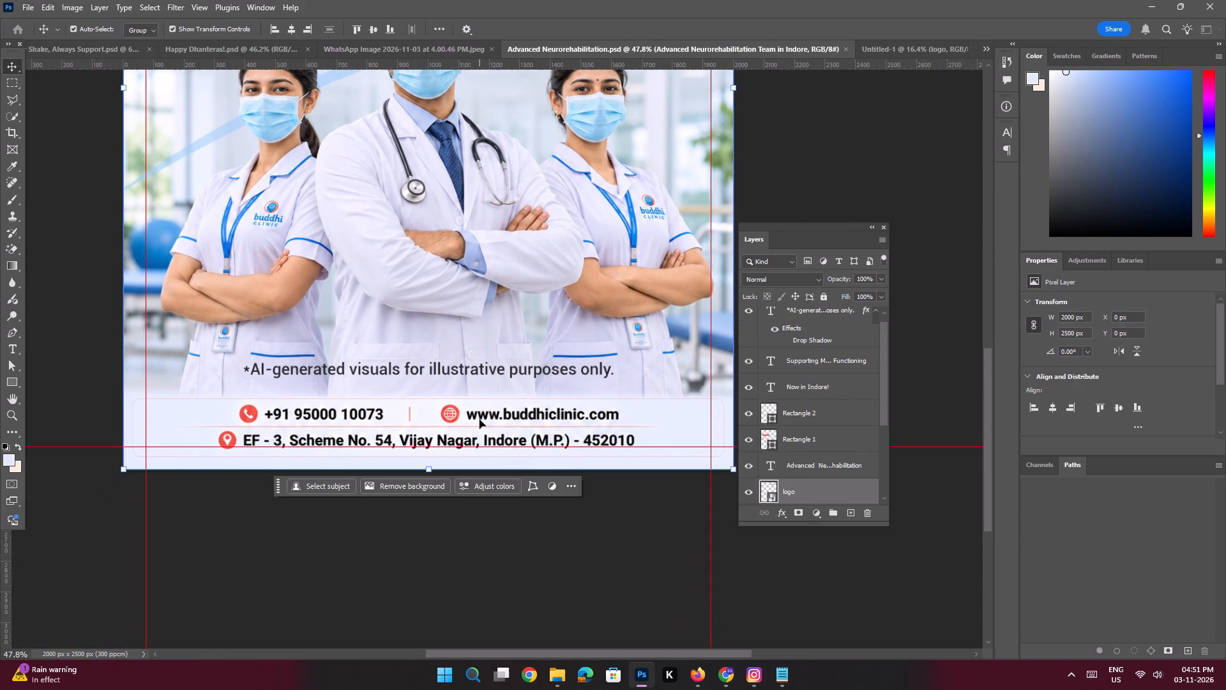
click(881, 47)
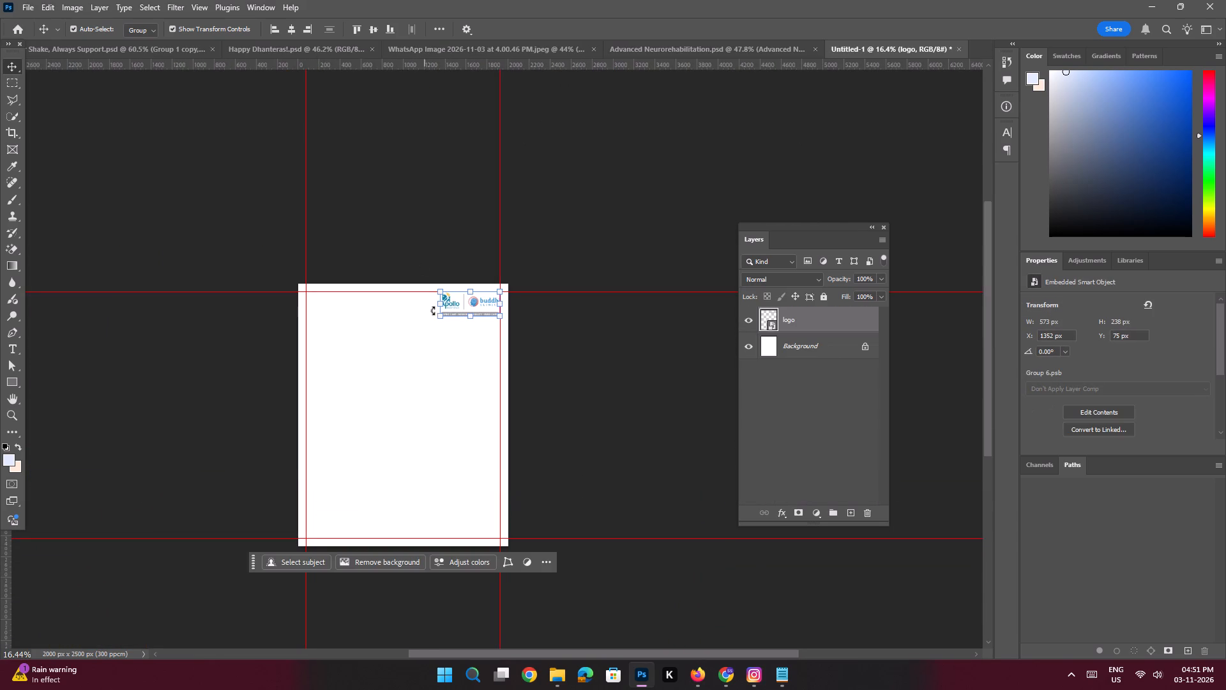
Place the Luxurious Dhanteras Celebration Poster image from the Downloads folder into the new document, filling the 2000 x 2500 px canvas.
key(space)
key(space)
key(space)
key(space)
key(space)
key(space)
key(space)
drag(443, 349, 475, 279)
ctrl+drag(441, 257, 464, 286)
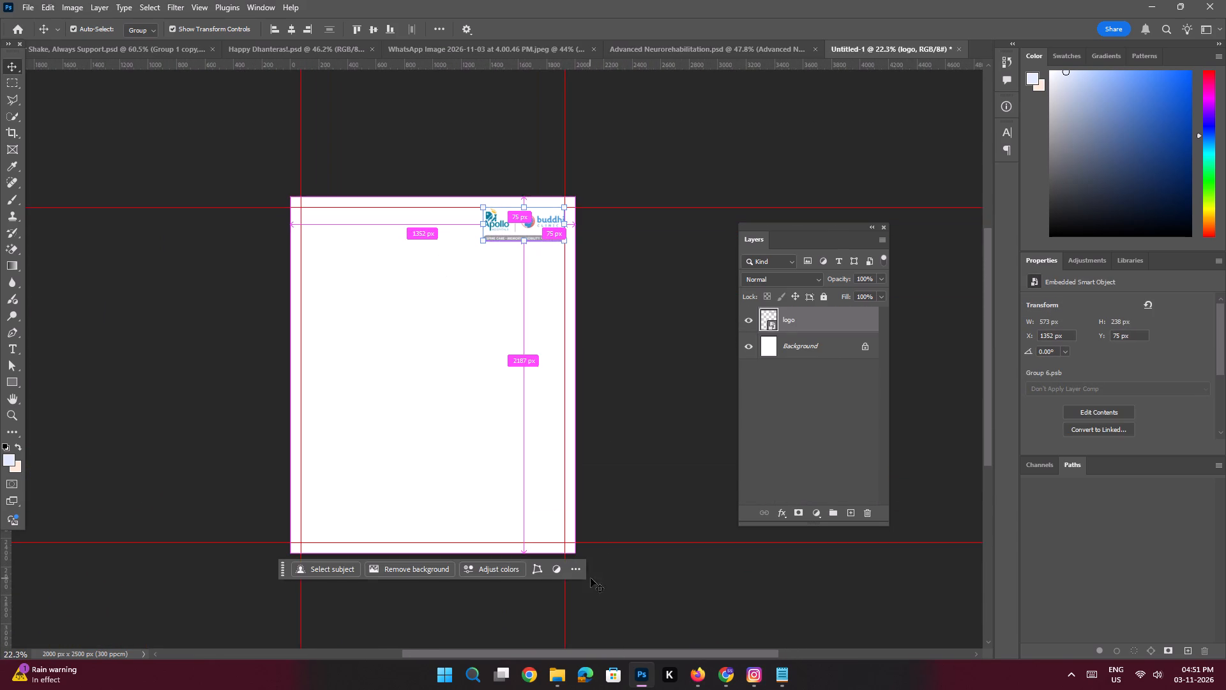
click(551, 638)
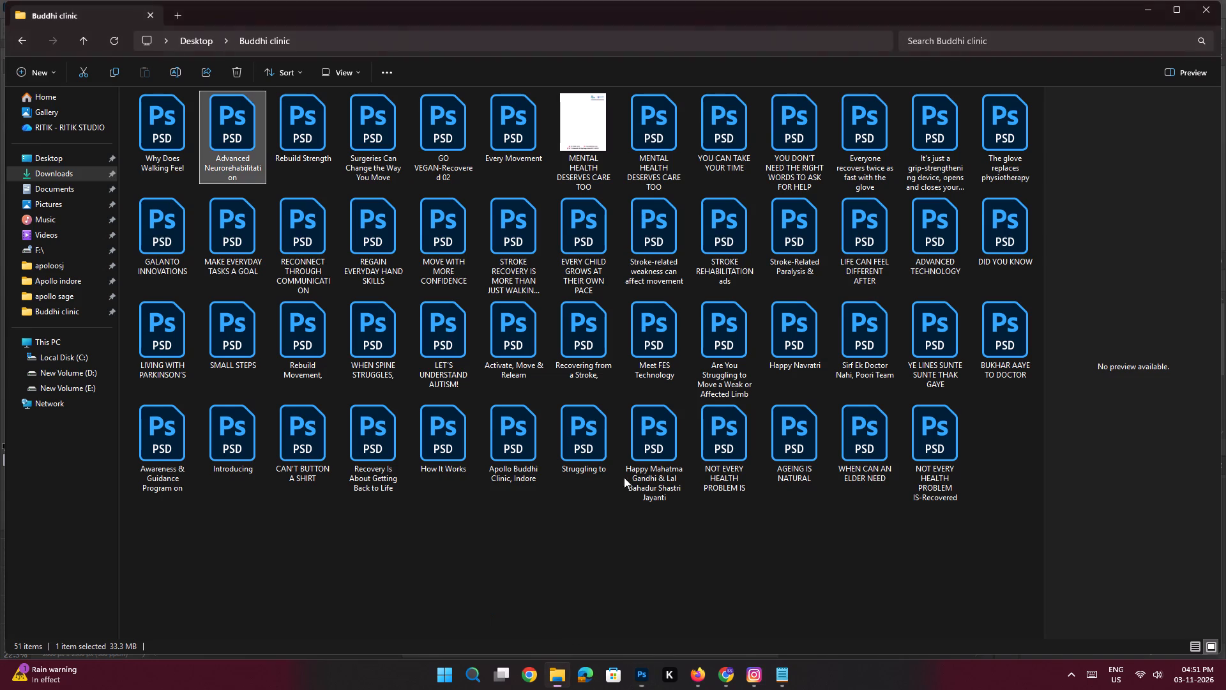
click(47, 171)
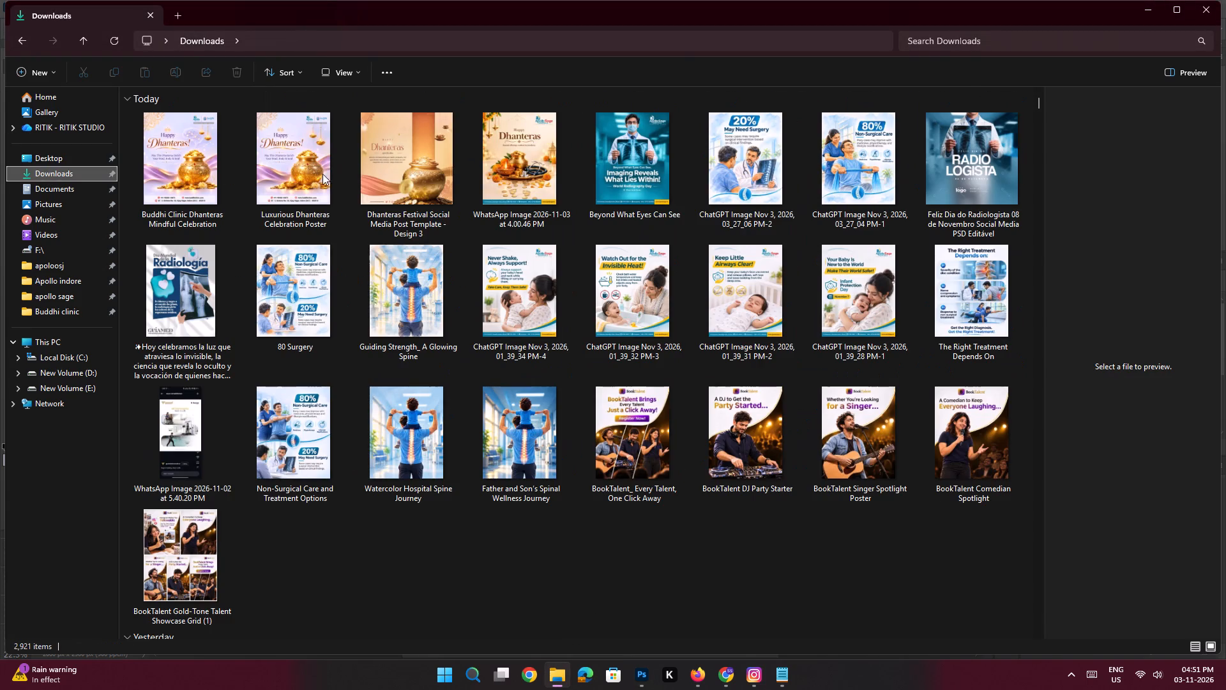
click(257, 187)
click(165, 183)
click(296, 176)
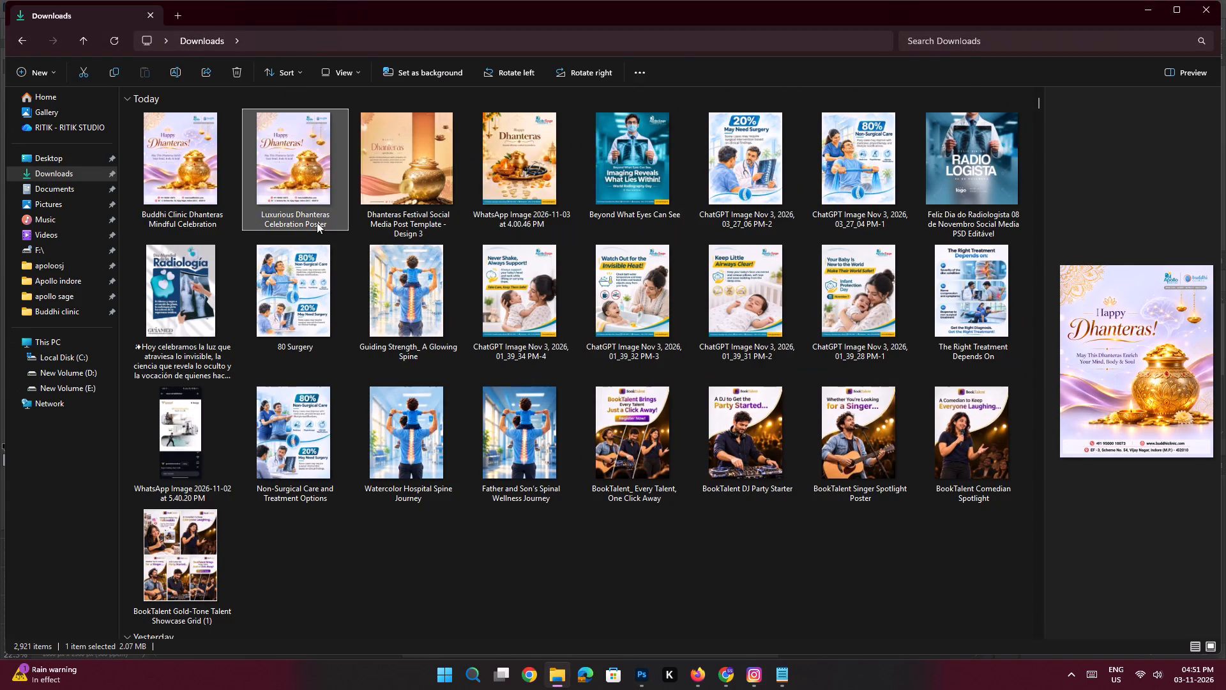
drag(284, 182, 632, 668)
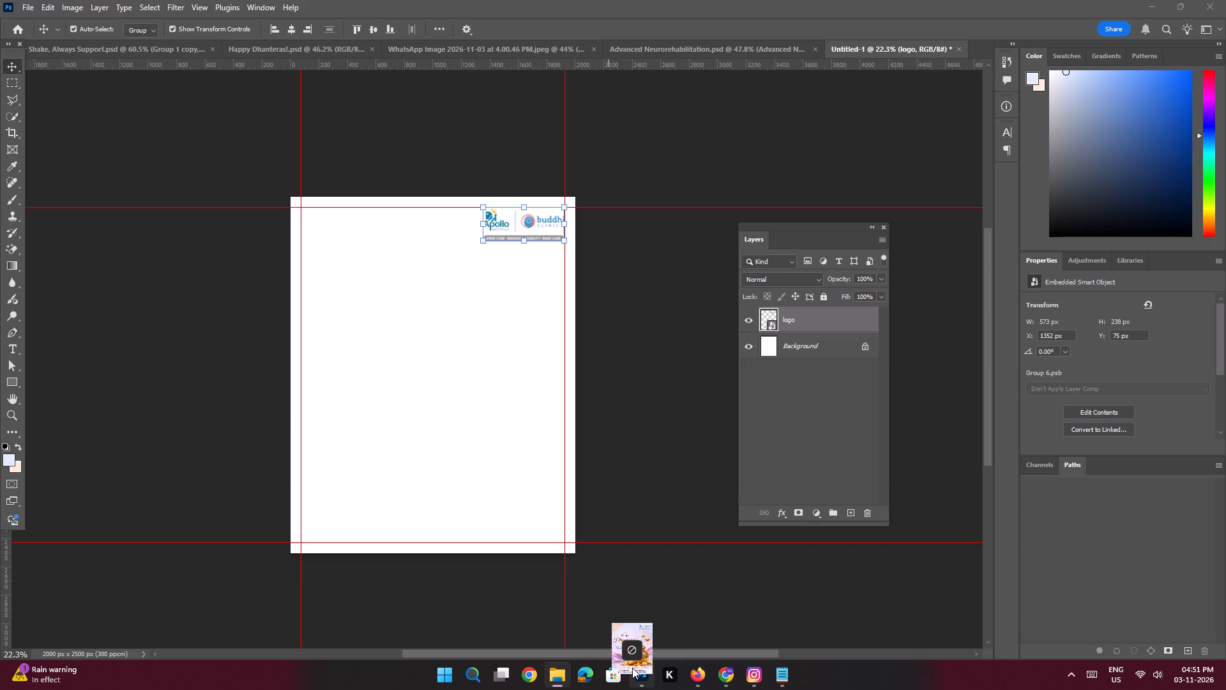
drag(632, 668, 463, 387)
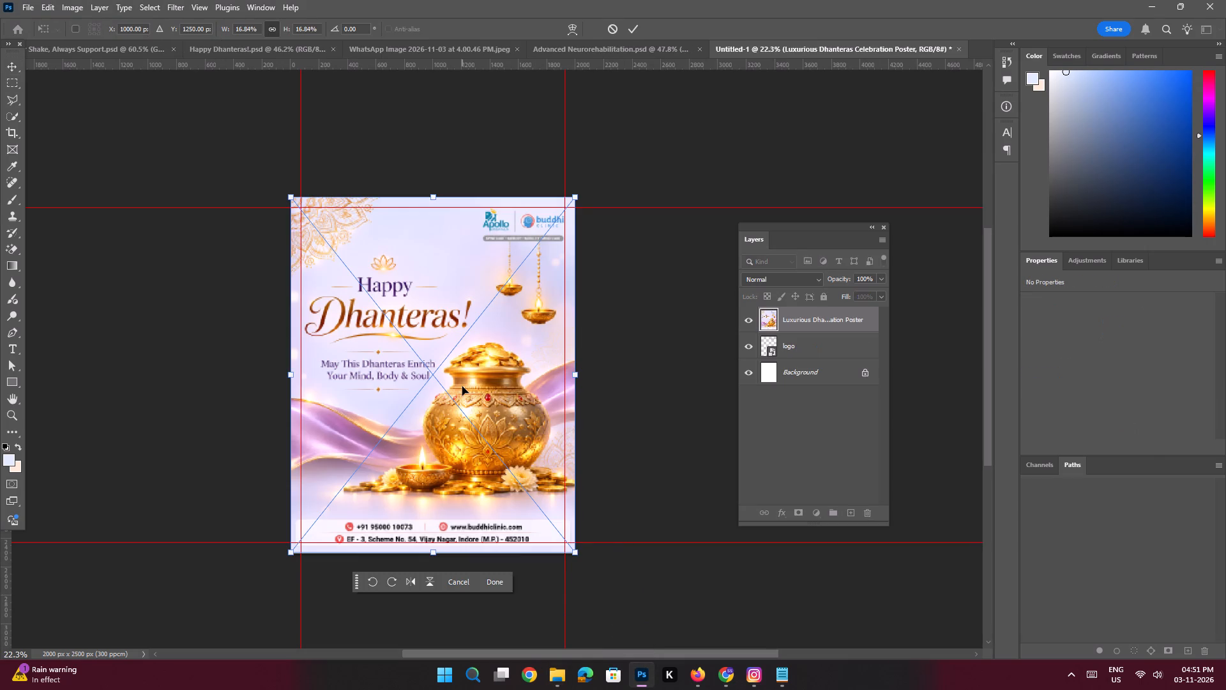
key(Return)
Rasterize the placed Luxurious Dhanteras Celebration Poster smart object into a pixel layer.
key(space)
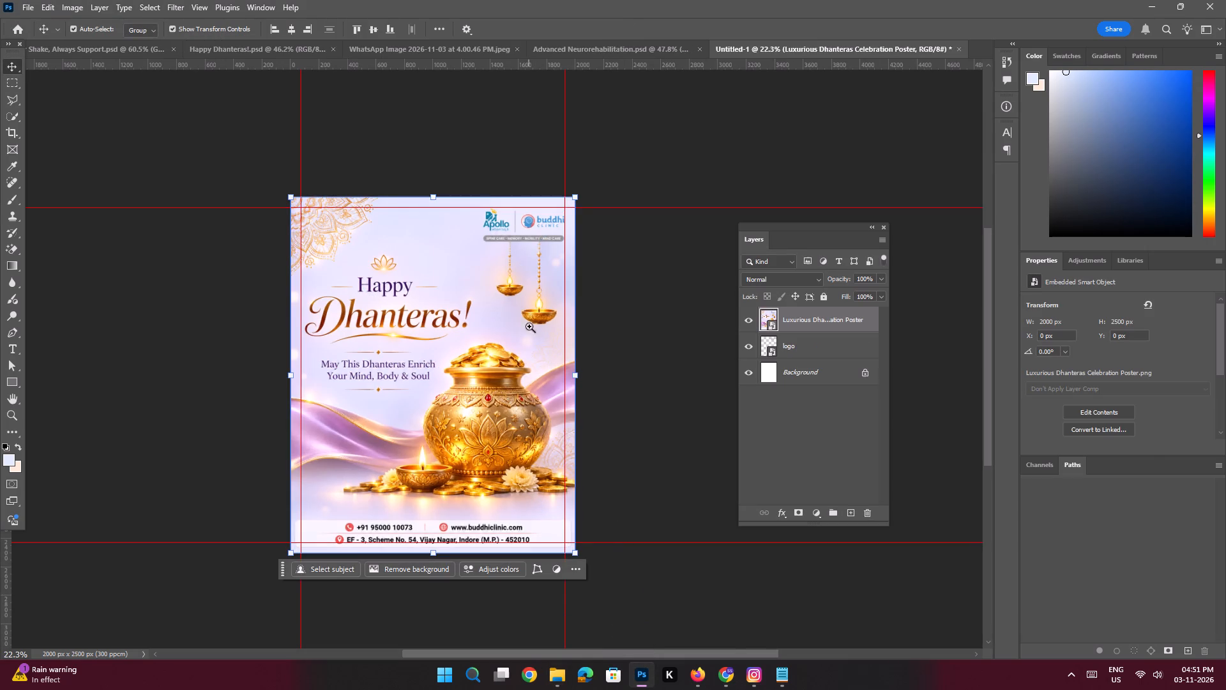
ctrl+drag(490, 206, 558, 369)
drag(601, 247, 469, 341)
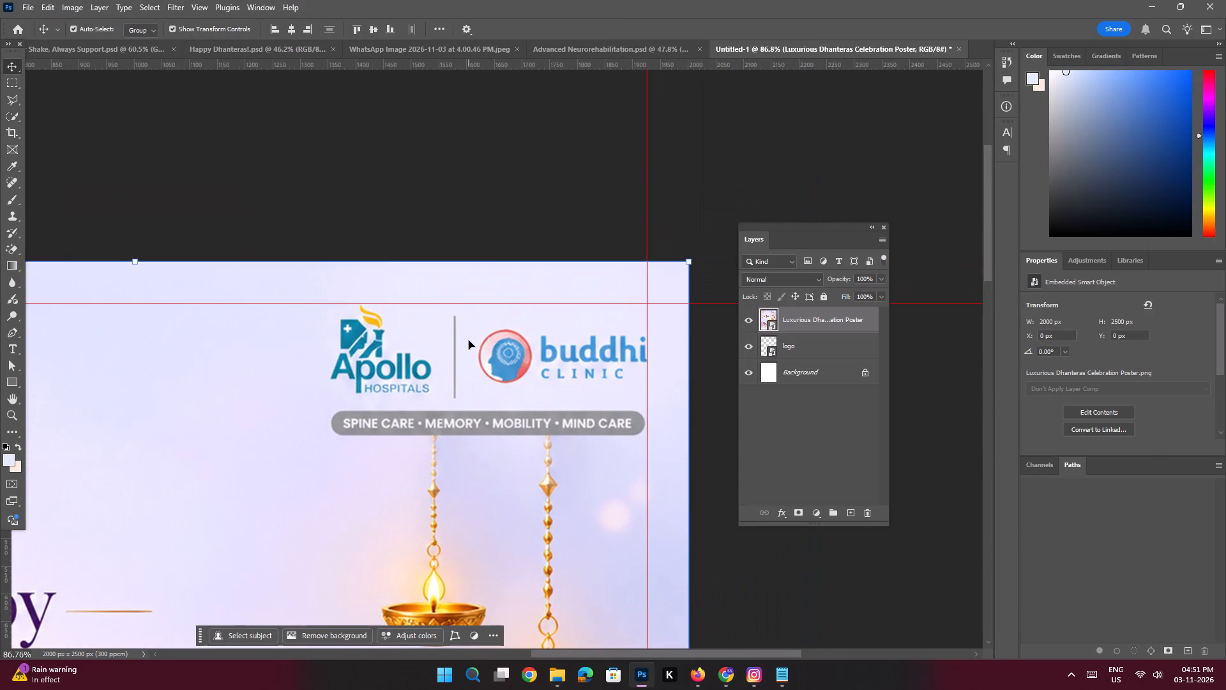
key(e)
click(473, 349)
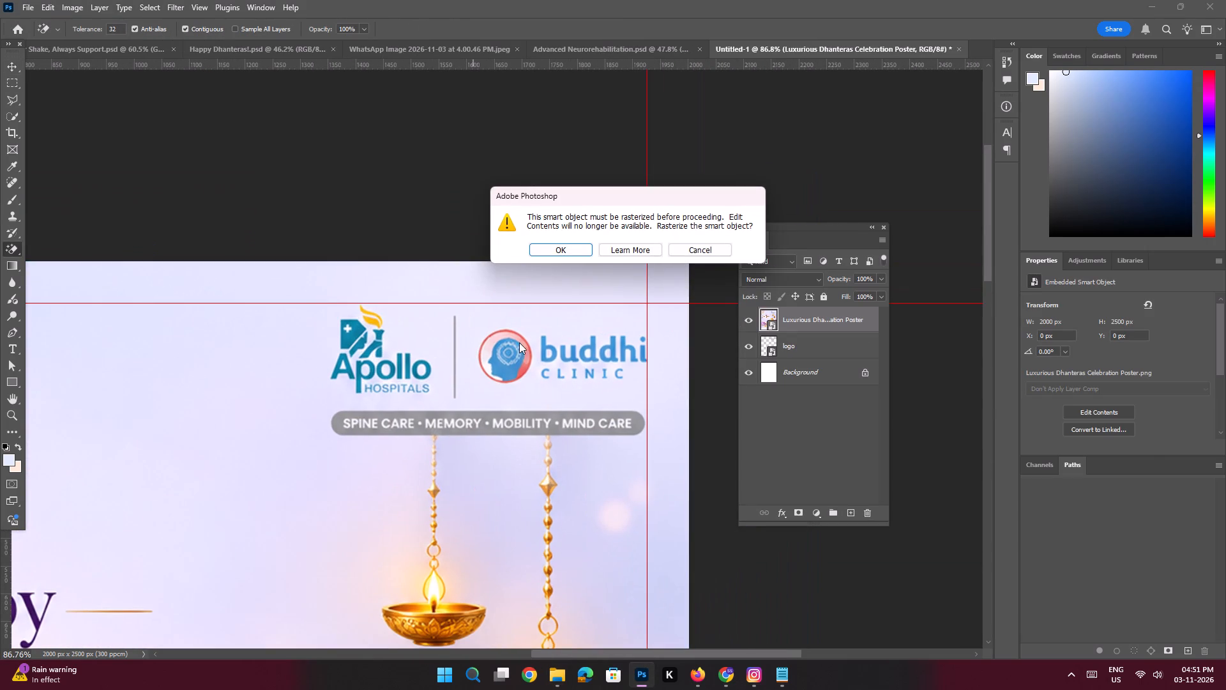
click(560, 252)
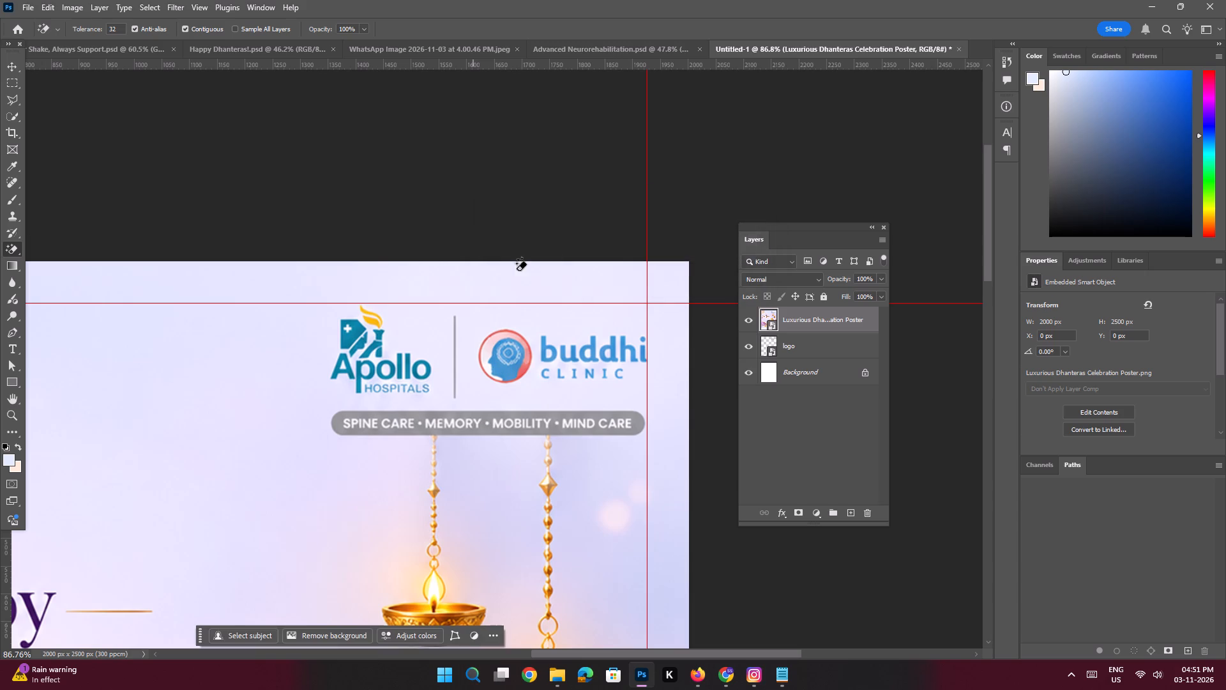
Outline the poster's baked-in Apollo and Buddhi Clinic logo and tagline strip with the Polygonal Lasso, and run Generative Fill with the prompt "Remove this".
click(5, 92)
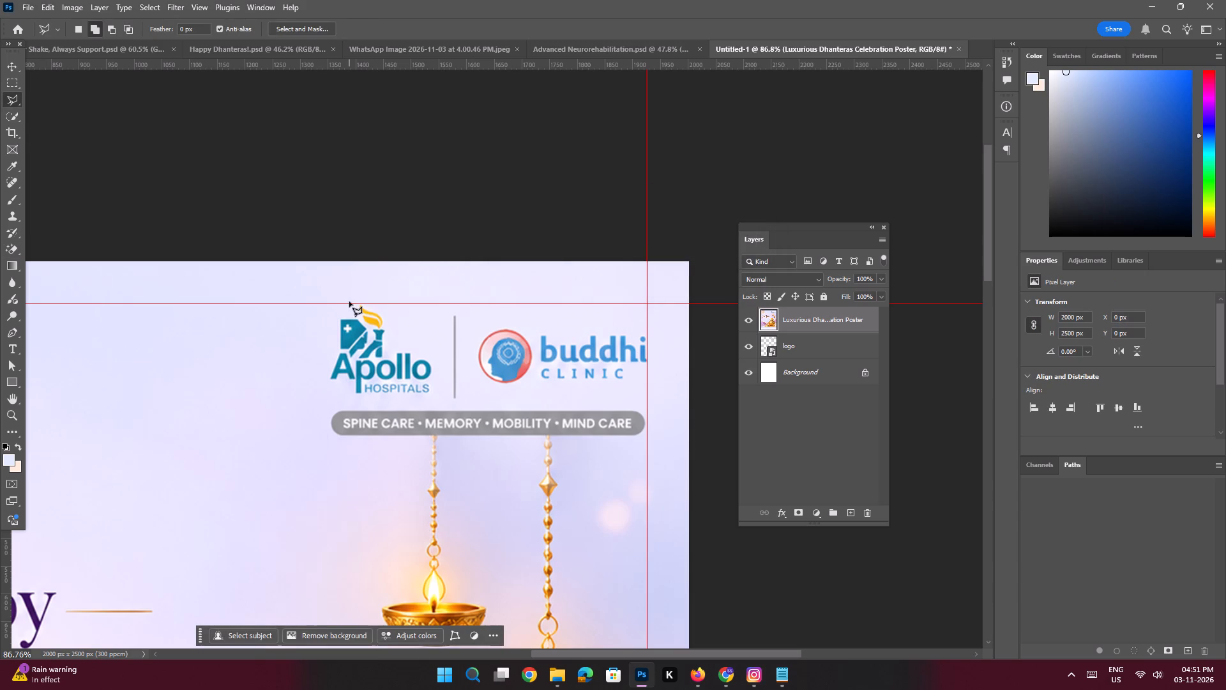
click(339, 299)
shift+click(651, 312)
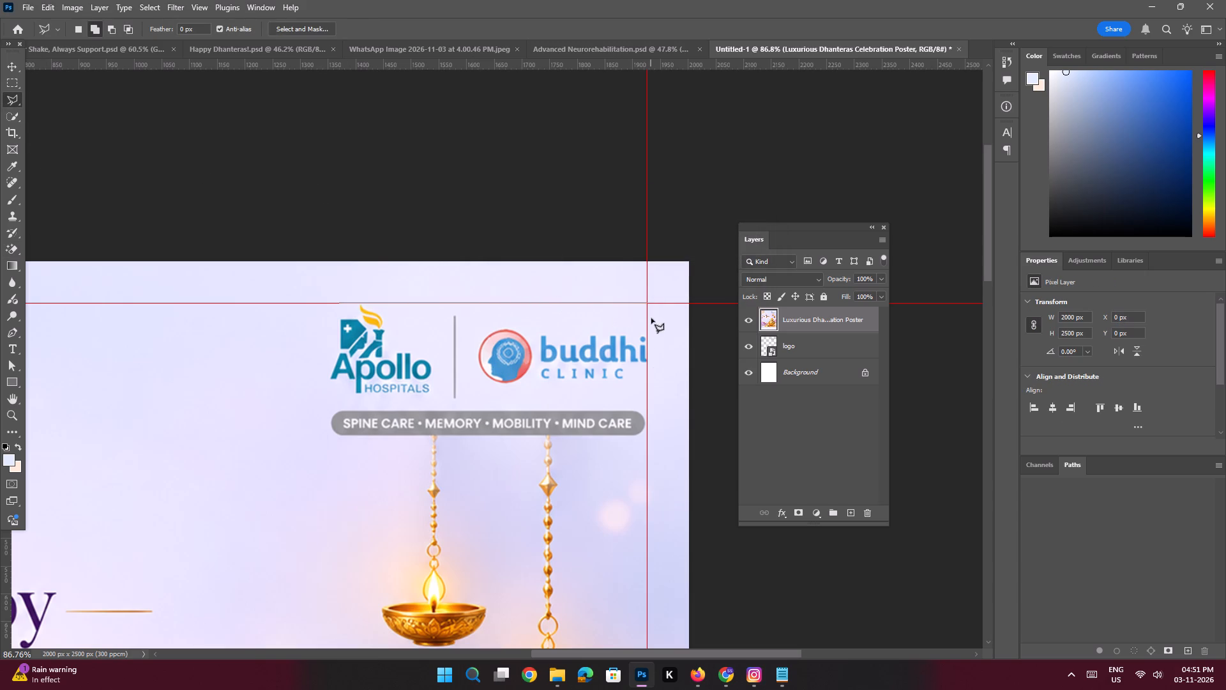
shift+click(644, 436)
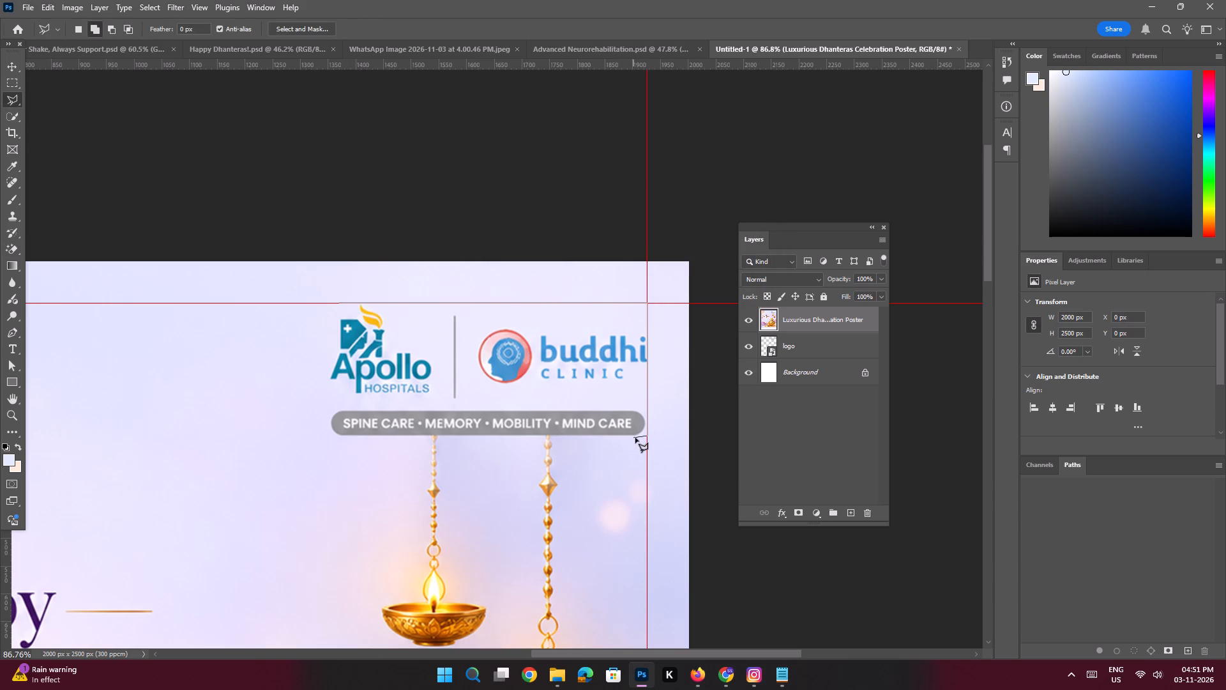
click(635, 436)
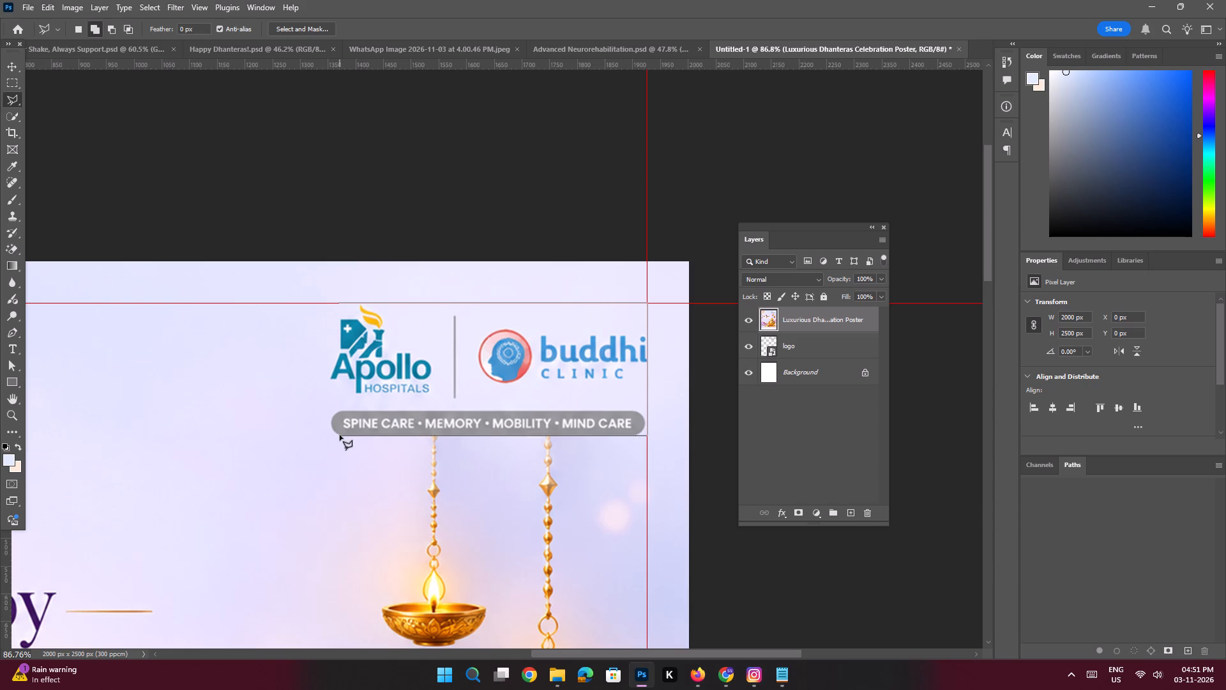
shift+click(339, 435)
click(328, 430)
click(316, 362)
click(333, 314)
click(339, 301)
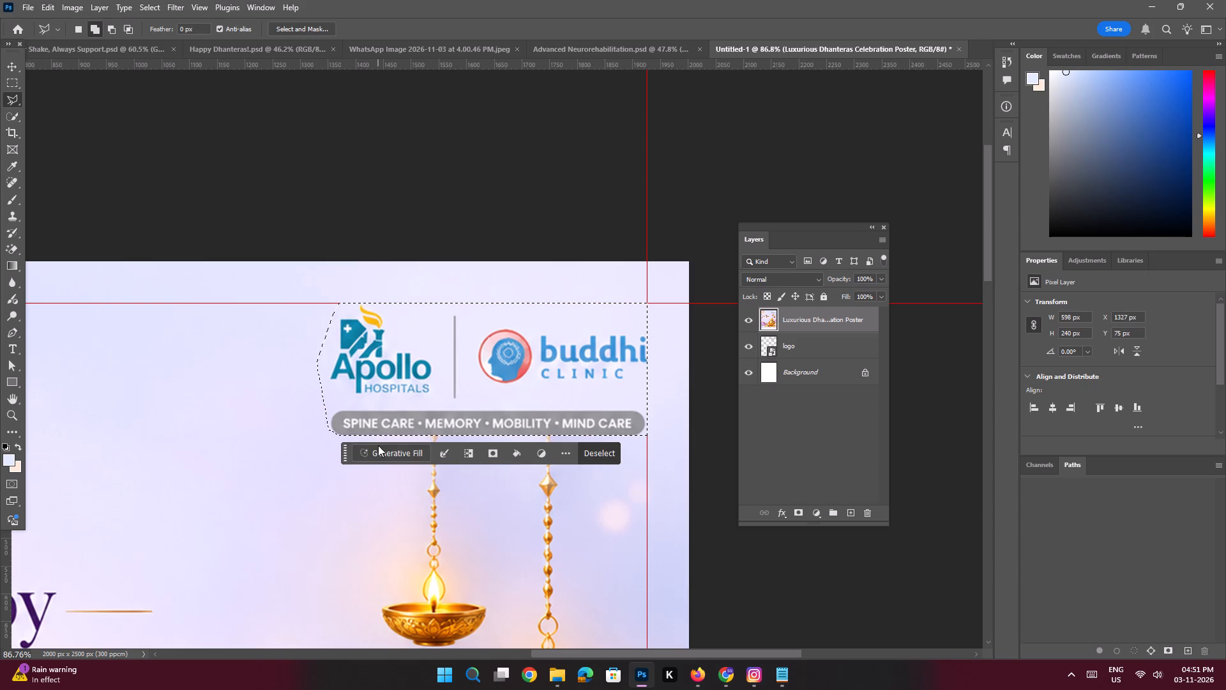
click(378, 452)
text(Remove this)
key(space)
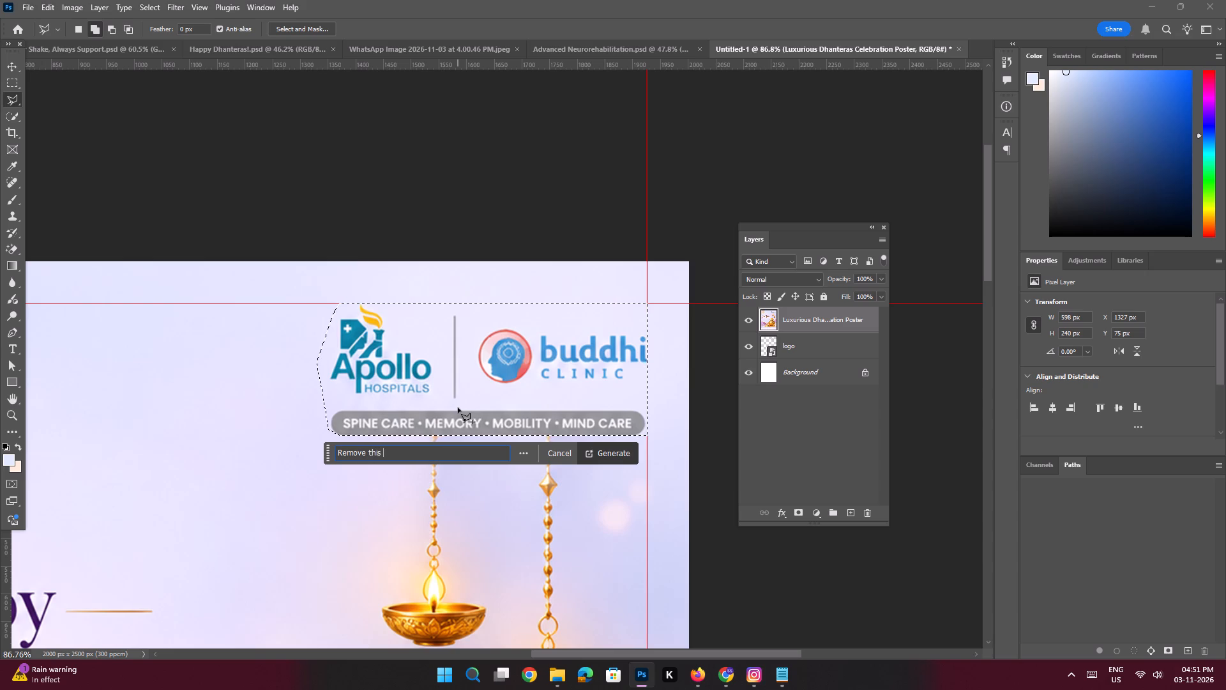
key(Return)
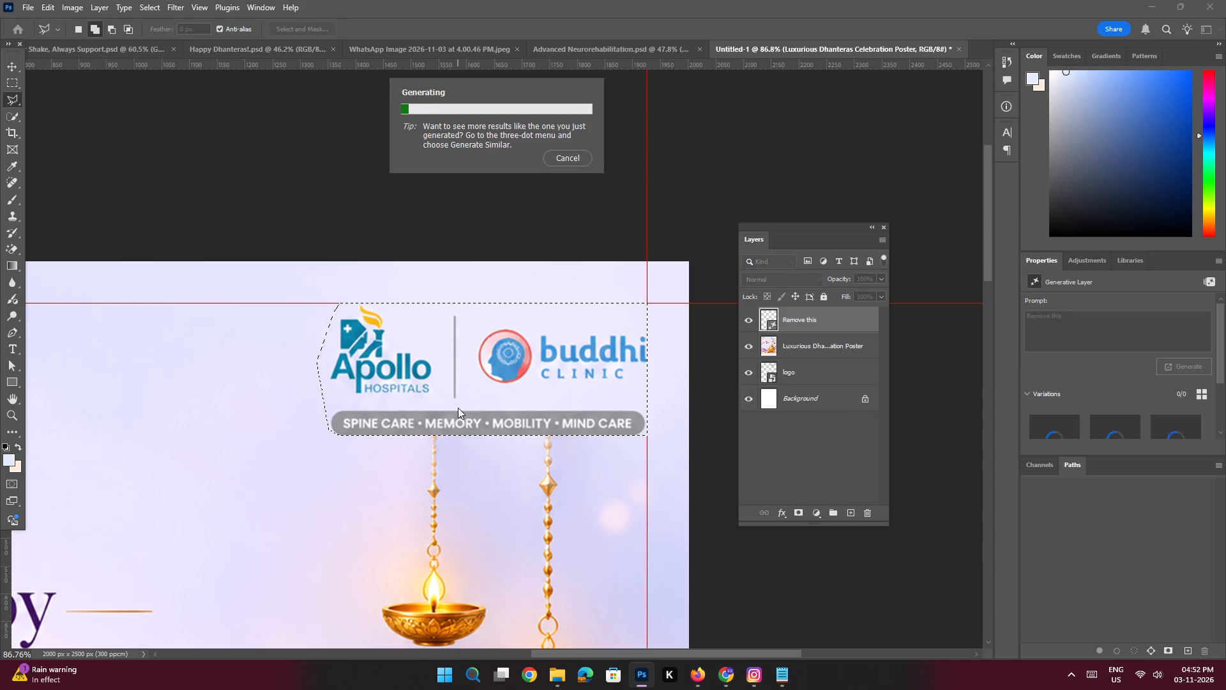
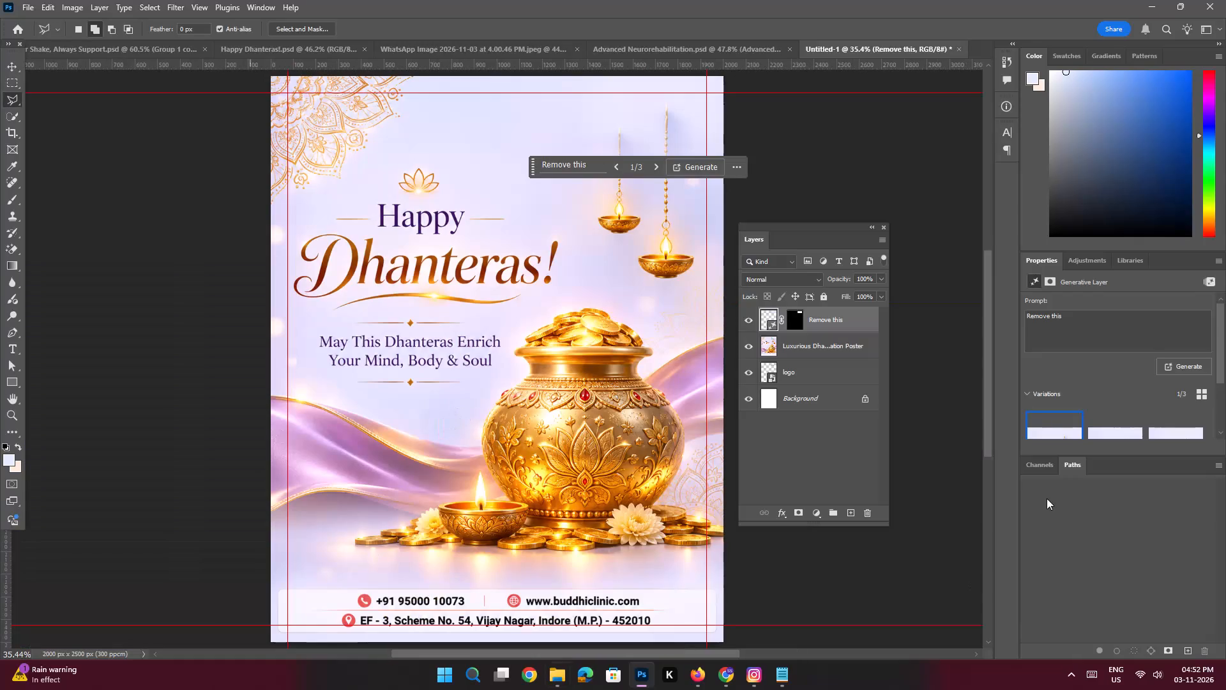
Copy the Apollo and Buddhi Clinic logo layer from the Advanced Neurorehabilitation document into the new Dhanteras poster document.
key(space)
key(space)
key(space)
key(space)
key(space)
key(space)
key(space)
key(space)
key(space)
key(space)
key(space)
key(space)
key(space)
key(space)
key(space)
drag(697, 218, 623, 333)
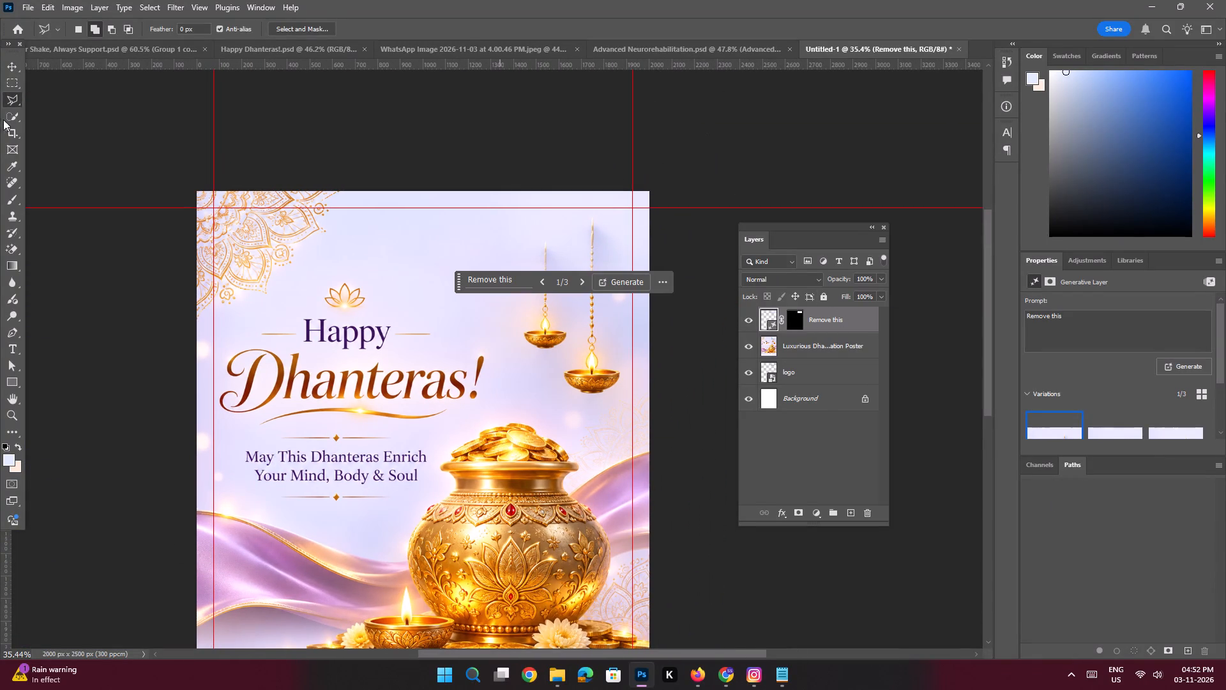
click(15, 65)
click(36, 108)
click(680, 48)
key(space)
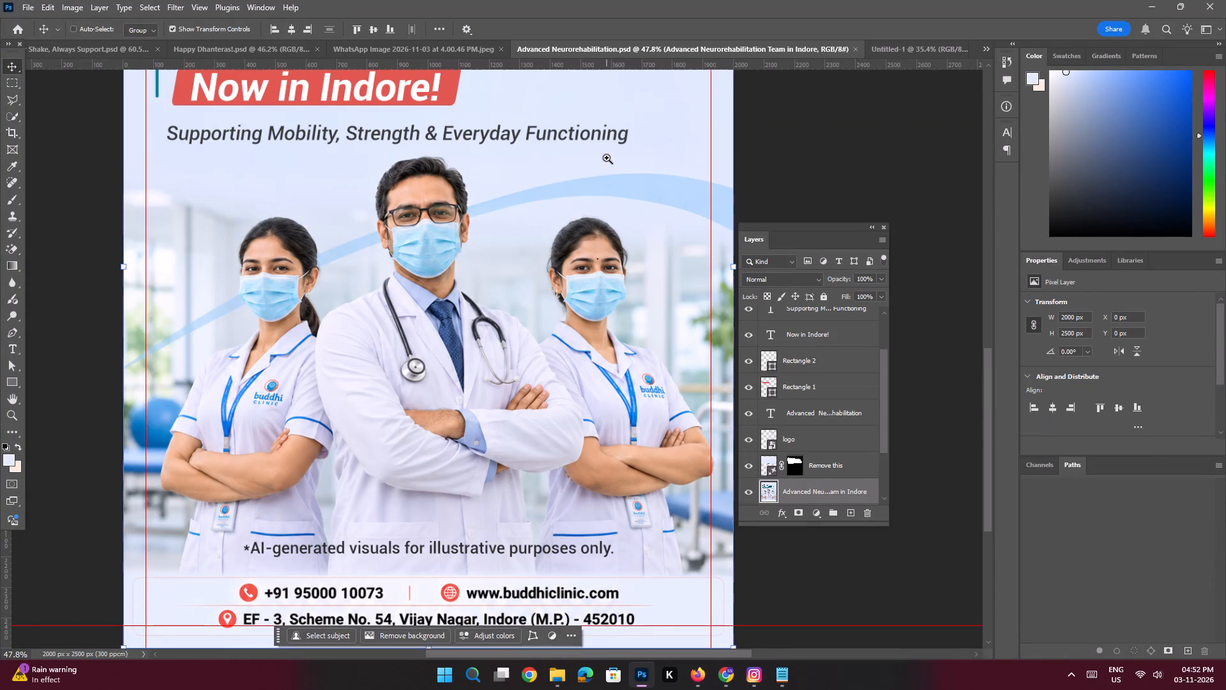
drag(607, 156, 562, 258)
click(562, 258)
ctrl+drag(557, 180, 568, 208)
drag(586, 186, 574, 218)
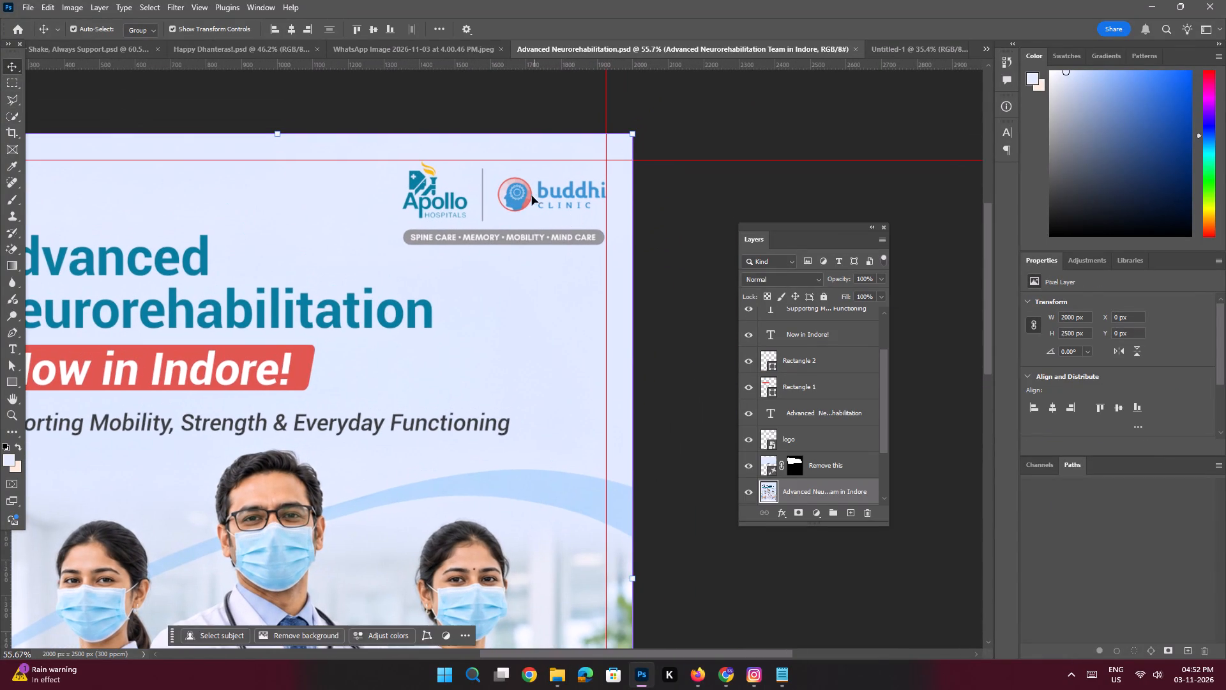
click(526, 194)
drag(819, 444, 861, 371)
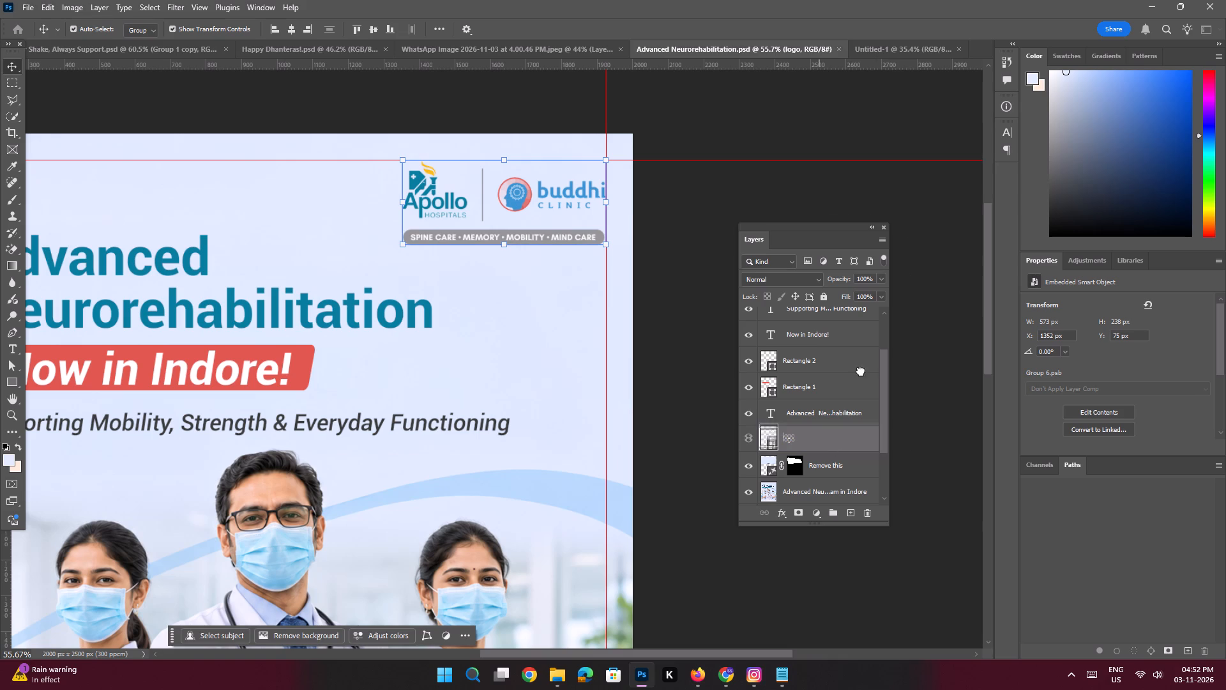
drag(861, 371, 598, 126)
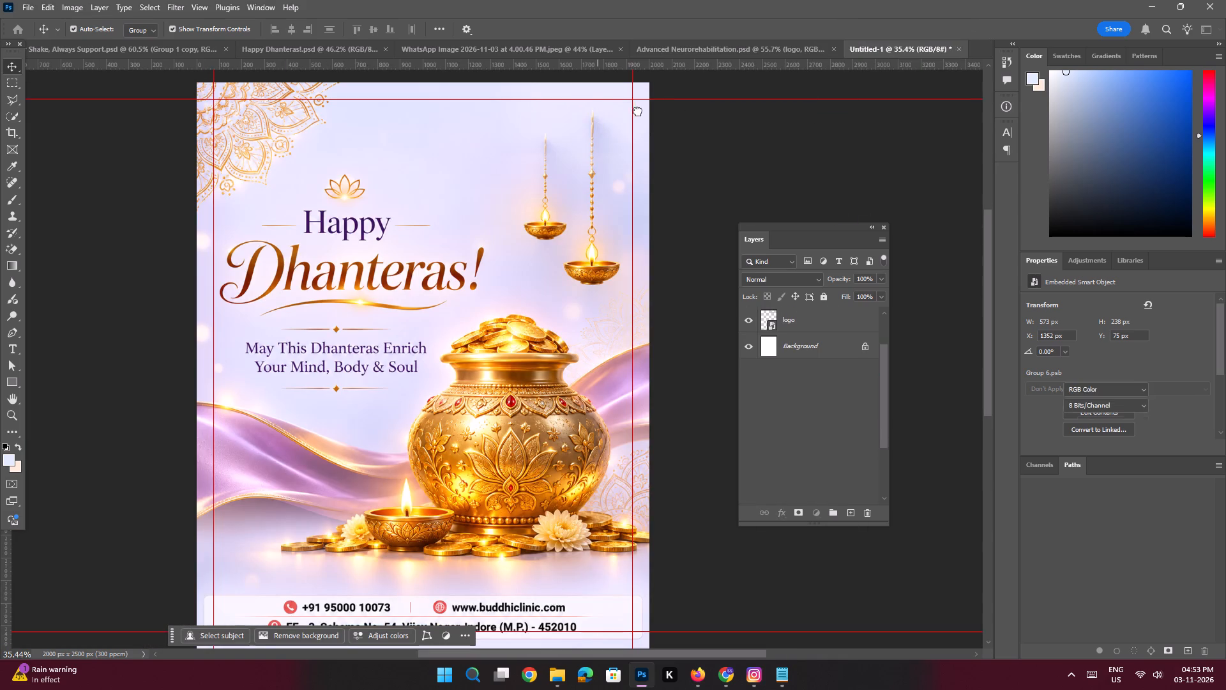
Move the copied logo into the poster's upper-right corner, aligned to the top and right margin guides.
key(ctrl+space)
key(ctrl+space)
key(ctrl+space)
key(ctrl+space)
key(ctrl+space)
key(ctrl+space)
key(ctrl+space)
key(ctrl+space)
key(ctrl+space)
key(ctrl+space)
key(ctrl+space)
key(ctrl+space)
key(ctrl+space)
key(ctrl+space)
key(ctrl+space)
key(ctrl+space)
key(ctrl+space)
key(ctrl+space)
key(ctrl+space)
ctrl+drag(584, 120, 643, 241)
drag(645, 168, 614, 310)
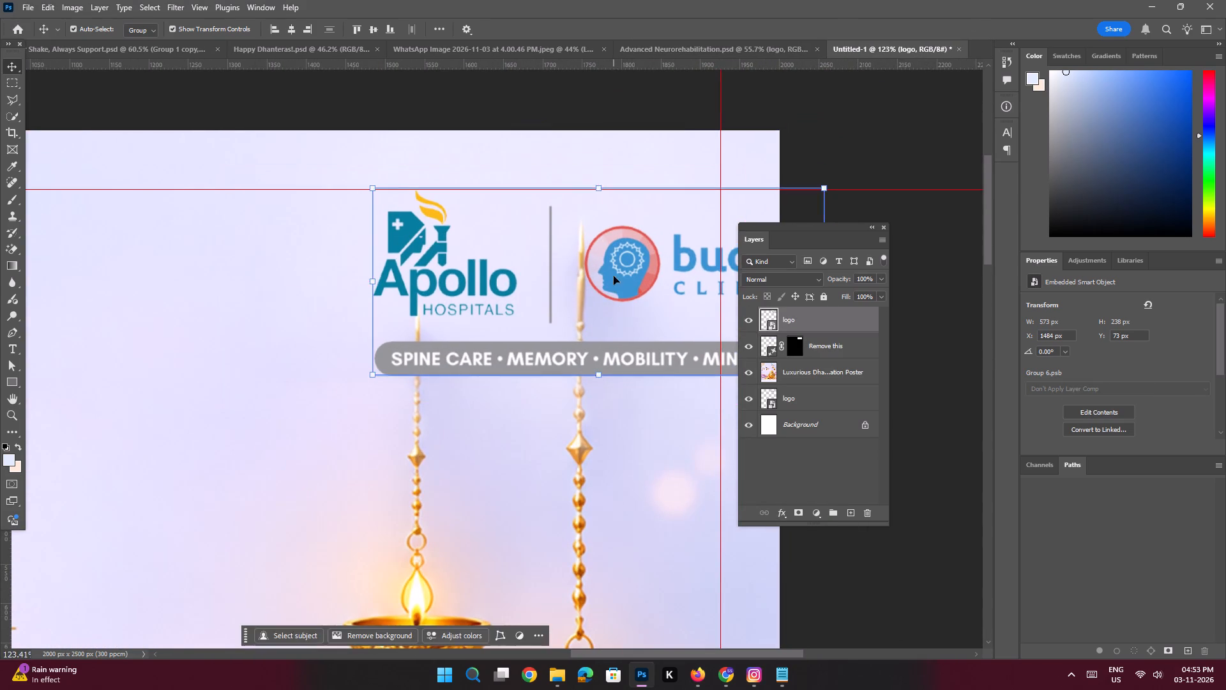
drag(616, 270, 510, 266)
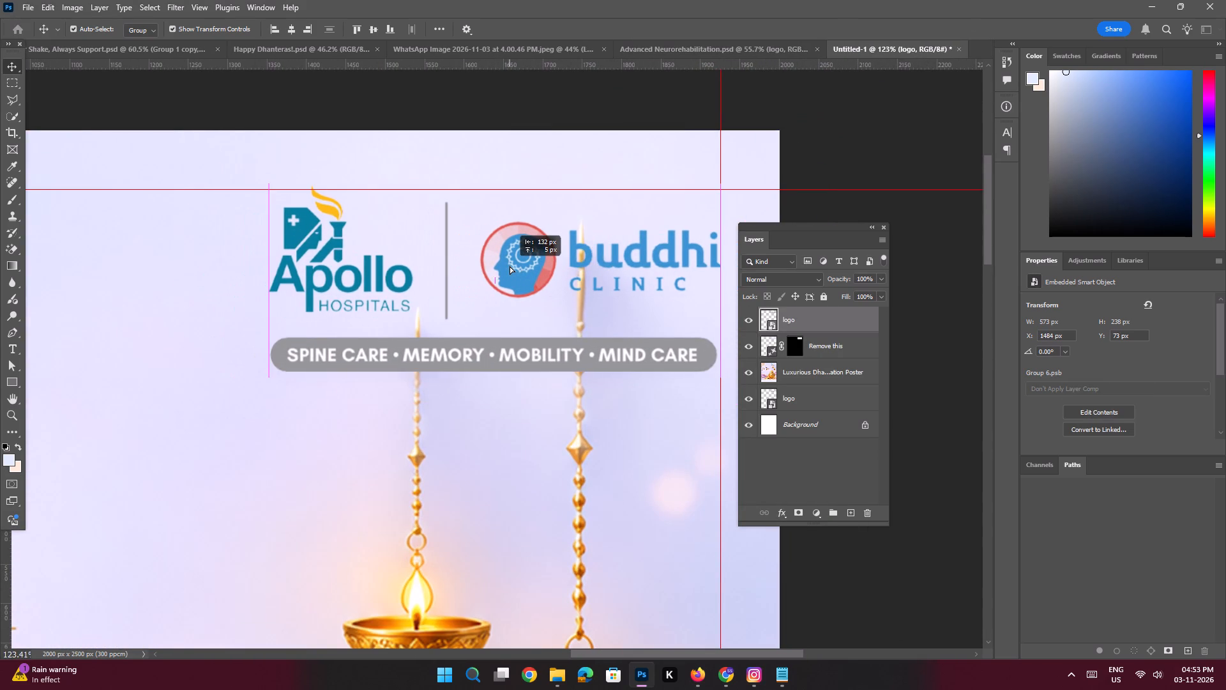
drag(510, 266, 510, 271)
Combine the "Remove this" generative layer and the Luxurious Dhanteras Celebration Poster layer into one smart object.
key(ctrl+space)
key(ctrl+space)
key(ctrl+space)
key(ctrl+space)
ctrl+drag(488, 277, 438, 262)
drag(508, 268, 478, 259)
click(617, 282)
key(ctrl+space)
key(ctrl+space)
key(ctrl+space)
key(ctrl+space)
key(ctrl+space)
key(ctrl+space)
key(ctrl+space)
ctrl+drag(504, 298, 542, 378)
click(531, 378)
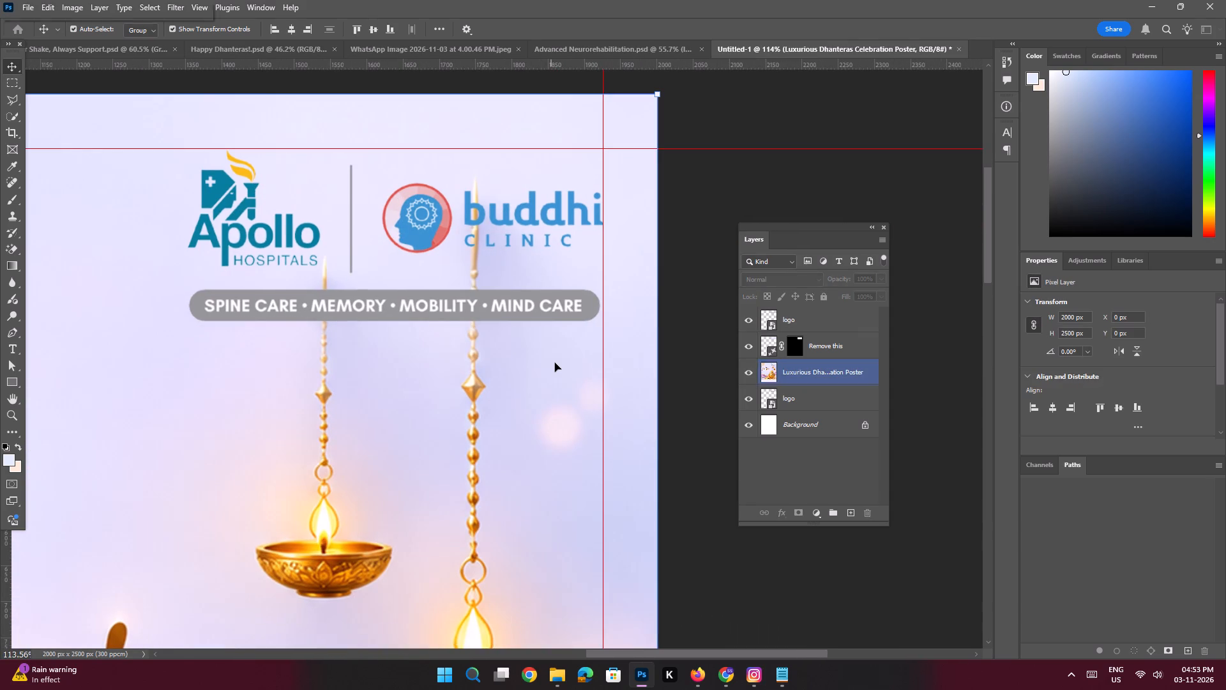
shift+click(842, 350)
right_click(842, 350)
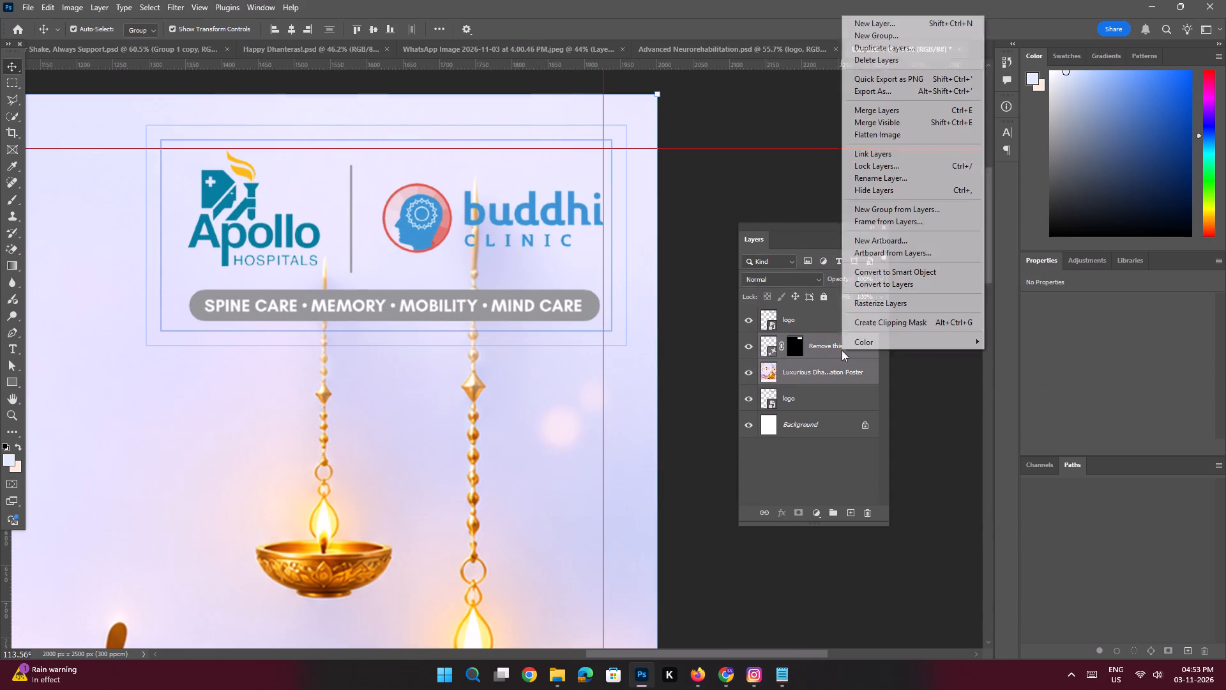
click(879, 274)
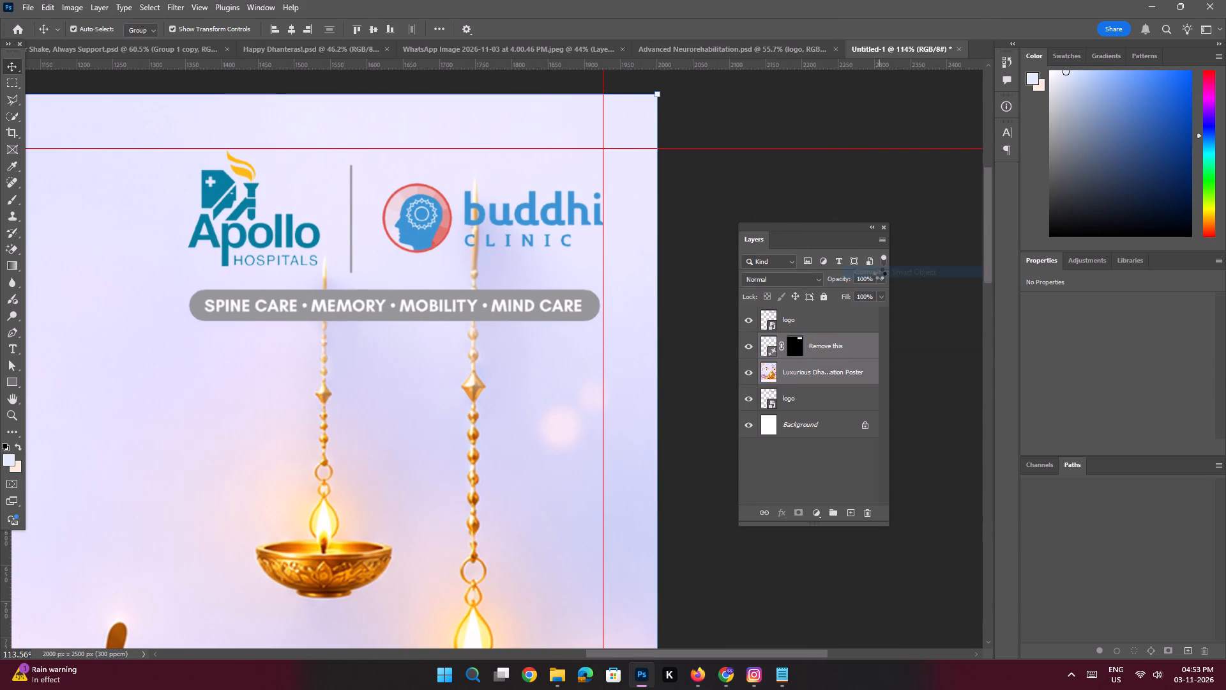
Rasterize the combined "Remove this" smart object into a pixel layer.
key(space)
key(space)
key(space)
key(space)
key(space)
key(space)
key(space)
drag(427, 229, 430, 241)
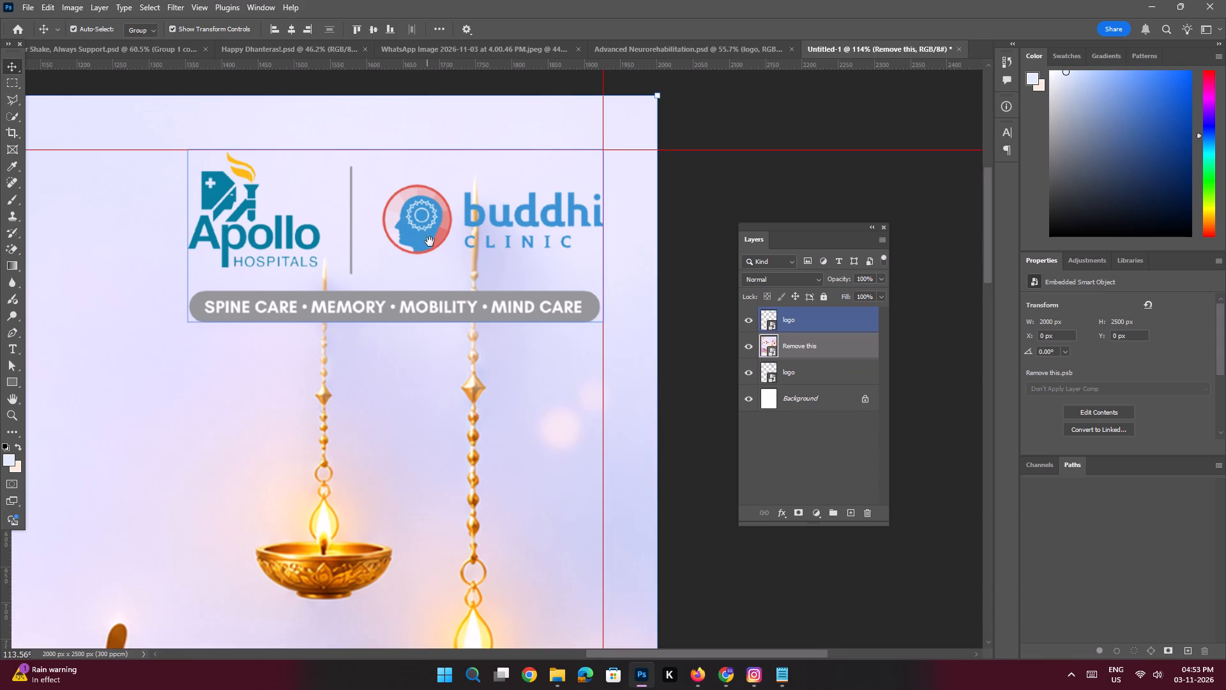
drag(430, 241, 434, 248)
key(e)
click(517, 386)
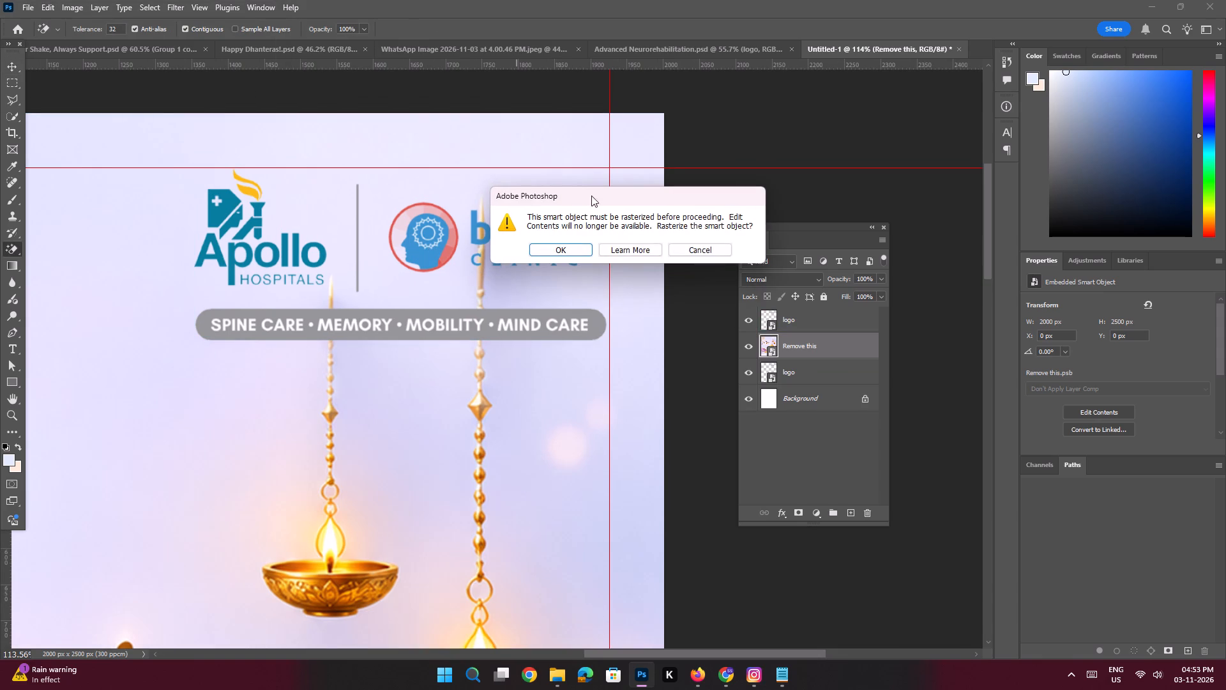
click(577, 247)
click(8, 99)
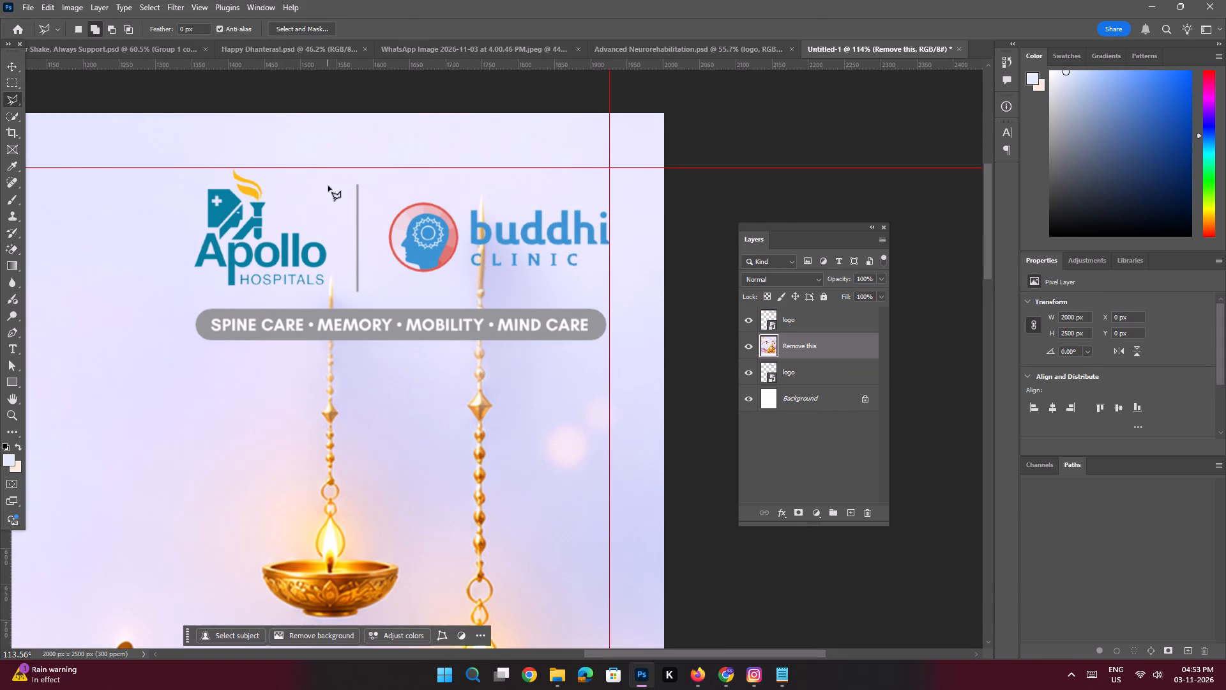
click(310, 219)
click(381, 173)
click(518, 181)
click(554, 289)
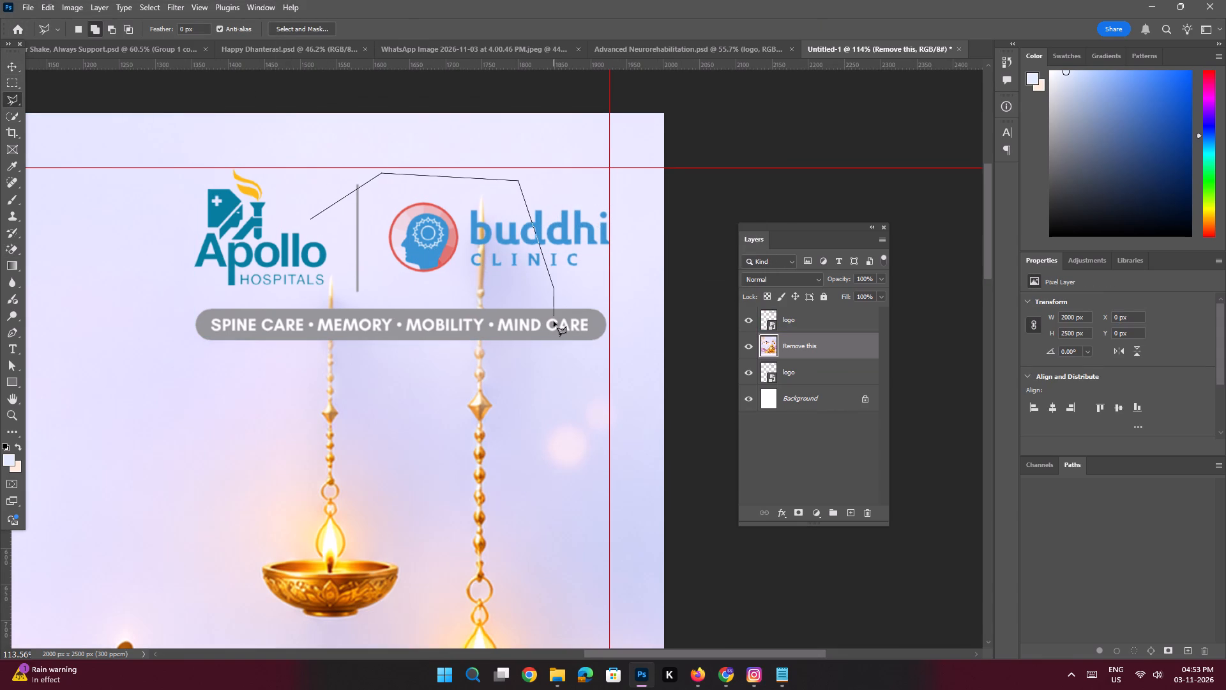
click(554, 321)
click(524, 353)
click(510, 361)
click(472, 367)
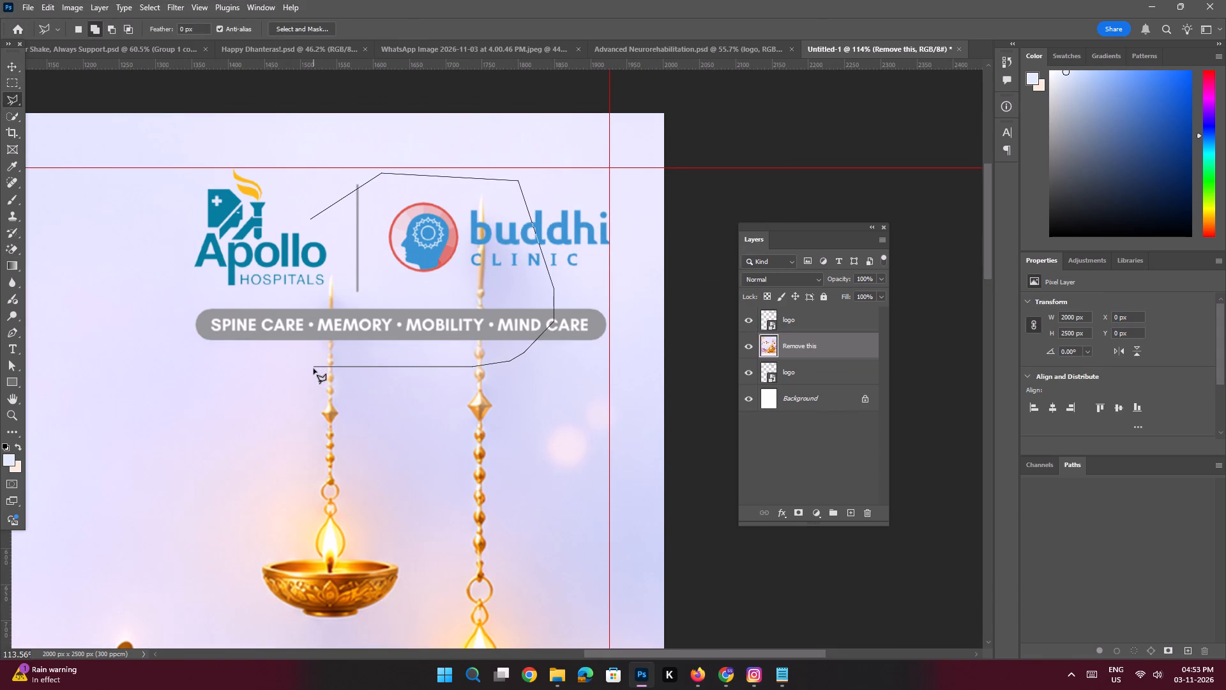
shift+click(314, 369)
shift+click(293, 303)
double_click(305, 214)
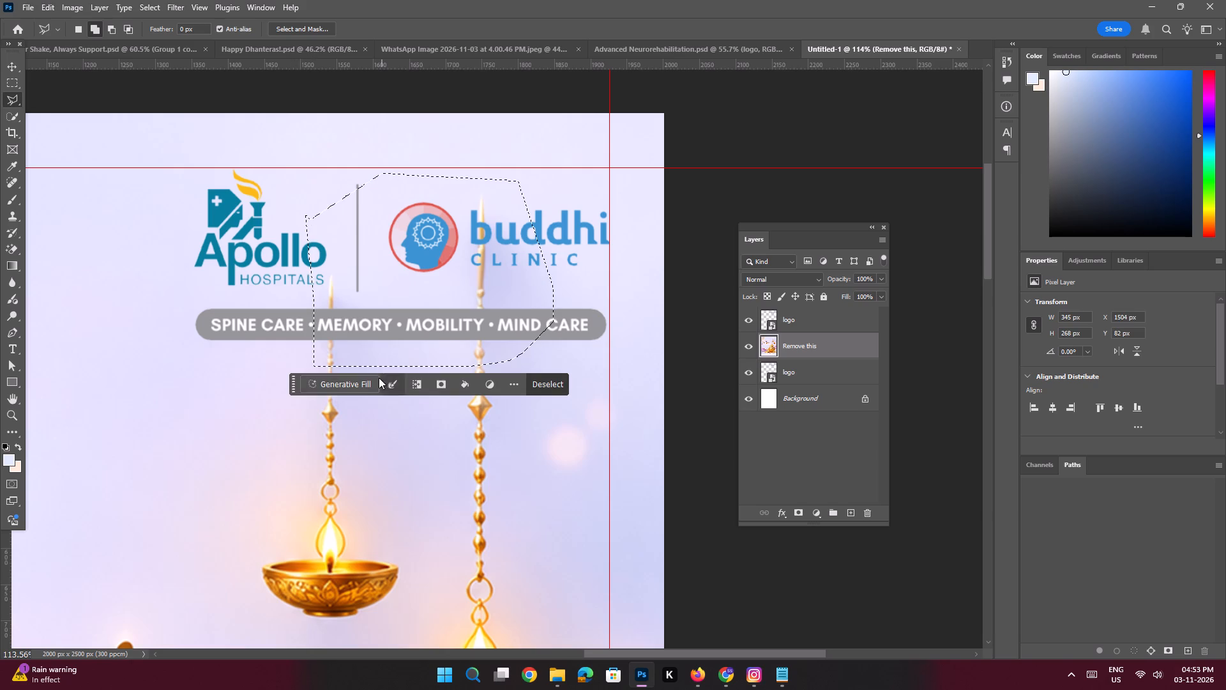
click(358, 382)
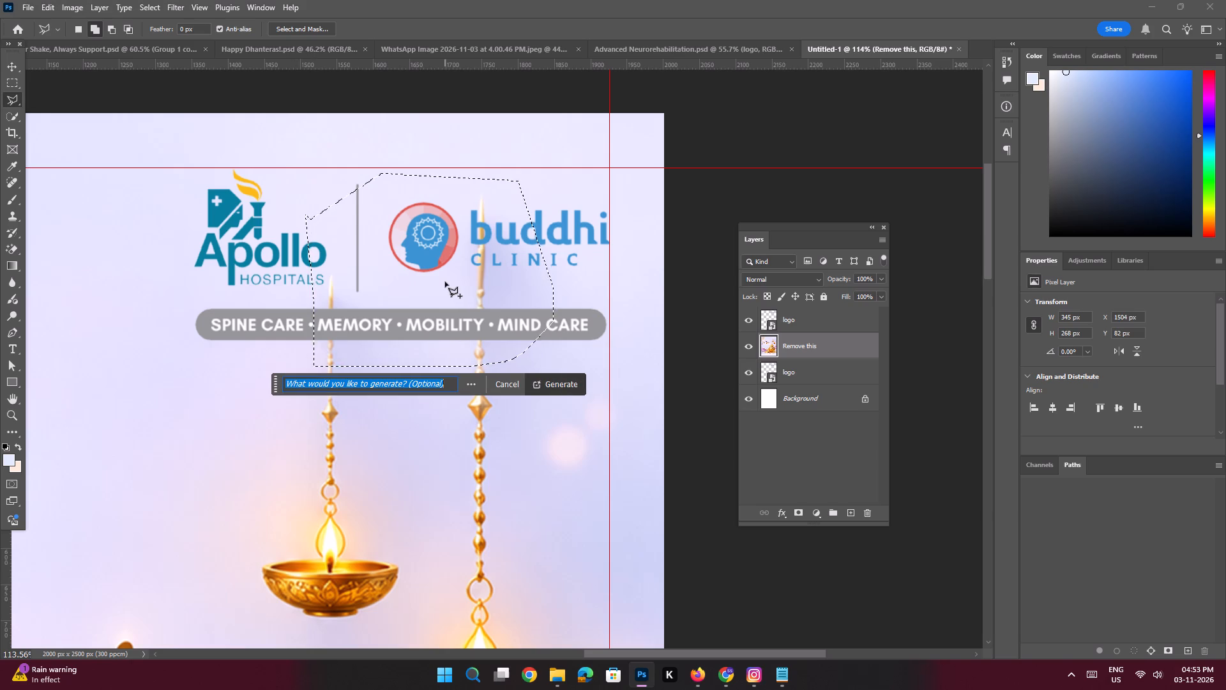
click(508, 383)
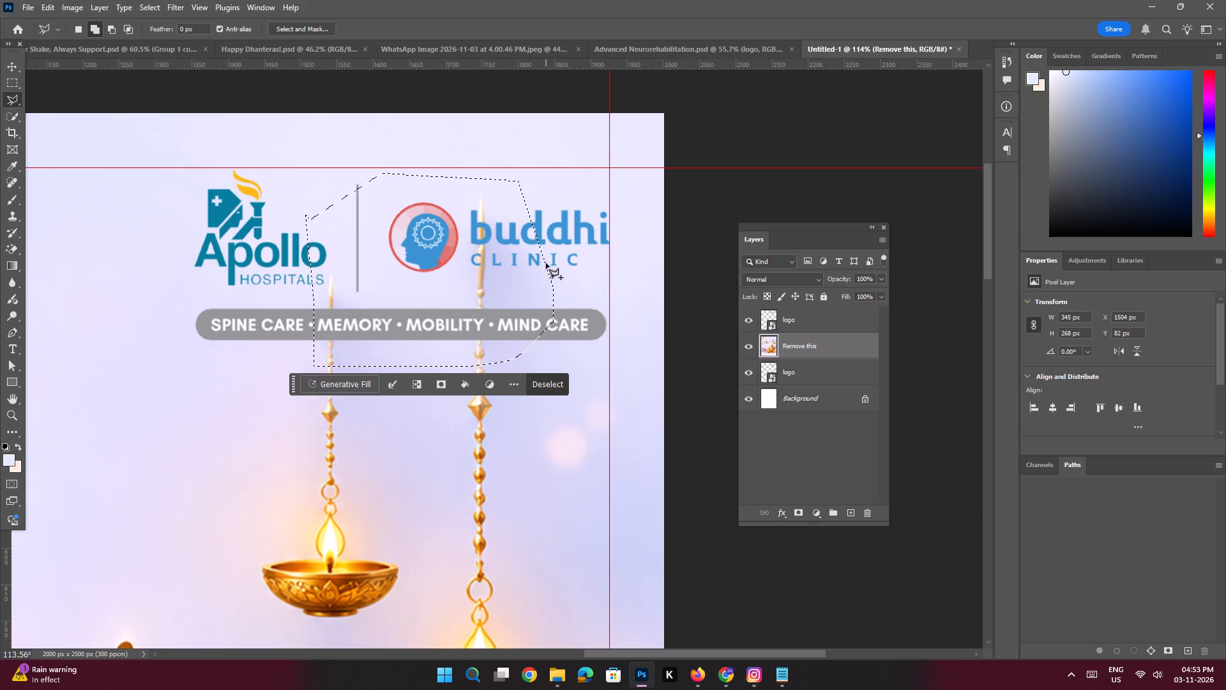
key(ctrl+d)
Outline the upper ends of the hanging lamp chains behind the logo with the Polygonal Lasso, and run Generative Fill with the prompt "Remove this".
click(306, 243)
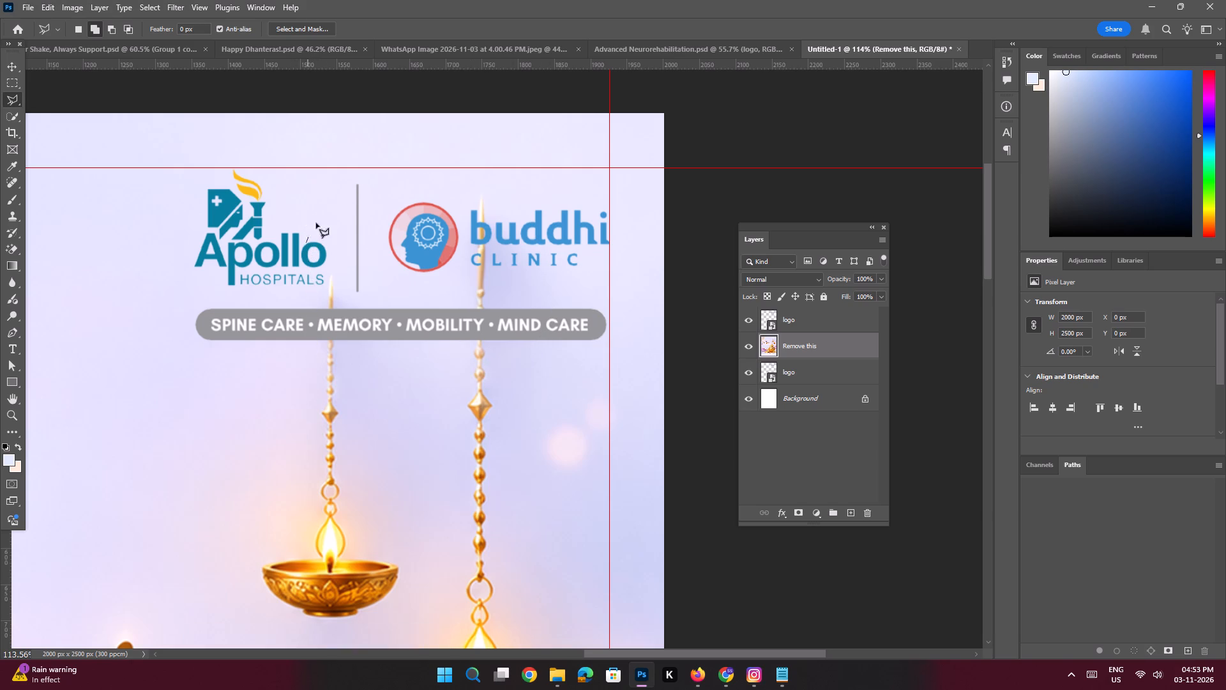
click(328, 180)
click(536, 180)
drag(536, 256, 536, 268)
click(536, 308)
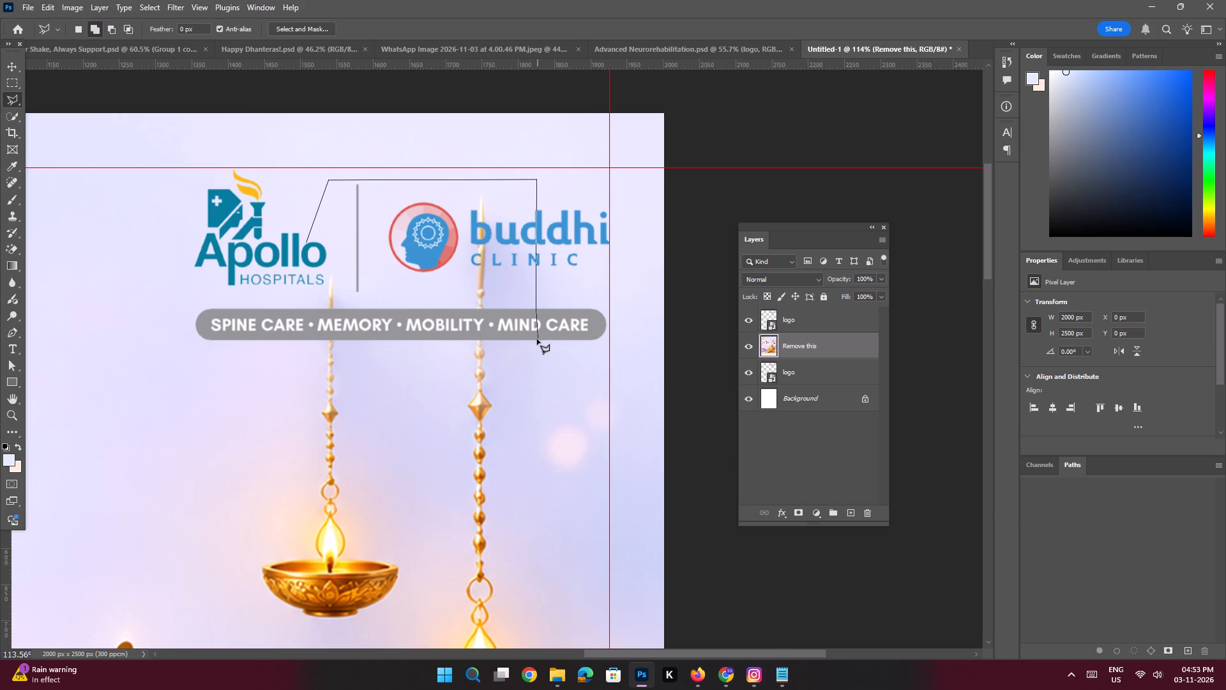
click(535, 341)
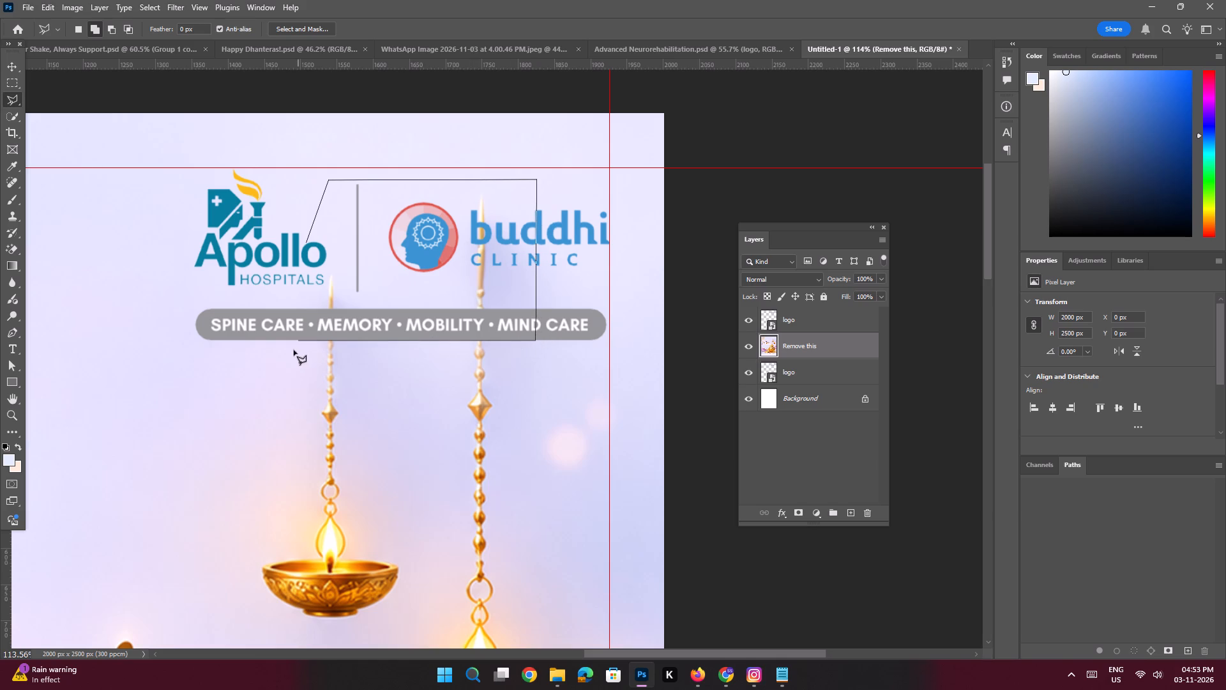
shift+click(306, 343)
click(306, 243)
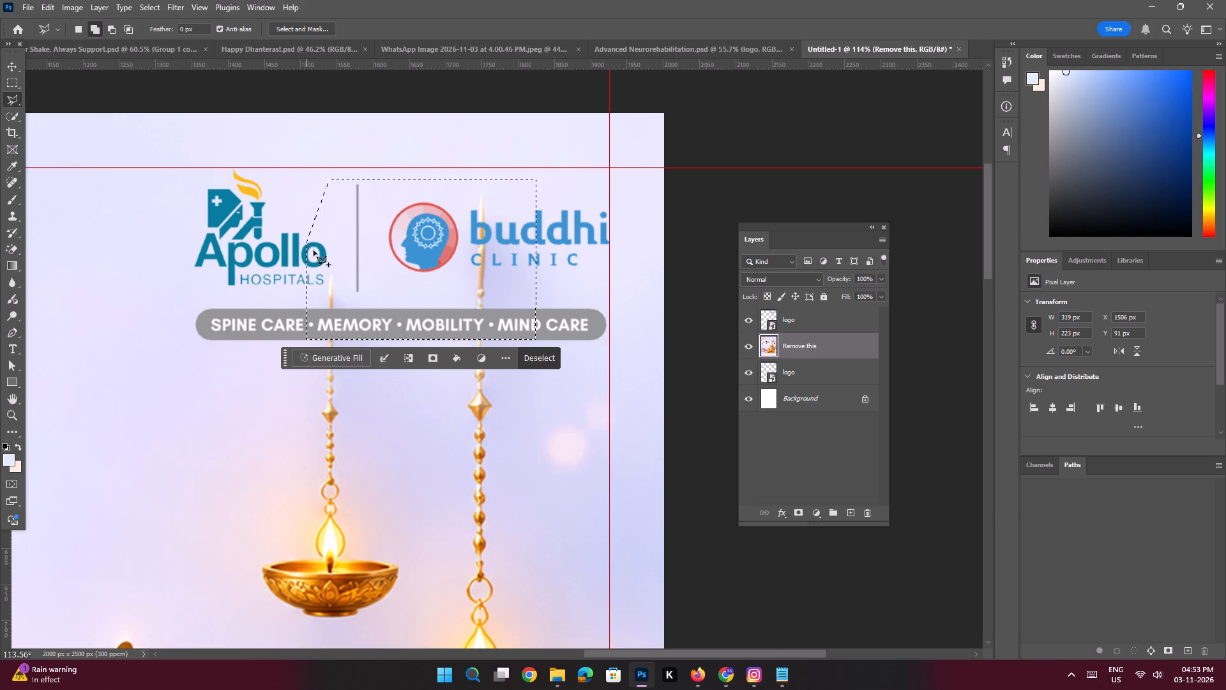
click(337, 356)
text(Remove this)
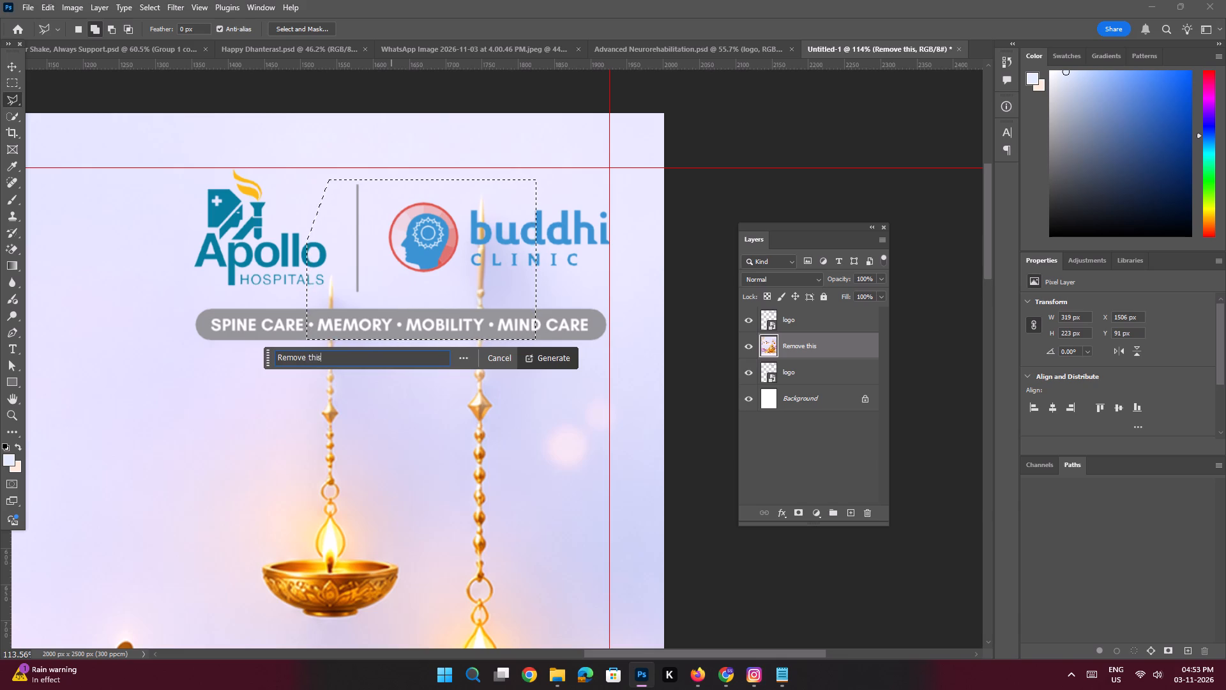
key(space)
key(Return)
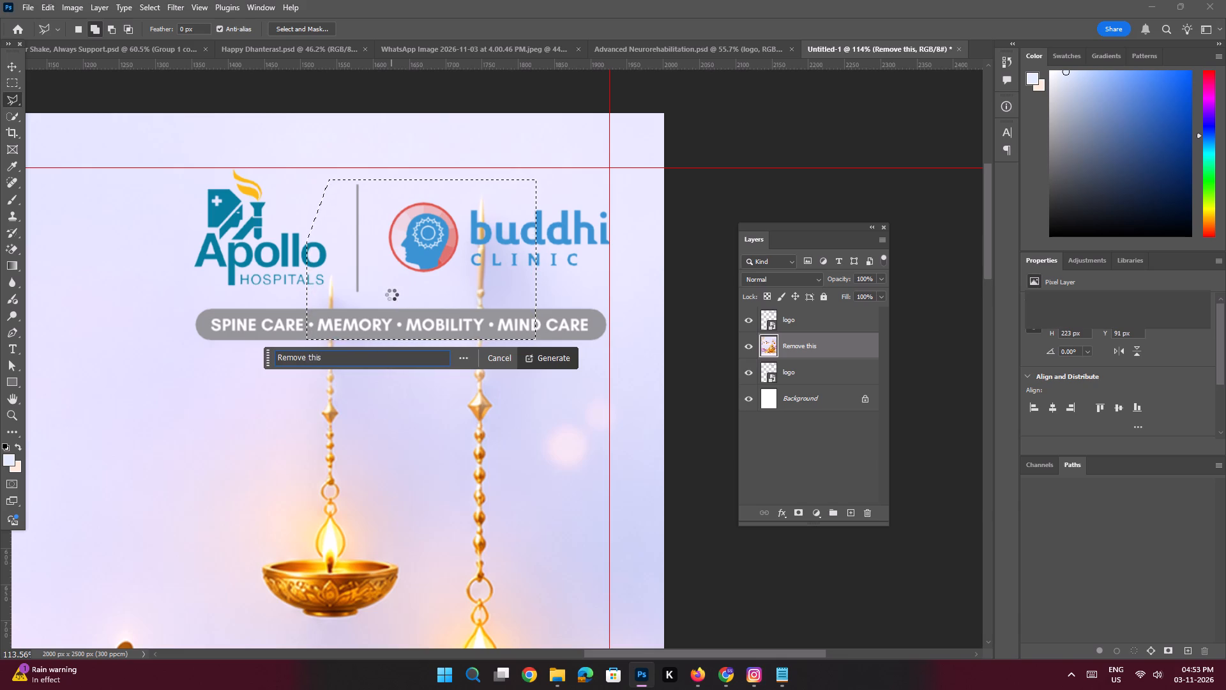
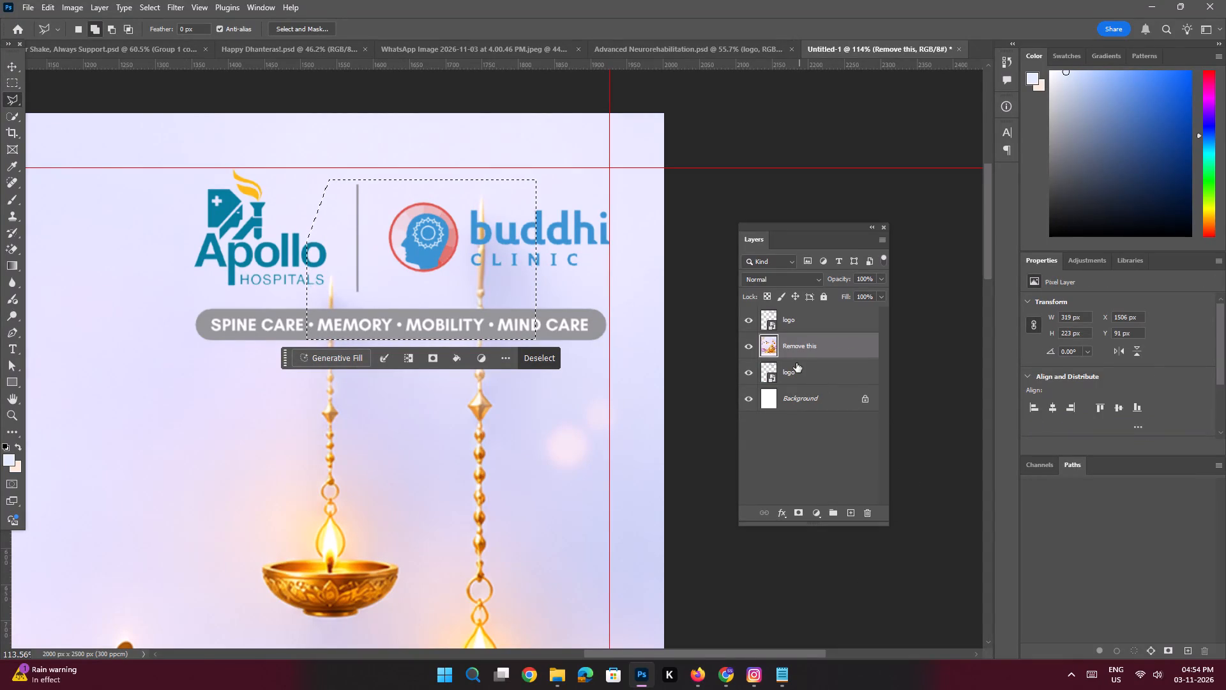
Clear the selection around the lamp chains and add a new empty layer above the "Remove this" layer.
key(space)
key(ctrl+d)
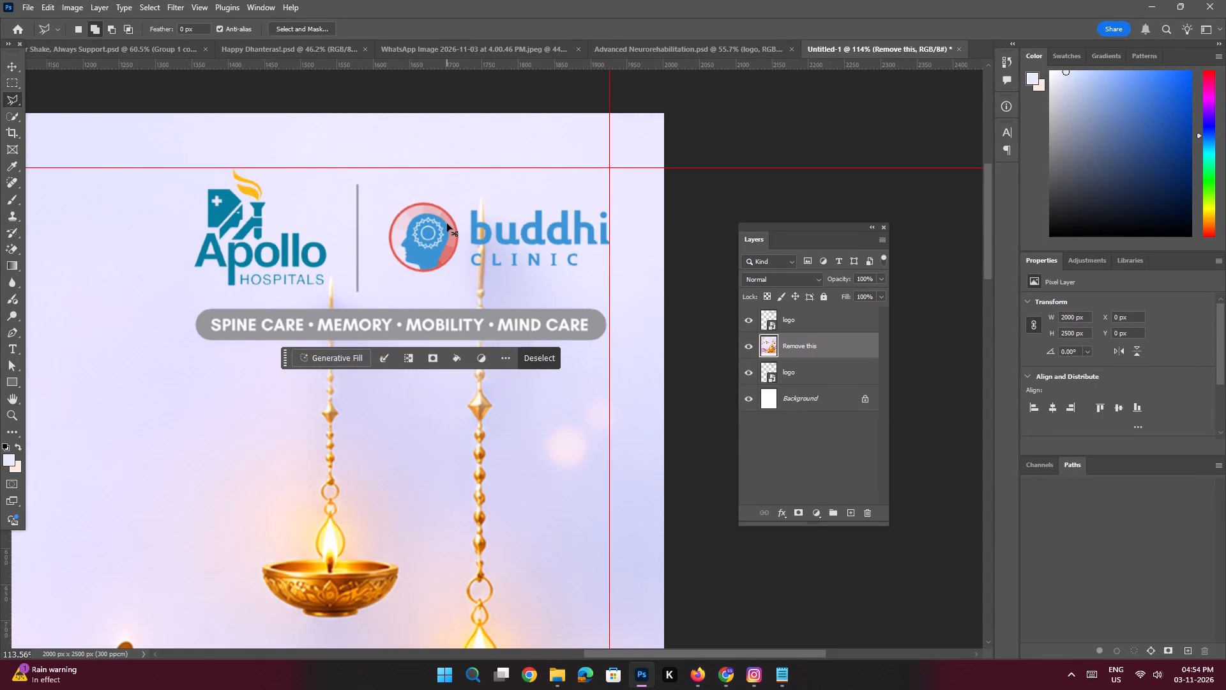
key(space)
key(space)
key(space)
key(space)
key(space)
key(space)
key(space)
key(space)
key(space)
key(space)
drag(455, 222, 455, 260)
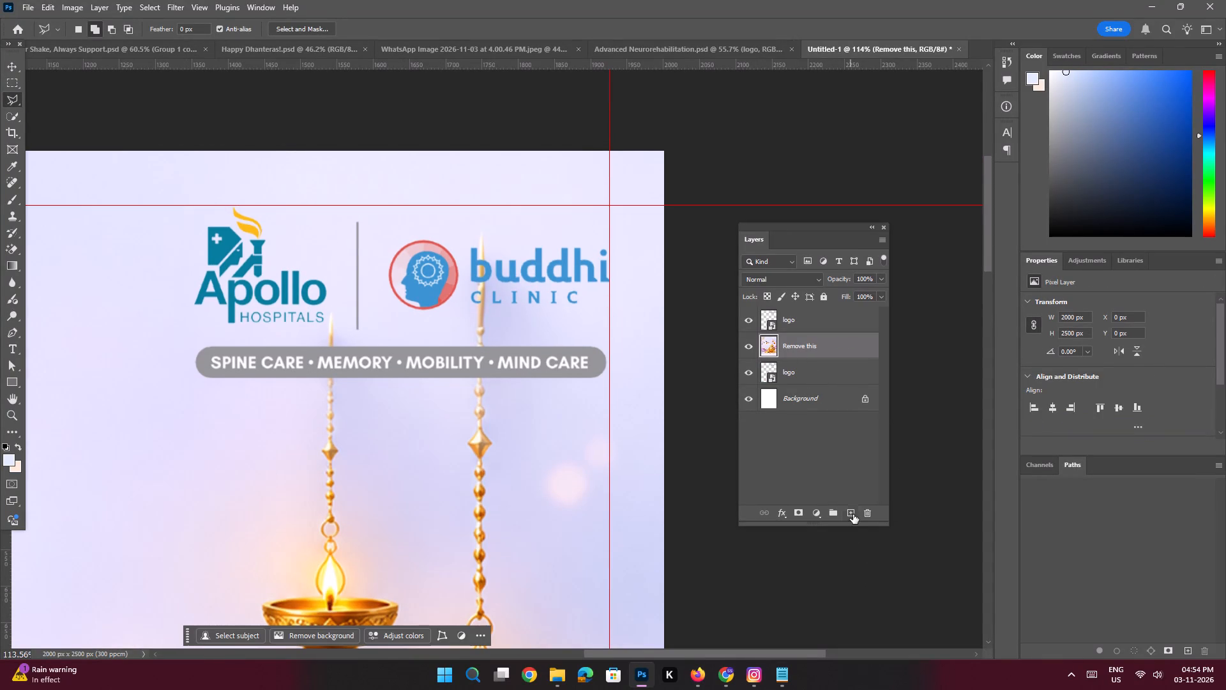
click(853, 514)
Sample the pale lavender background above the logo and brush it softly over the upper lamp chains behind the logo.
key(i)
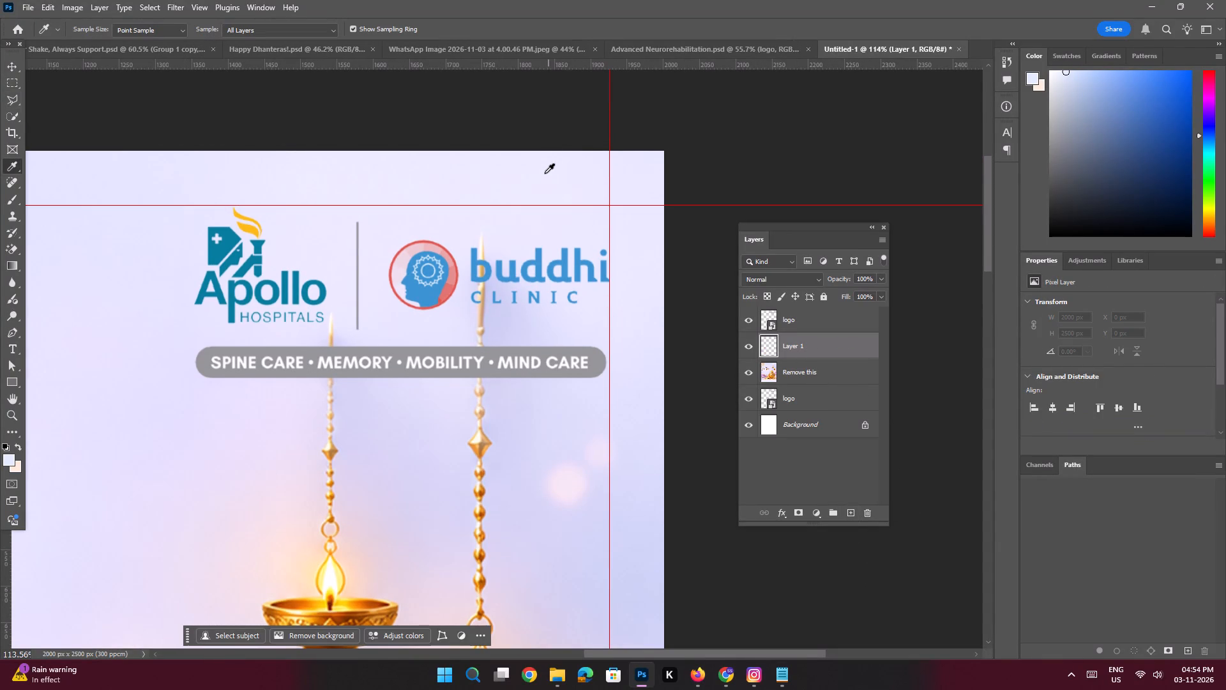
click(542, 180)
key(b)
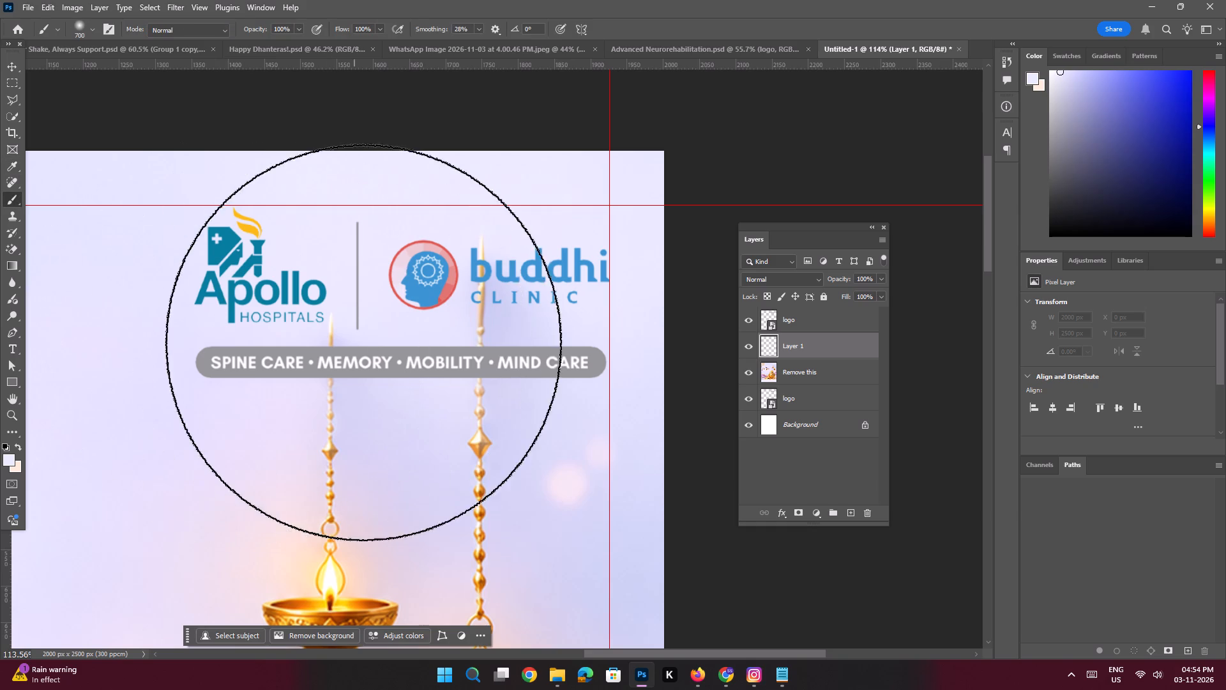
alt+right_drag(370, 344, 412, 0)
drag(312, 154, 399, 155)
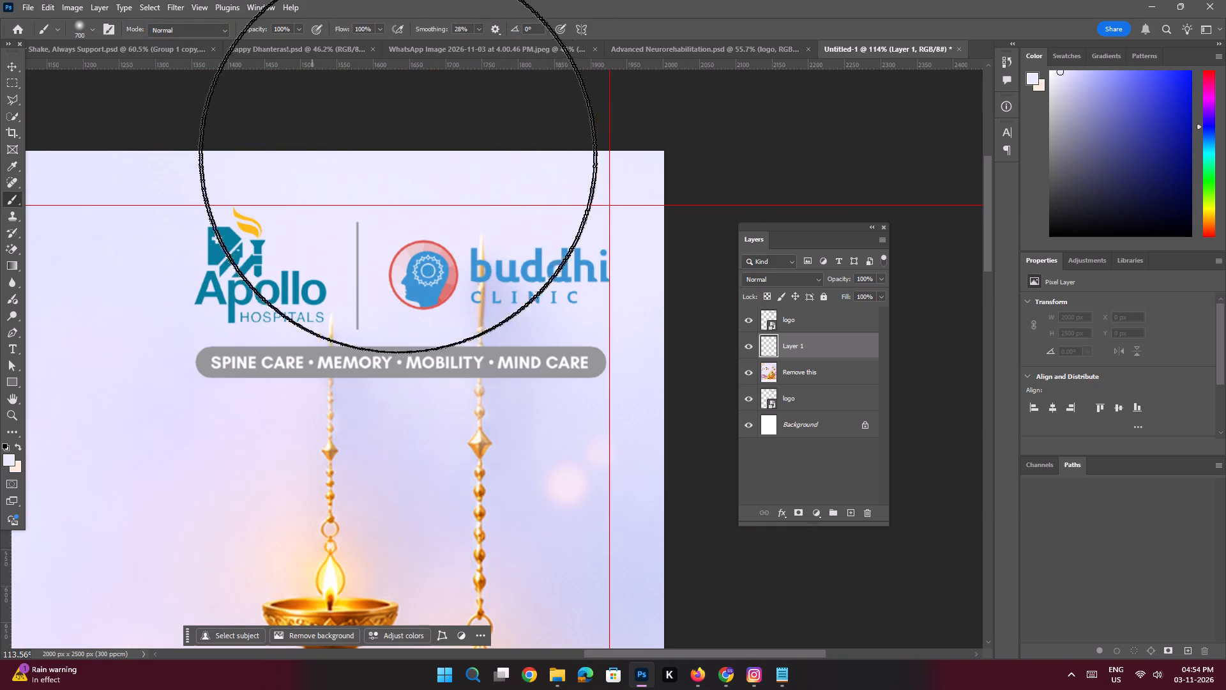
drag(399, 155, 443, 155)
drag(443, 155, 315, 157)
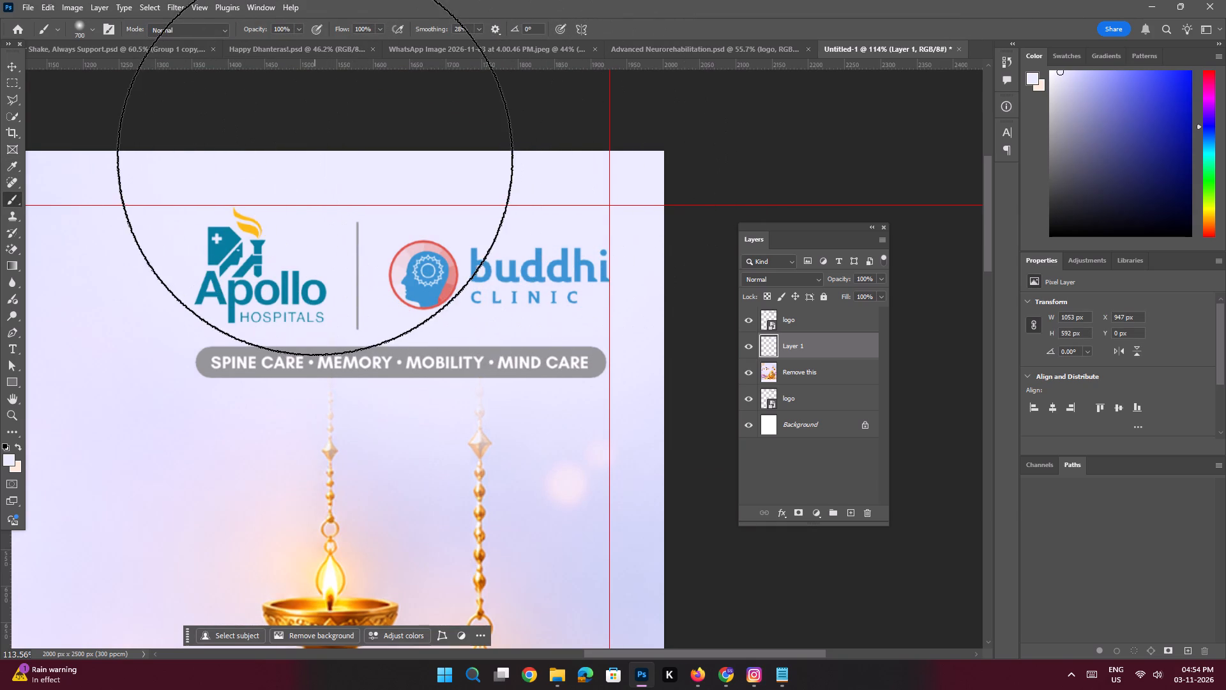
Examine the whole poster, checking how the painted-over area behind the logo blends with the background and hanging lamps.
key(ctrl+space)
key(ctrl+space)
key(ctrl+space)
key(ctrl+space)
key(ctrl+space)
key(ctrl+space)
key(ctrl+space)
key(ctrl+space)
key(ctrl+space)
key(ctrl+space)
key(ctrl+space)
key(ctrl+space)
key(ctrl+space)
key(ctrl+space)
key(ctrl+space)
key(ctrl+space)
key(ctrl+space)
key(ctrl+space)
key(ctrl+space)
key(ctrl+space)
ctrl+drag(440, 246, 356, 223)
drag(391, 325, 407, 289)
ctrl+drag(275, 300, 307, 352)
drag(386, 286, 390, 294)
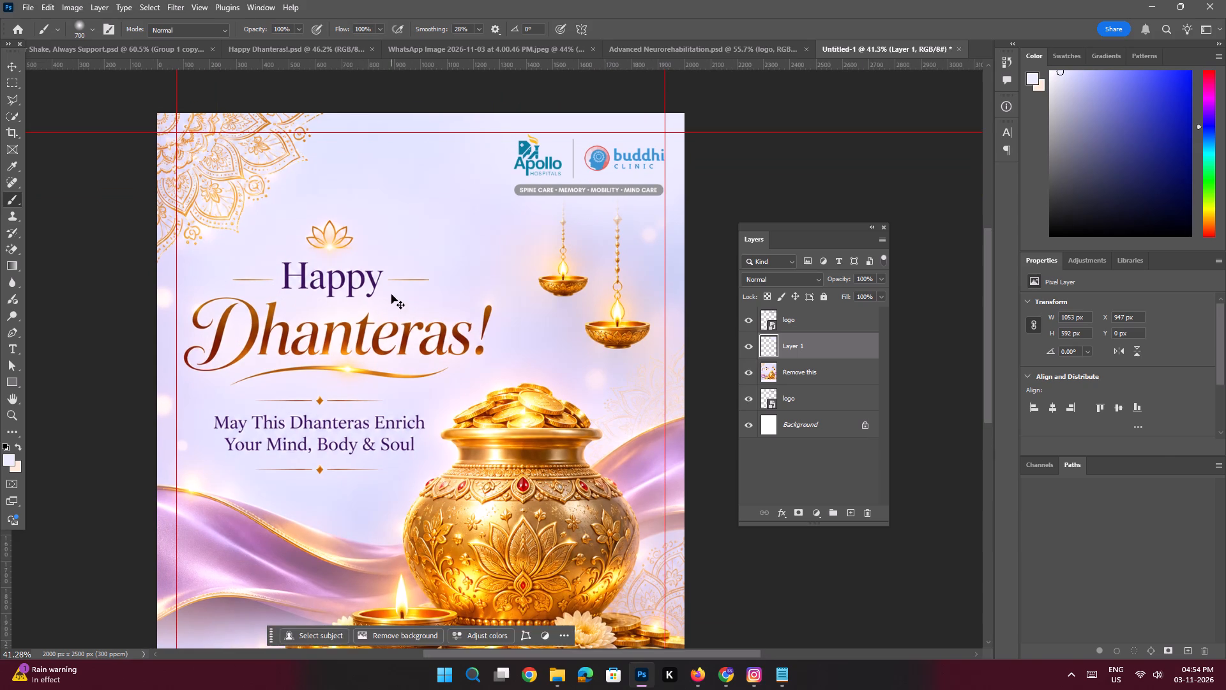
Save the untitled Dhanteras poster as a Photoshop document.
key(ctrl+s)
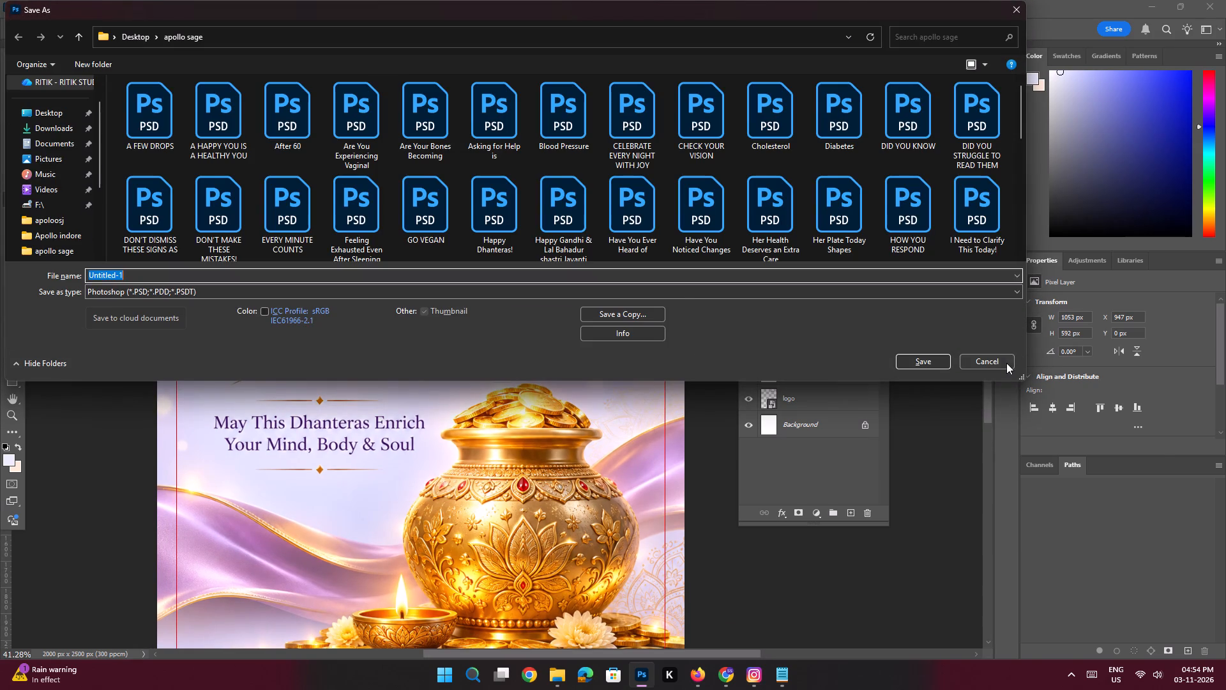
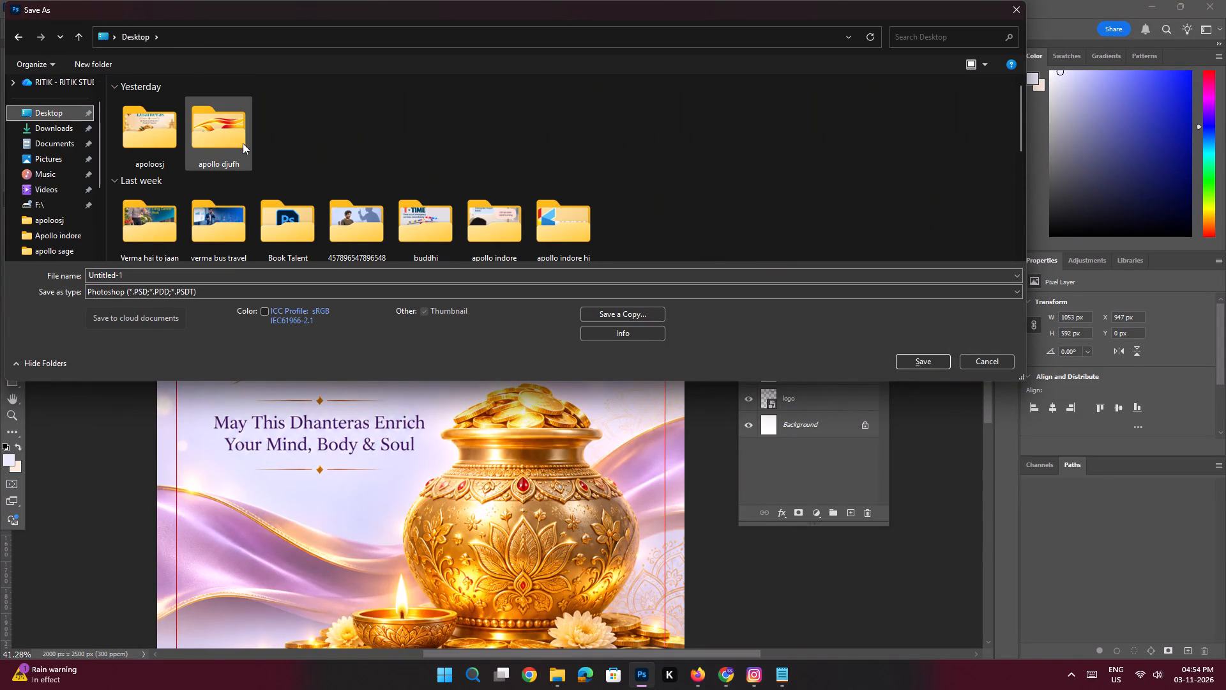
Save the poster as "Happy Dhanteras" in the Buddhi clinic folder on the Desktop.
click(236, 142)
key(b)
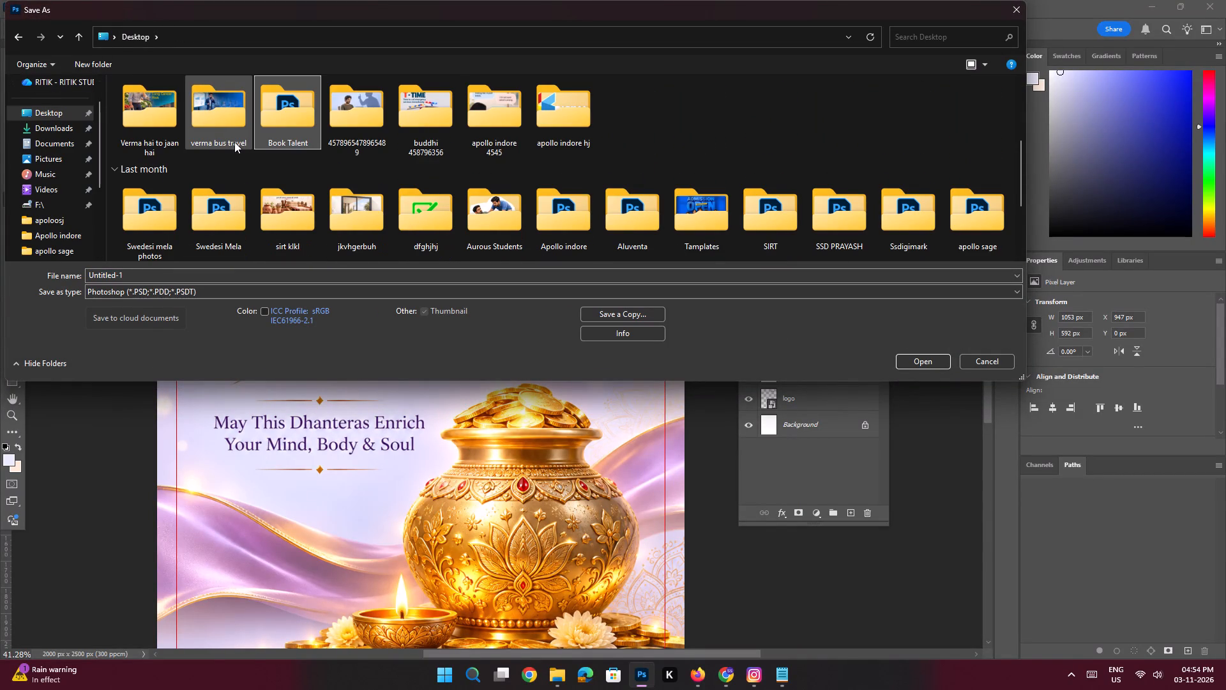
key(b)
key(b)
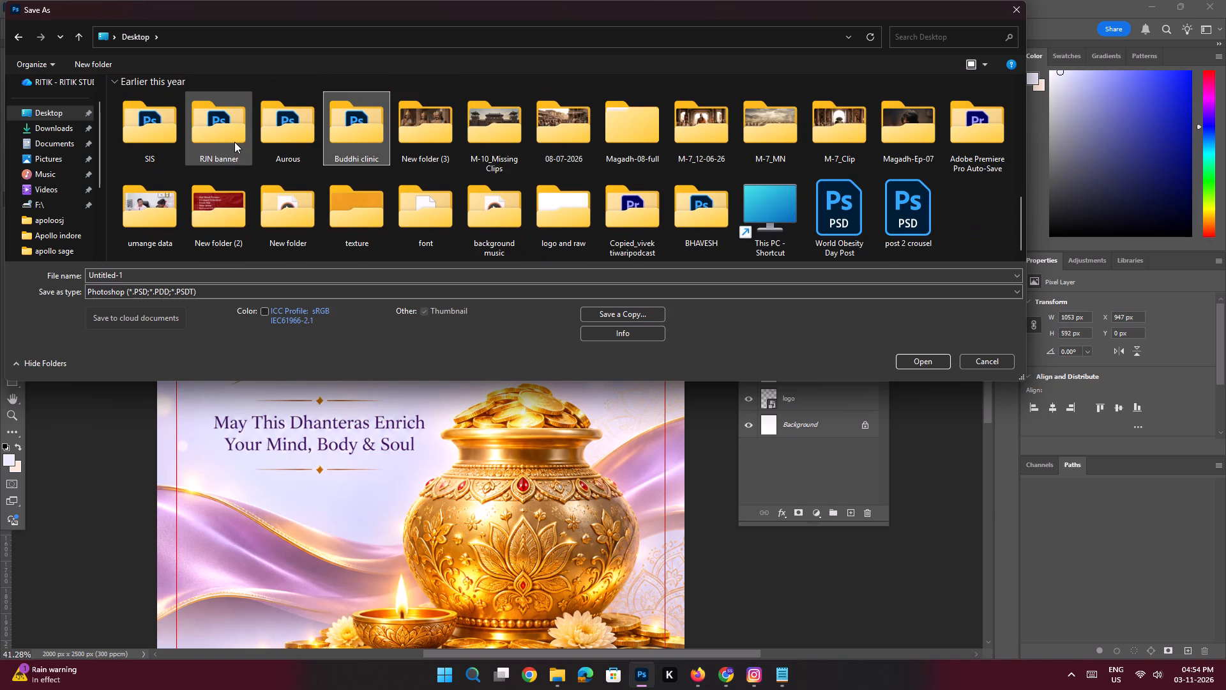
double_click(374, 138)
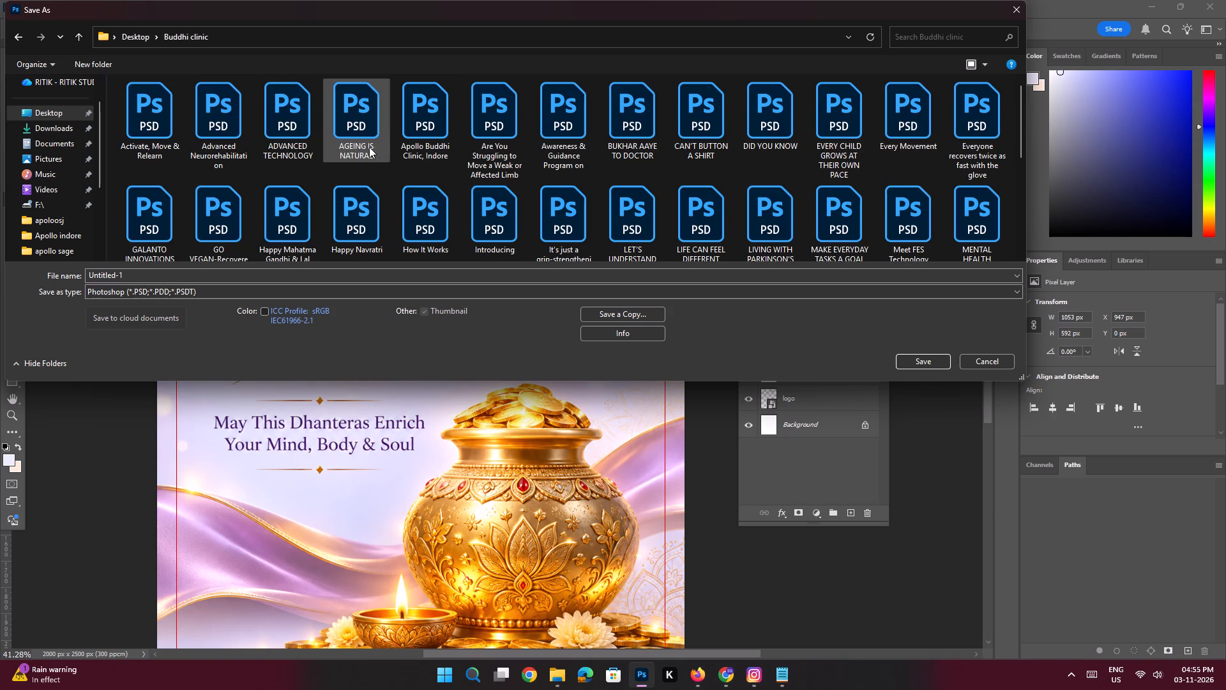
click(204, 275)
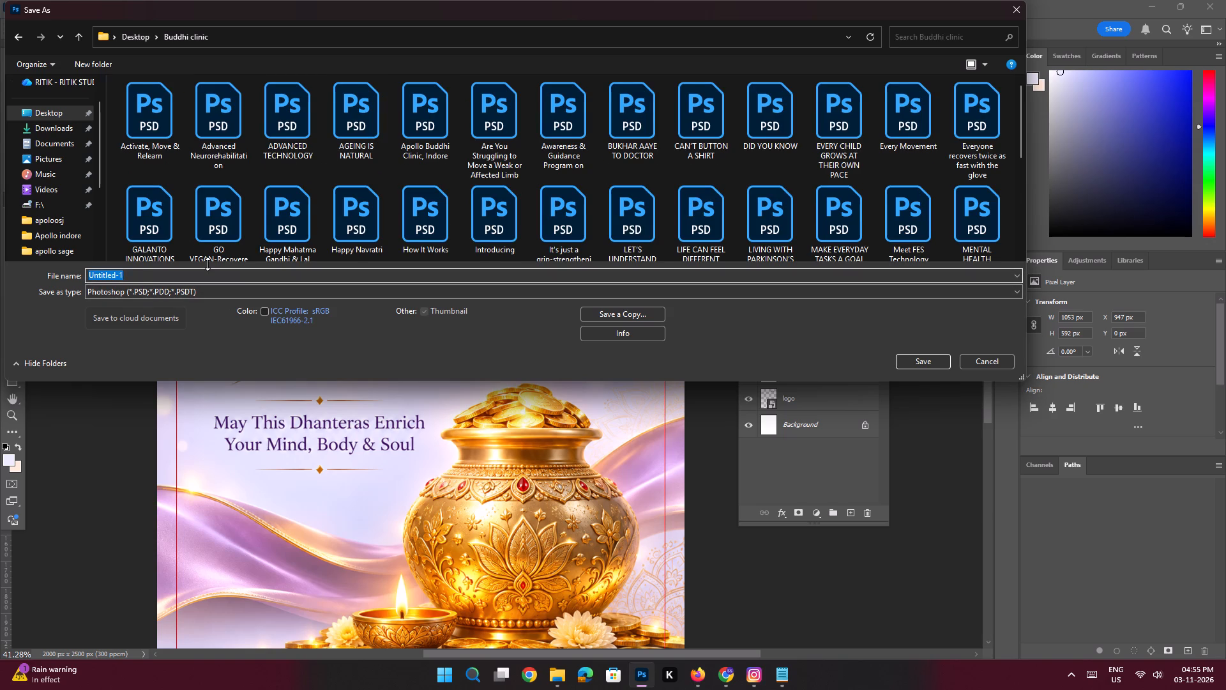
key(ctrl+v)
key(Return)
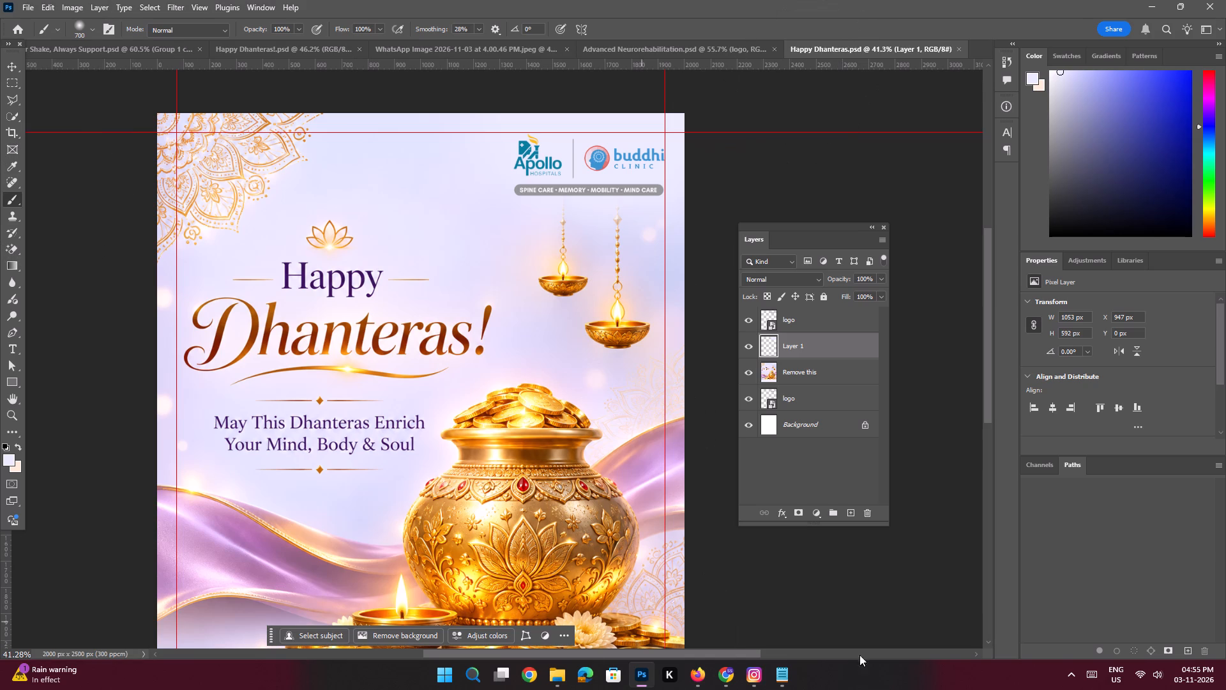
Select the "Remove this" artwork layer and compare the poster's tagline with the greeting text in Notepad.
key(space)
key(space)
key(space)
key(space)
key(space)
key(space)
key(space)
key(space)
key(space)
click(447, 357)
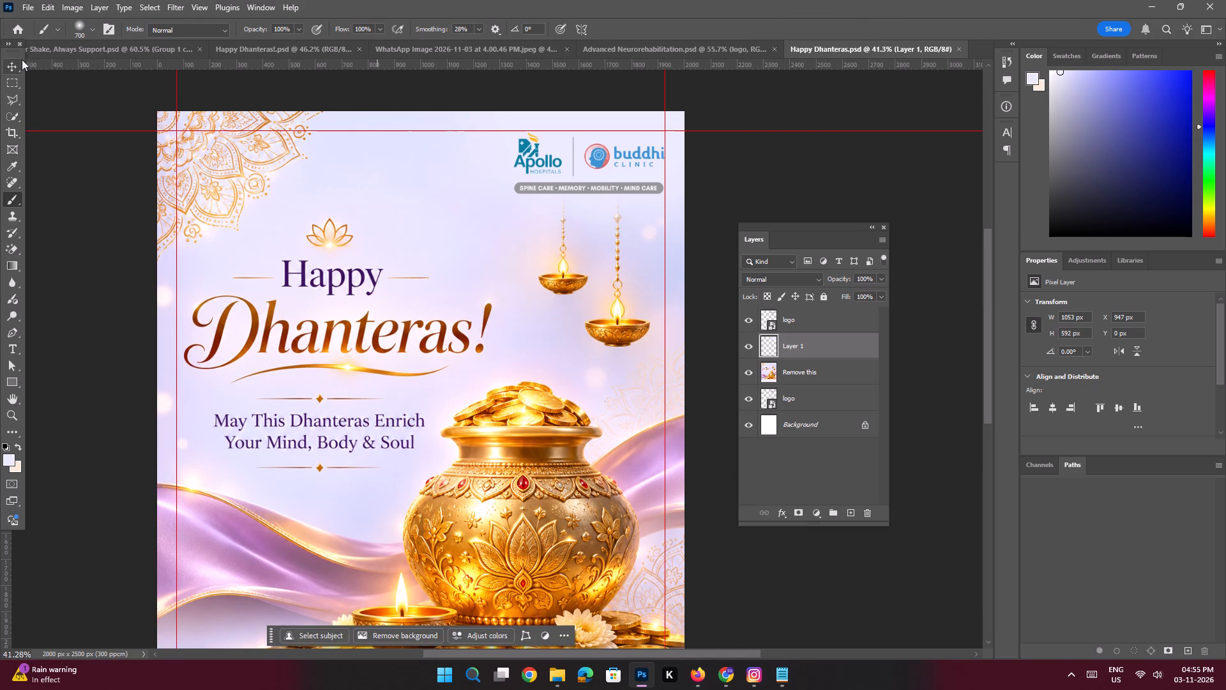
click(16, 61)
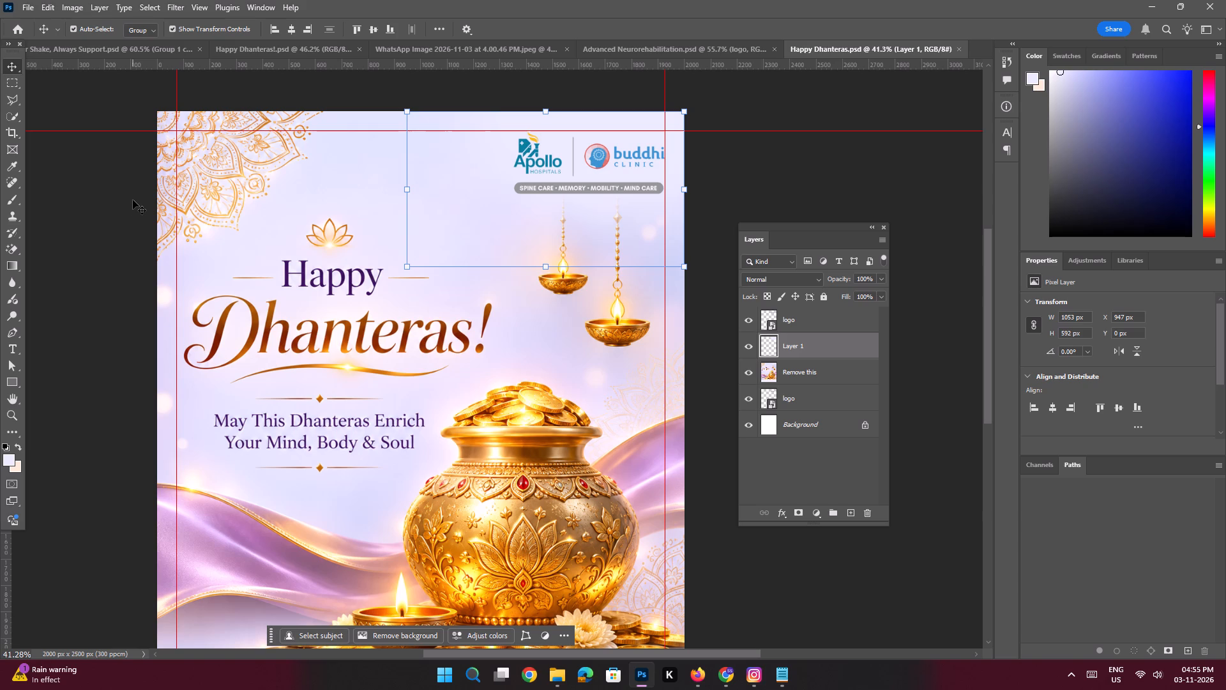
click(800, 374)
key(space)
key(space)
key(space)
key(space)
key(space)
key(space)
key(space)
key(space)
key(space)
key(space)
key(space)
key(space)
key(space)
key(space)
key(space)
key(space)
key(space)
drag(414, 398, 462, 376)
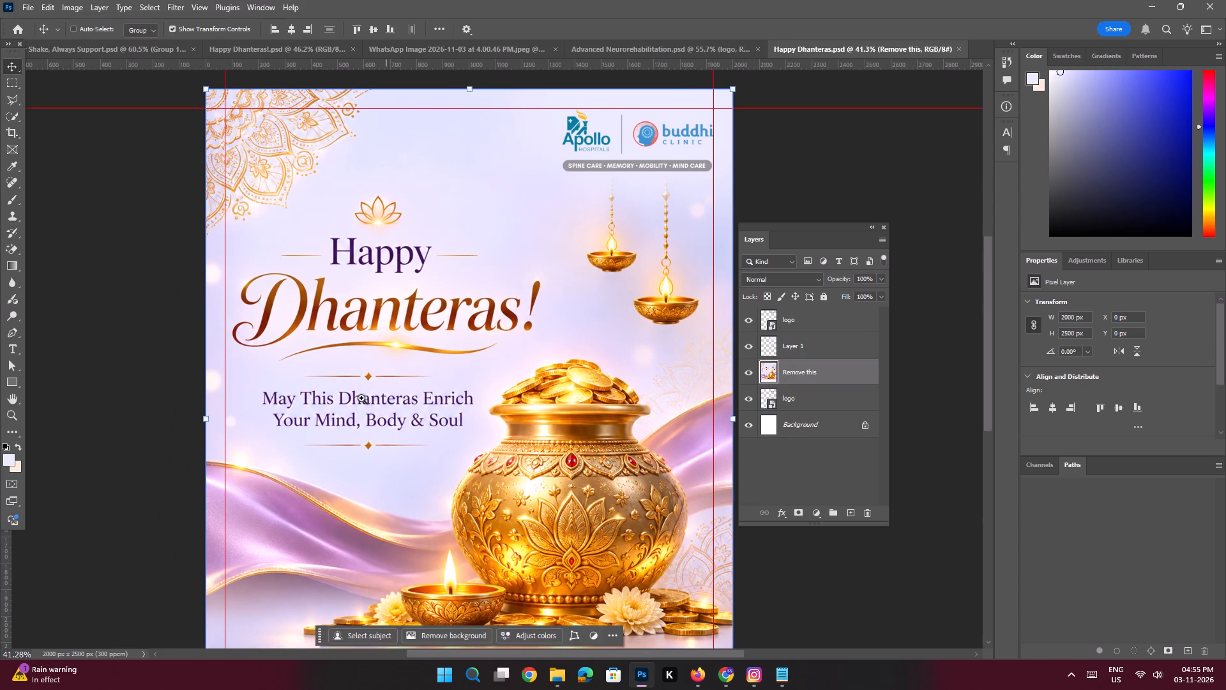
ctrl+drag(356, 388, 395, 441)
drag(490, 378, 488, 394)
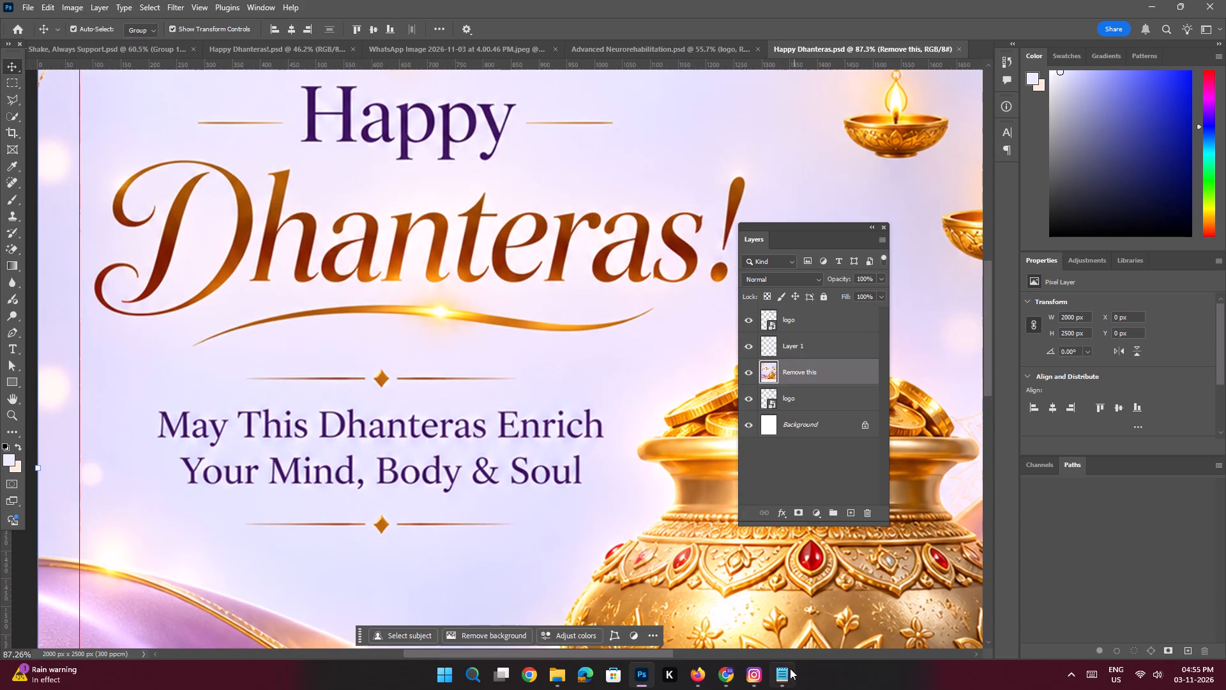
click(787, 670)
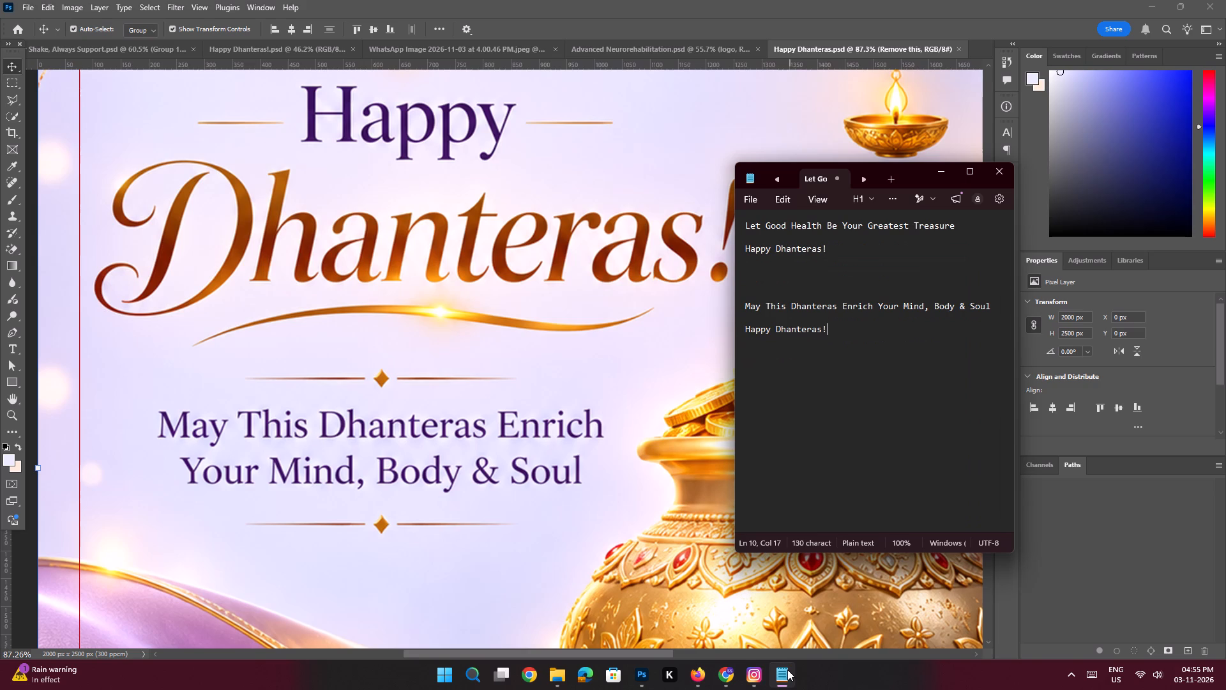
click(787, 670)
click(557, 391)
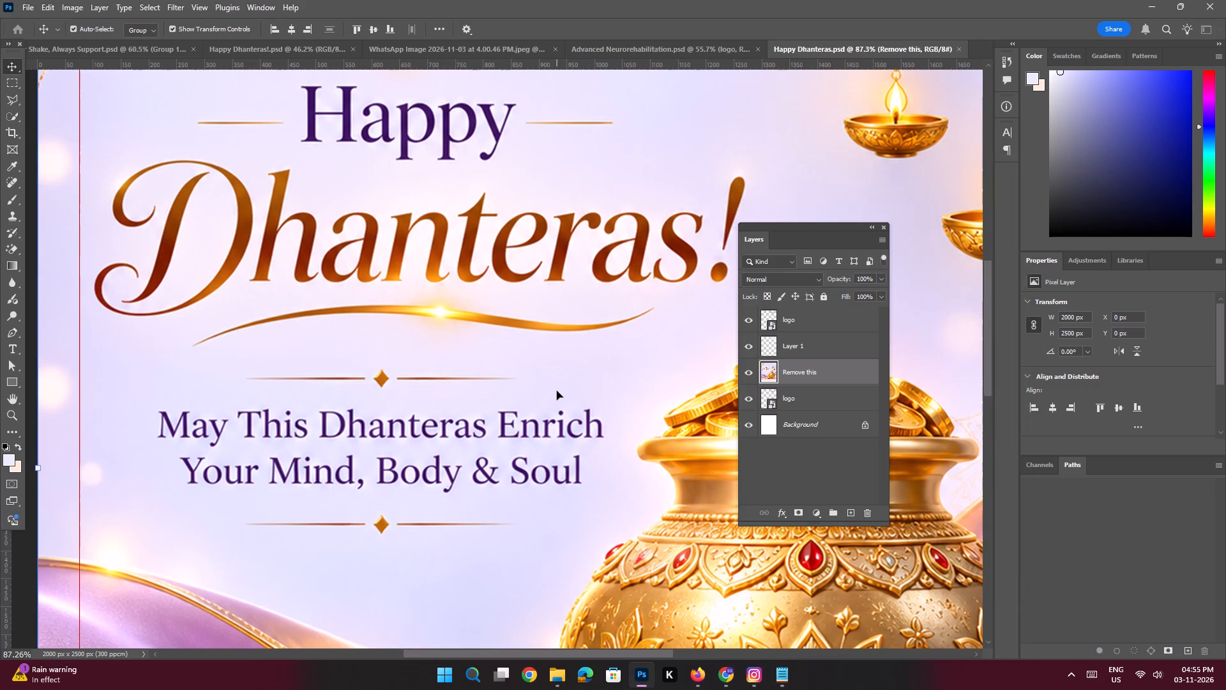
Outline the two-line tagline below the heading with the Polygonal Lasso and run Generative Fill with the prompt "Remove this".
click(11, 102)
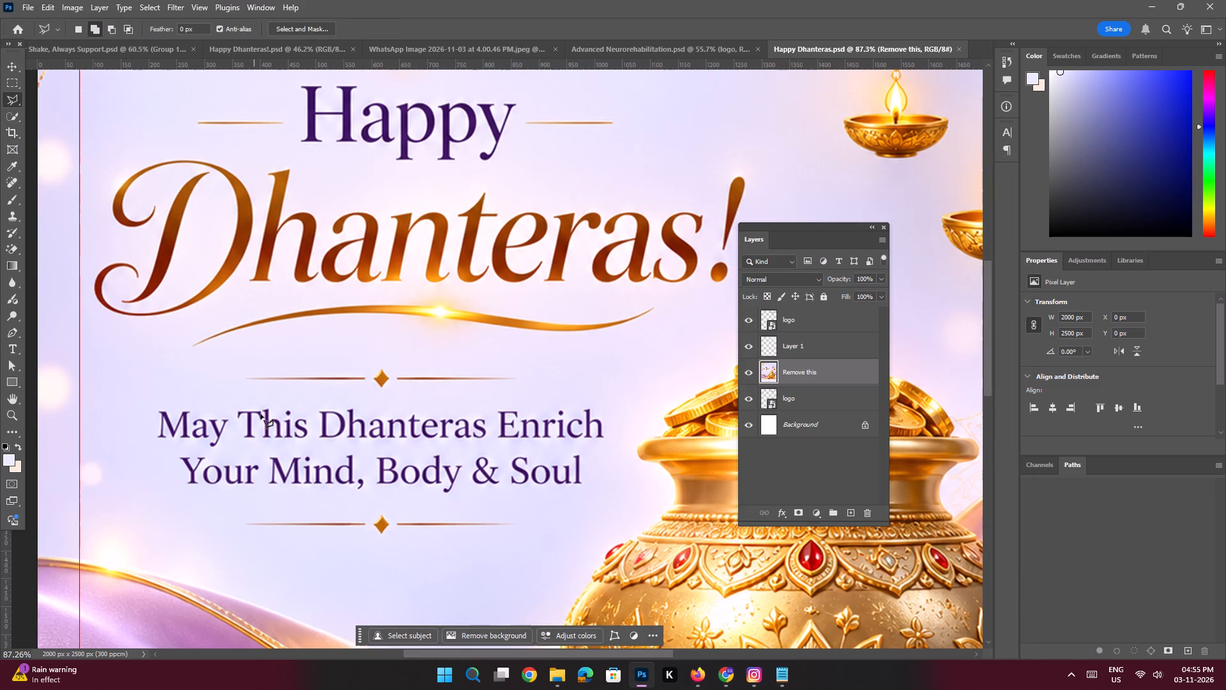
click(150, 406)
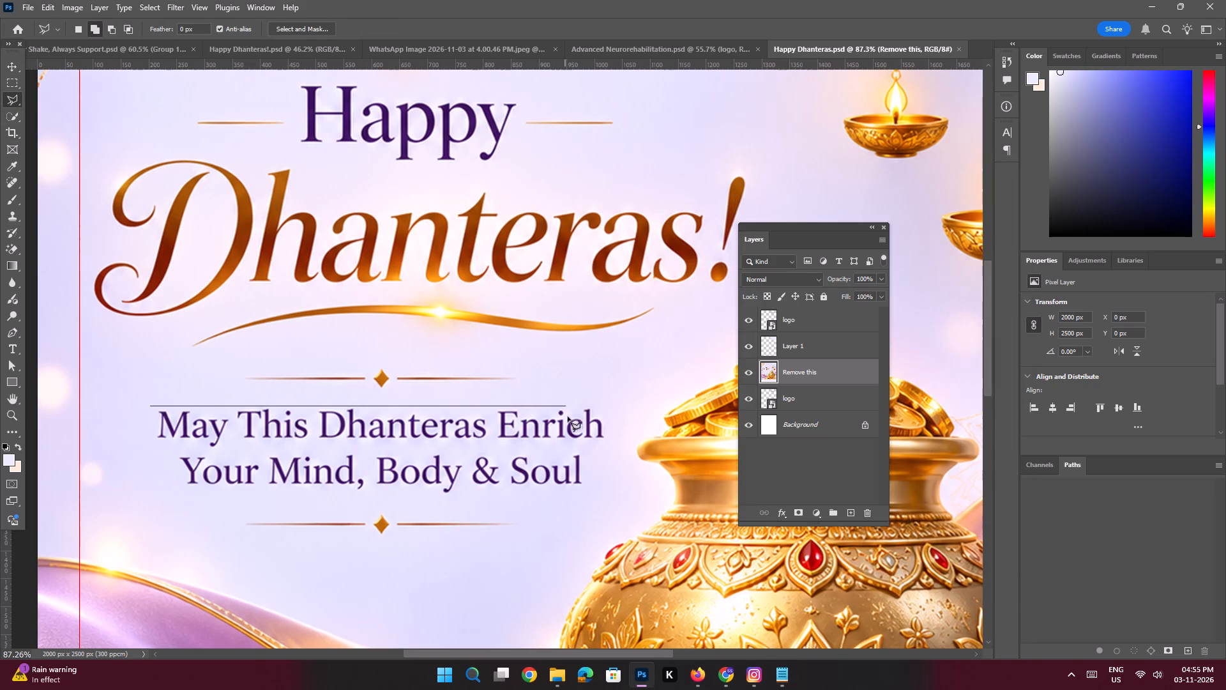
shift+click(608, 416)
click(605, 455)
click(600, 480)
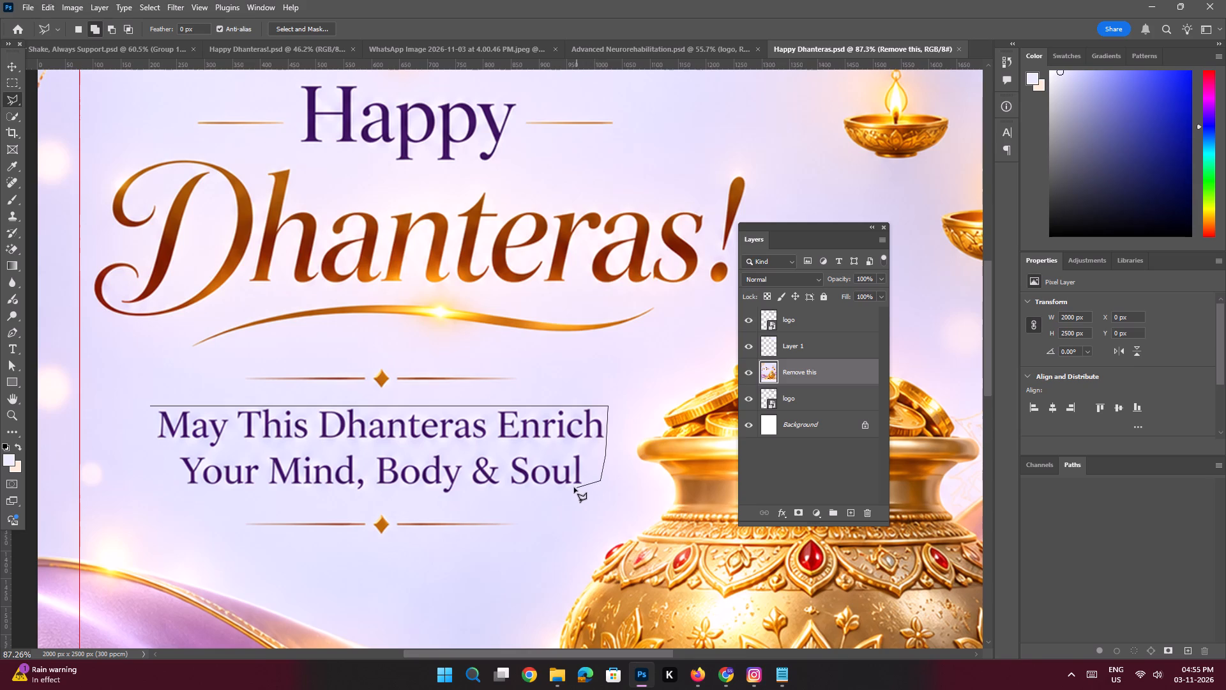
click(577, 489)
shift+click(455, 486)
click(451, 497)
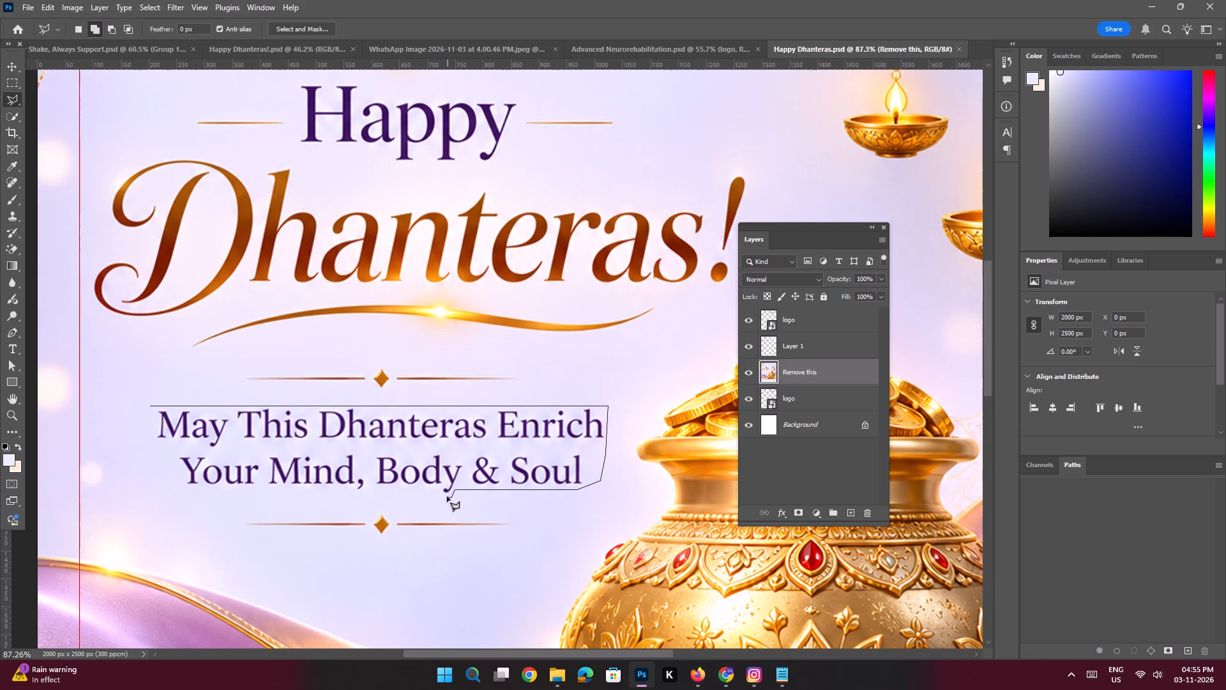
click(444, 495)
click(436, 490)
shift+click(188, 497)
click(161, 461)
click(149, 421)
double_click(155, 406)
click(298, 510)
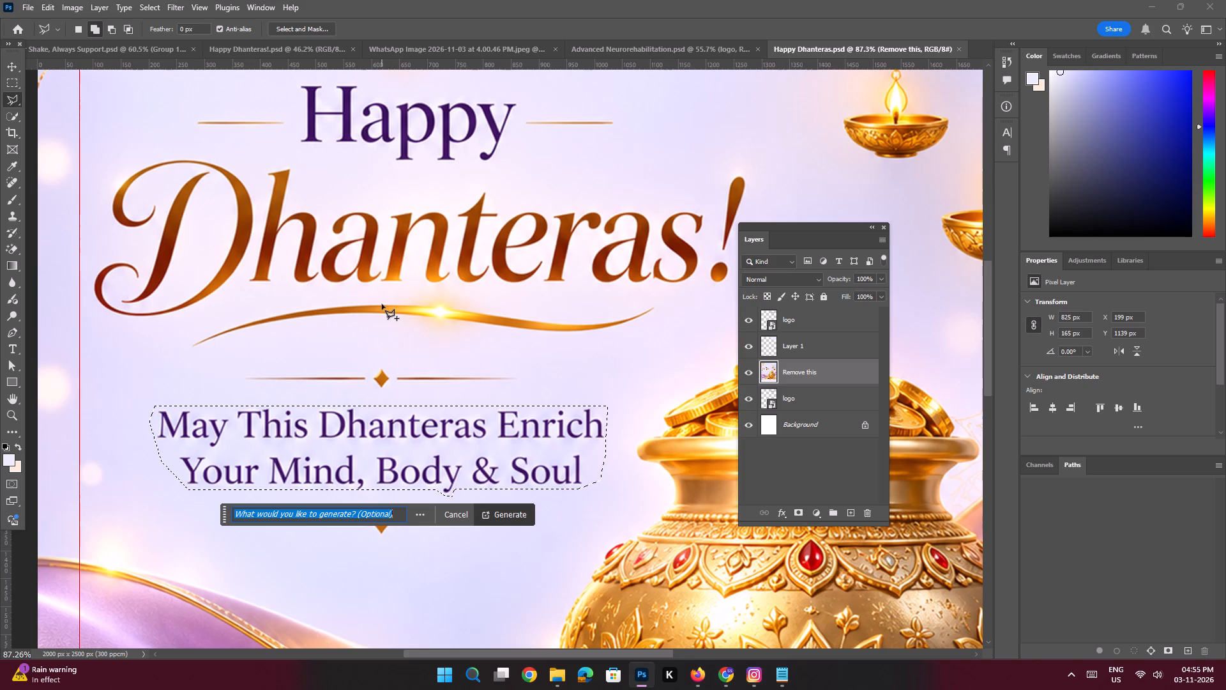
text(Remove this)
key(space)
key(Return)
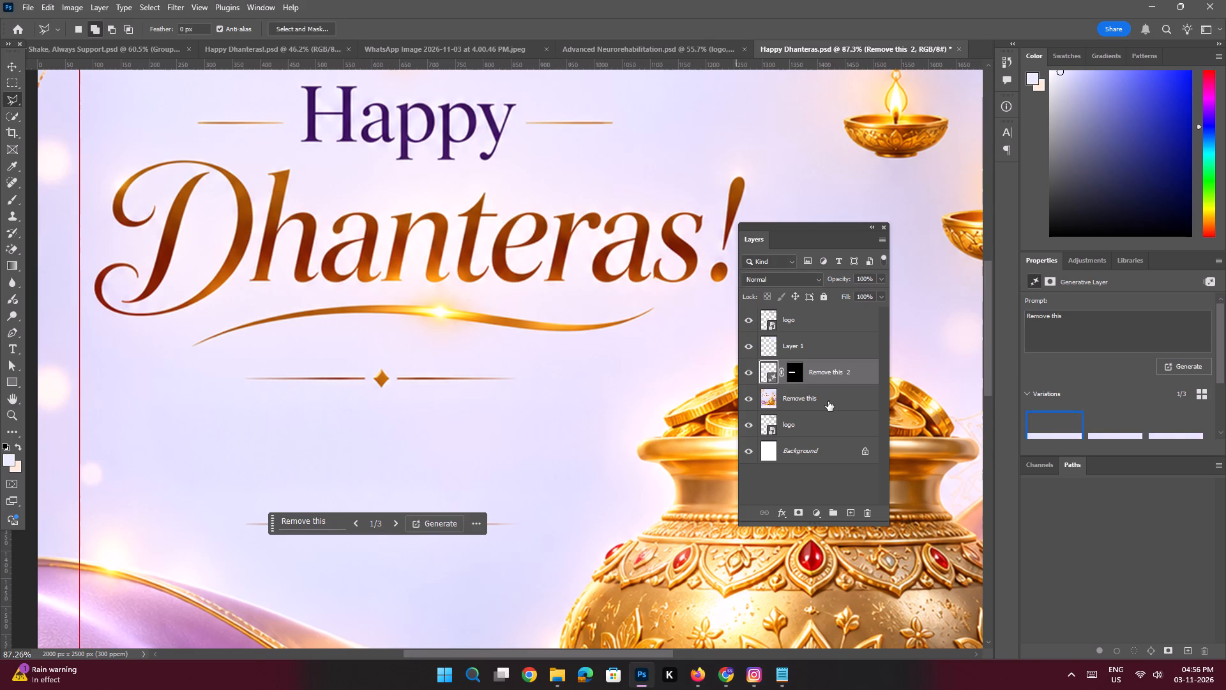
Switch to Notepad and copy the line "May This Dhanteras Enrich Your Mind, Body & Soul".
click(785, 664)
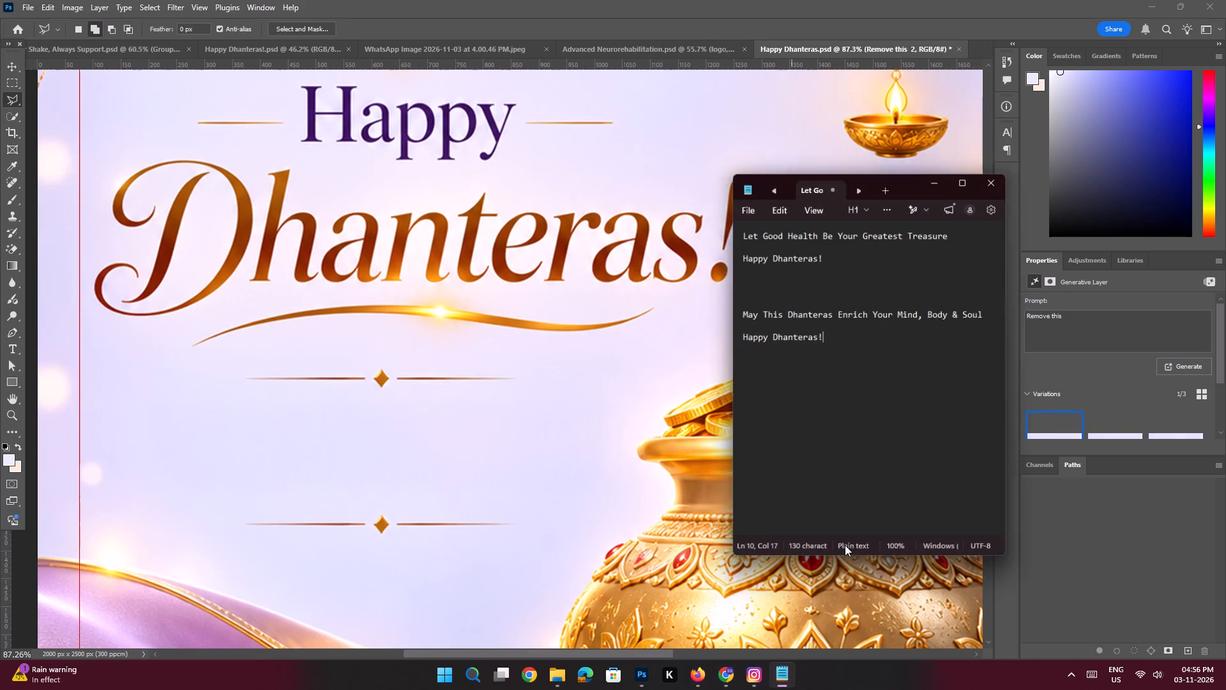
drag(995, 305, 714, 319)
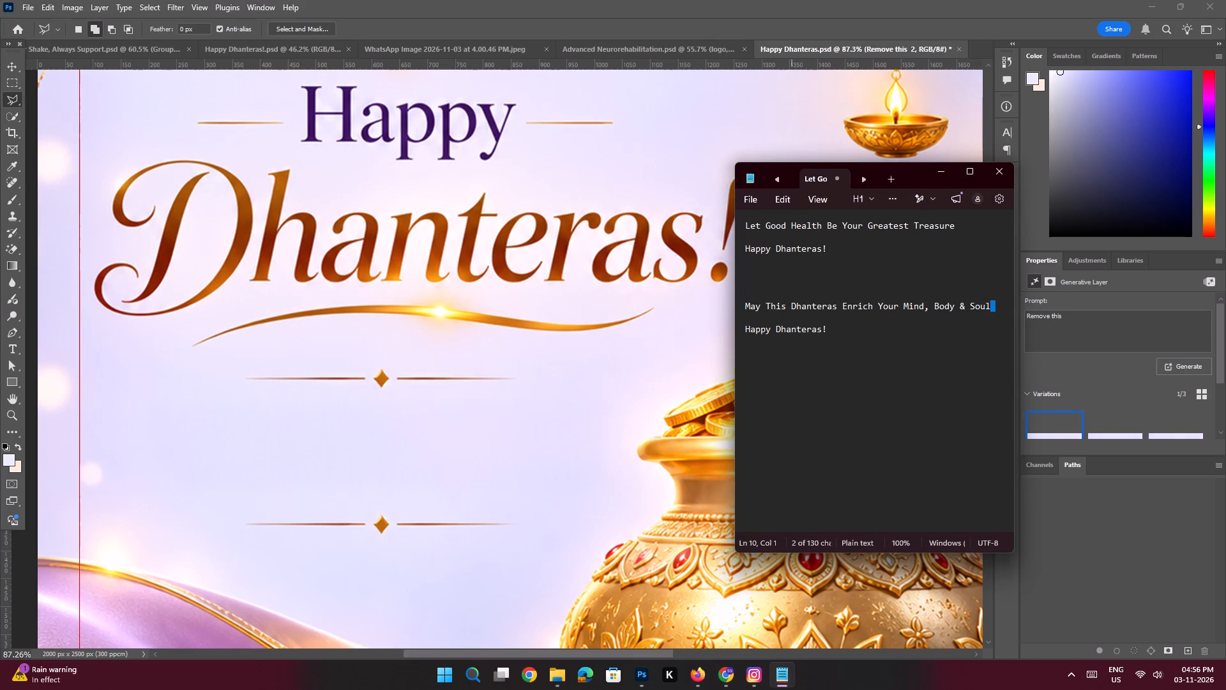
drag(714, 319, 686, 304)
key(ctrl+c)
key(ctrl+c)
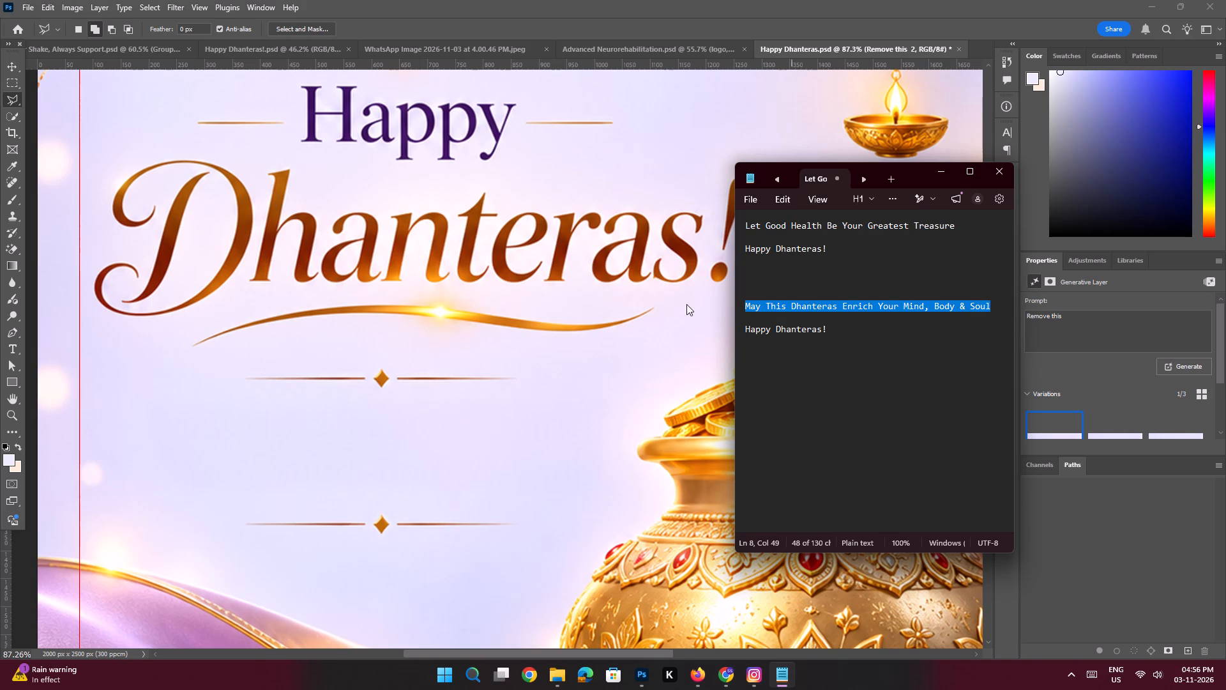
key(ctrl+c)
click(937, 171)
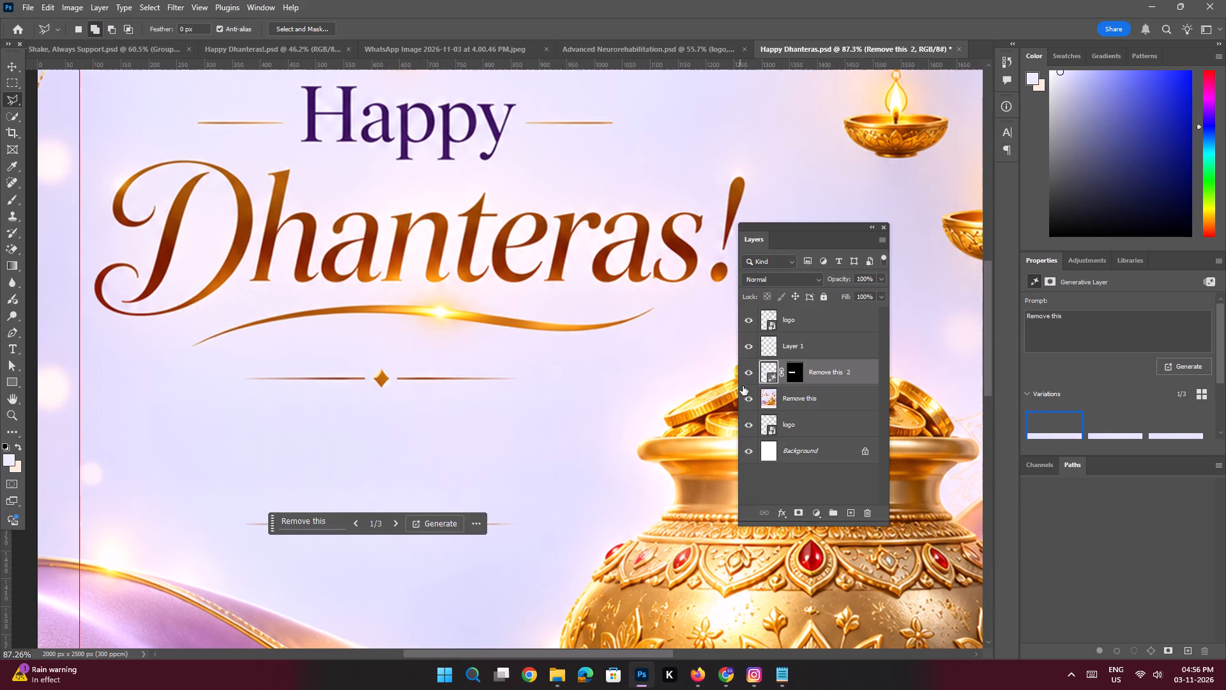
Hide the generative layer that covers the original tagline.
click(748, 372)
key(space)
key(space)
key(space)
key(space)
key(space)
key(space)
key(space)
drag(508, 410, 518, 388)
ctrl+drag(494, 373, 464, 364)
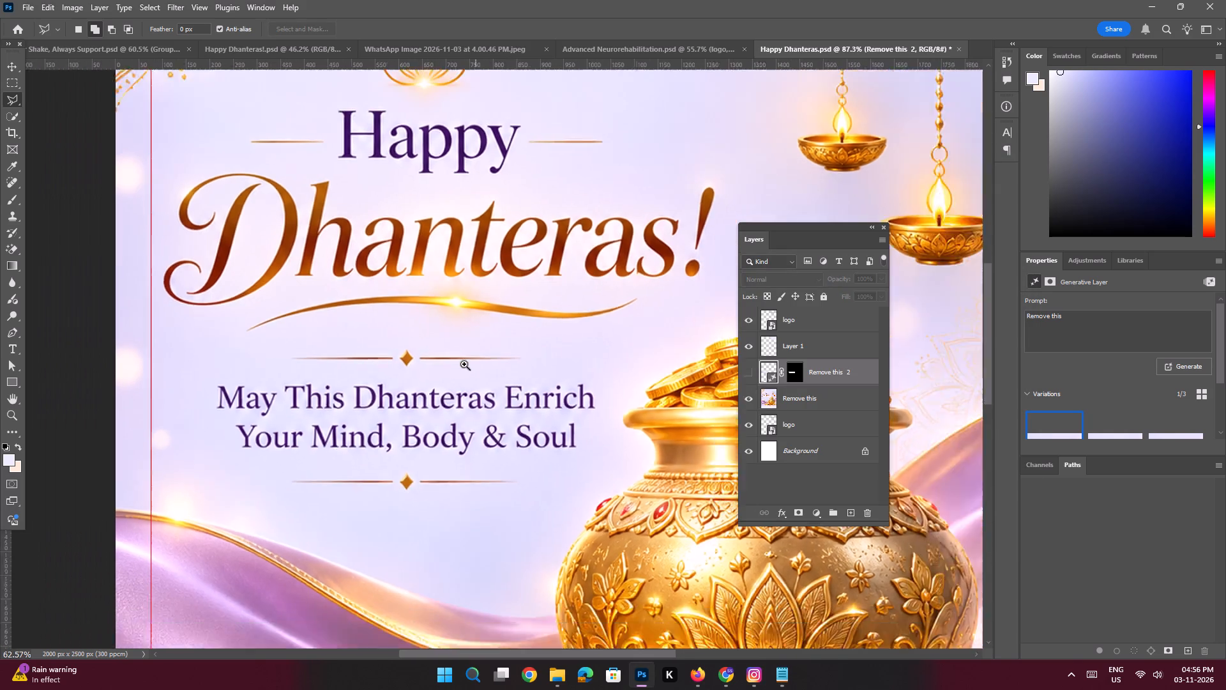
ctrl+drag(464, 364, 463, 364)
Add a new layer above the hidden generative layer and paste the copied tagline as text below the original tagline.
click(847, 514)
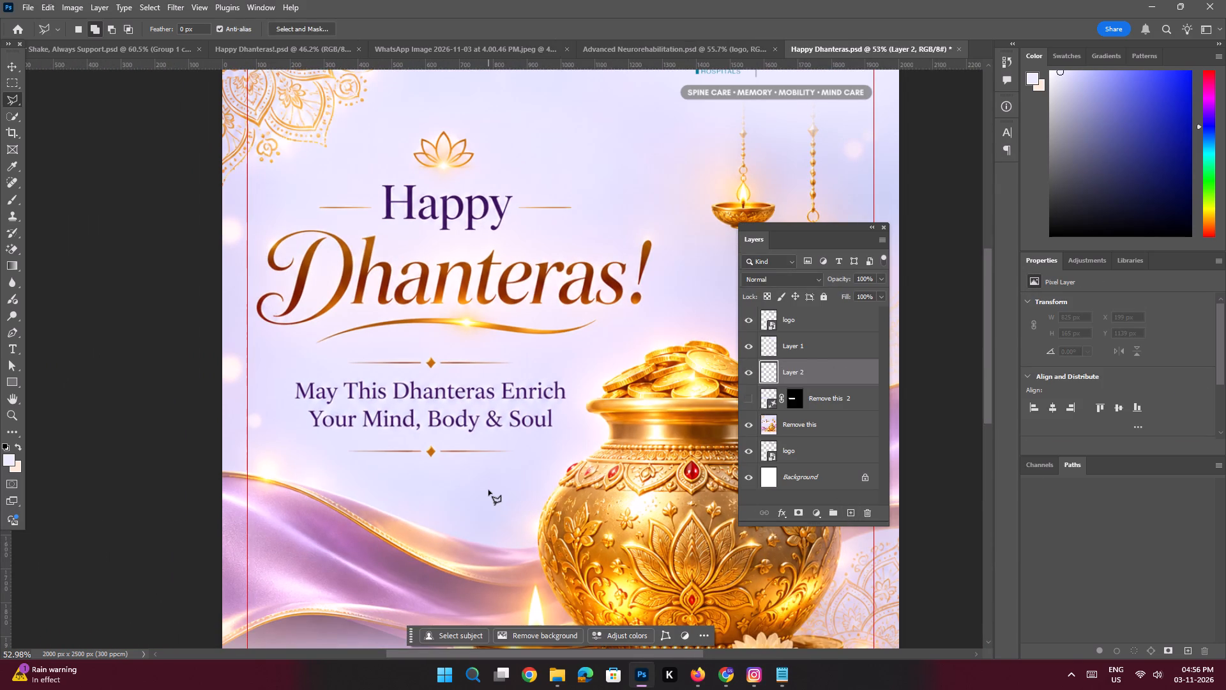
key(t)
click(422, 487)
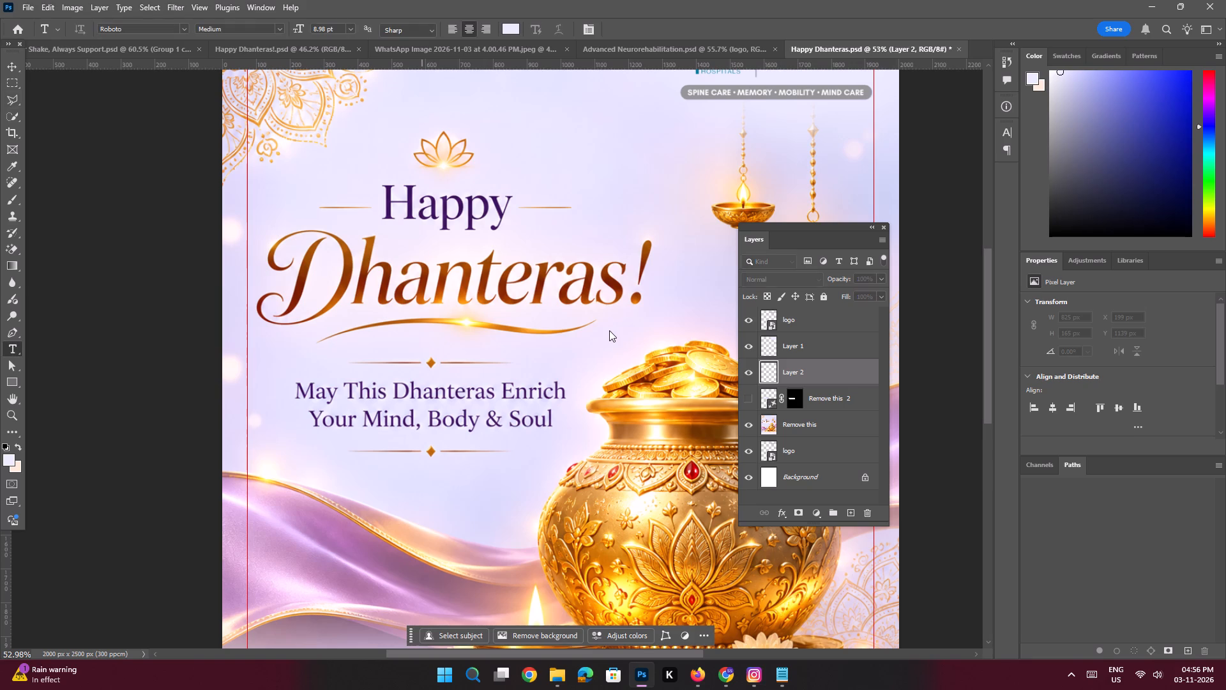
key(ctrl+v)
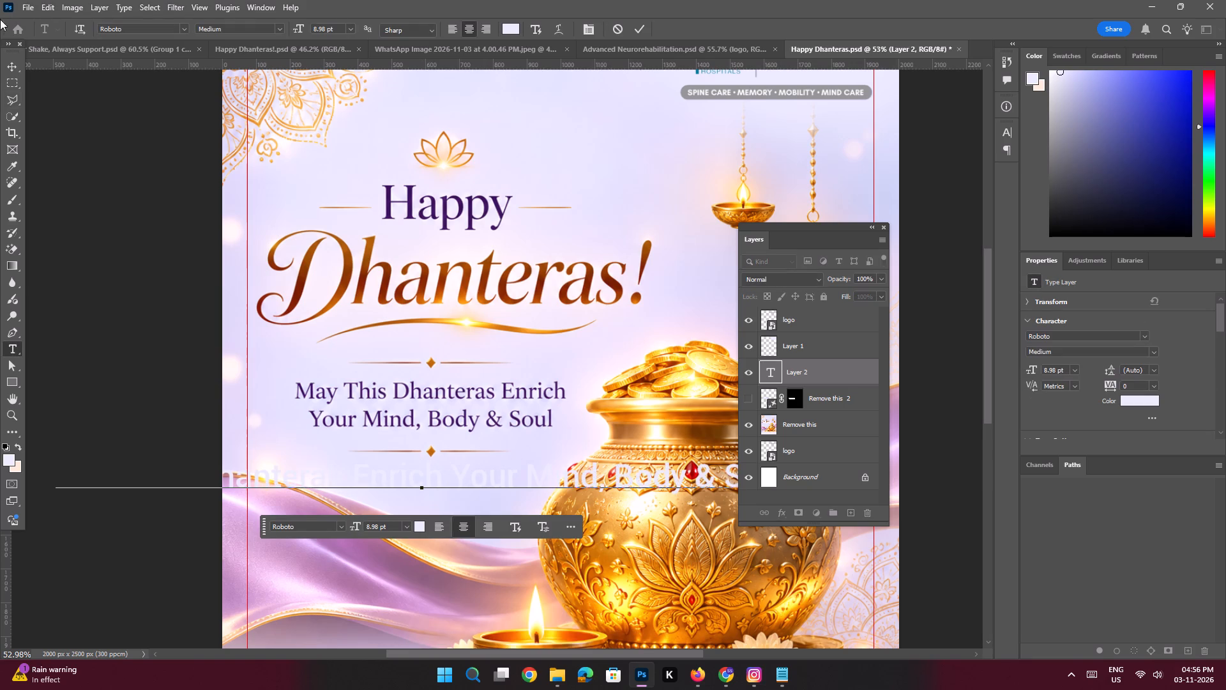
click(15, 68)
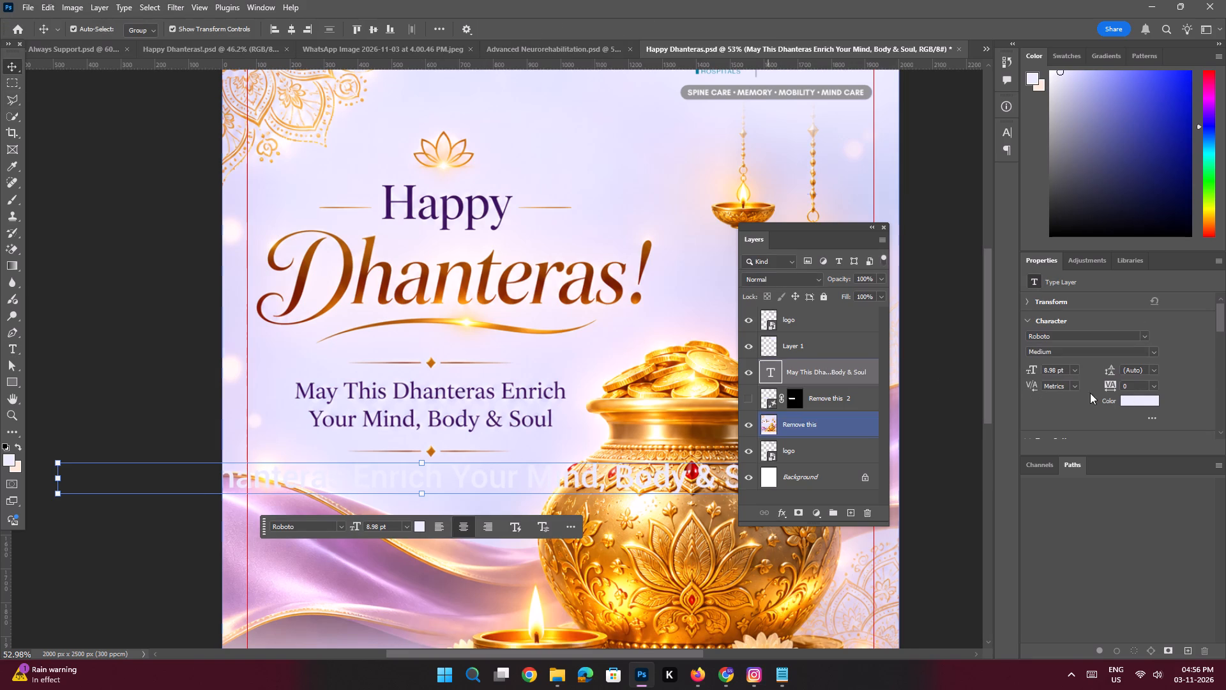
Change the pasted tagline's text colour to a dark grey sampled from the screen.
click(1139, 401)
drag(867, 512, 602, 514)
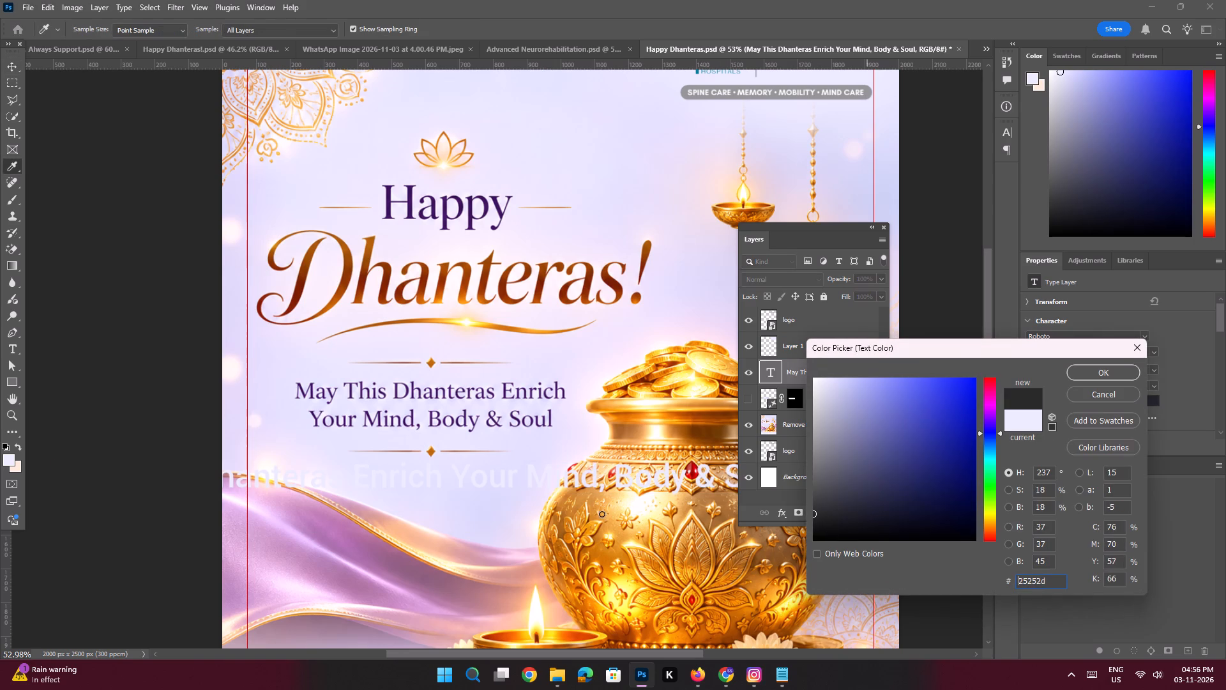
drag(602, 514, 587, 502)
key(Return)
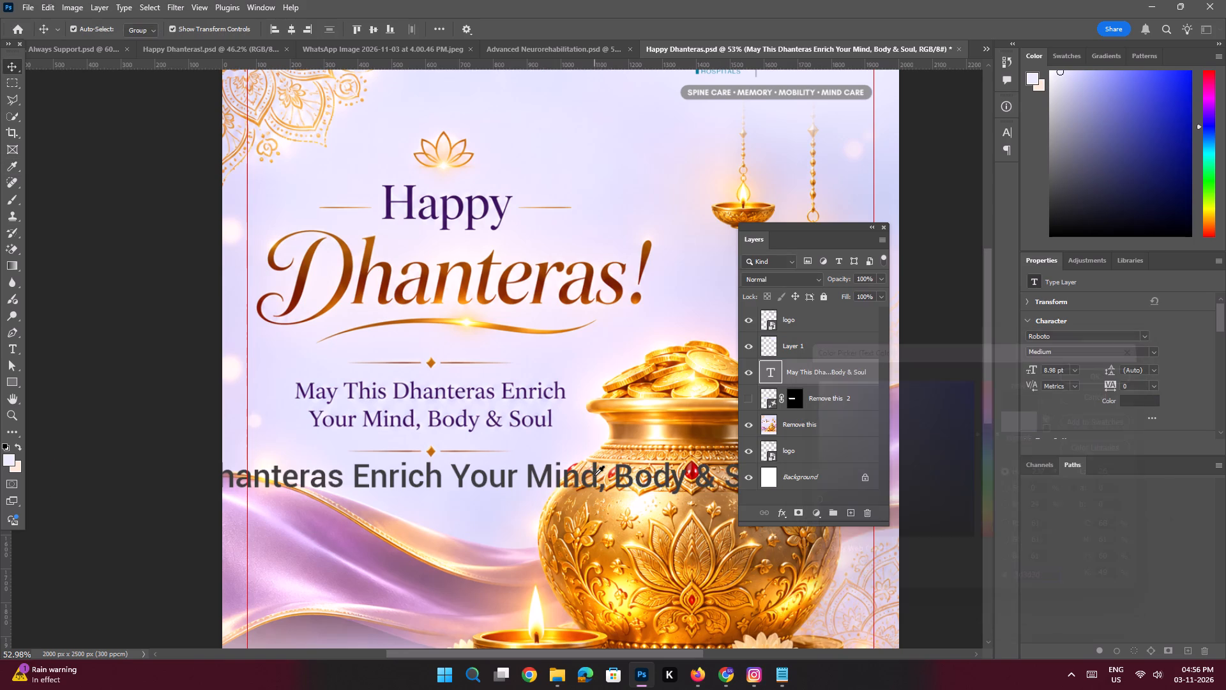
Set the new tagline's font size to 6 pt and move it just beneath the original tagline.
drag(1057, 369, 1010, 341)
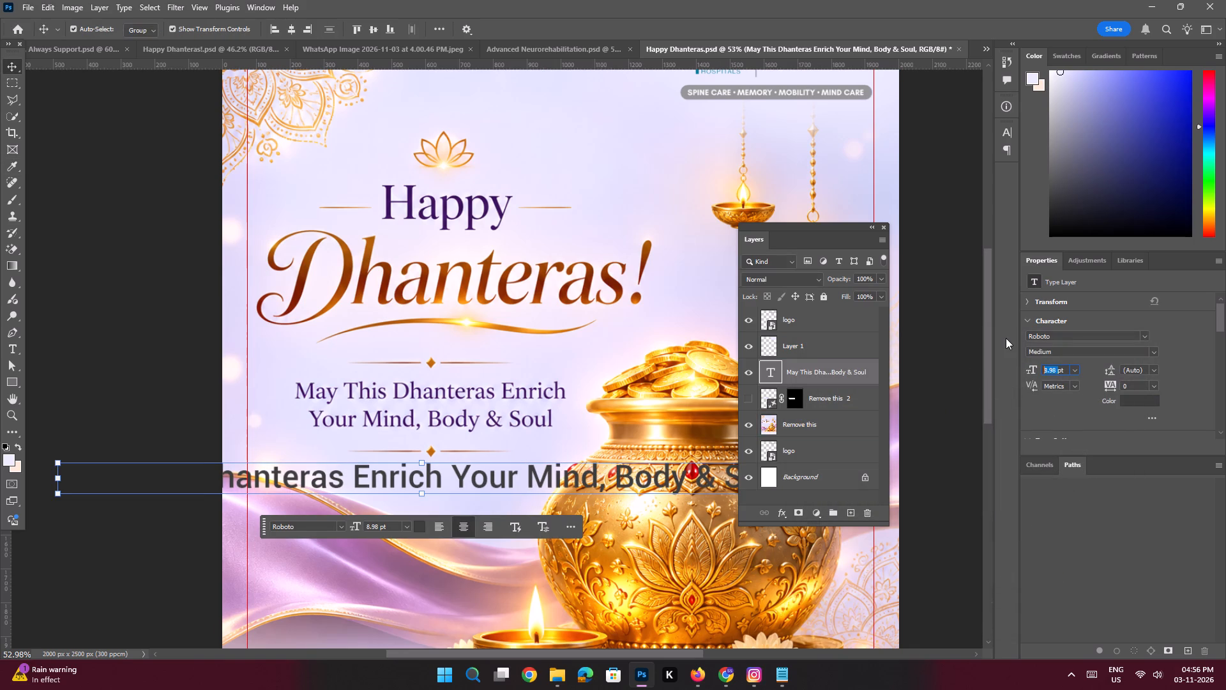
key(6)
key(Return)
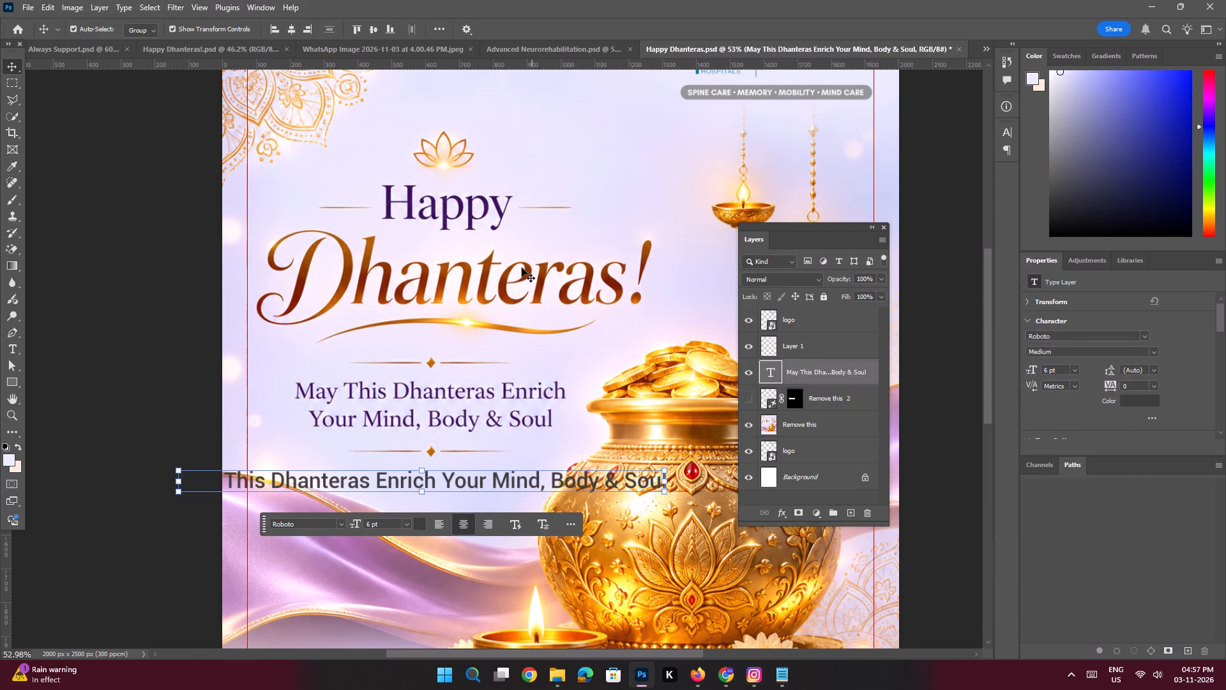
drag(462, 478, 492, 362)
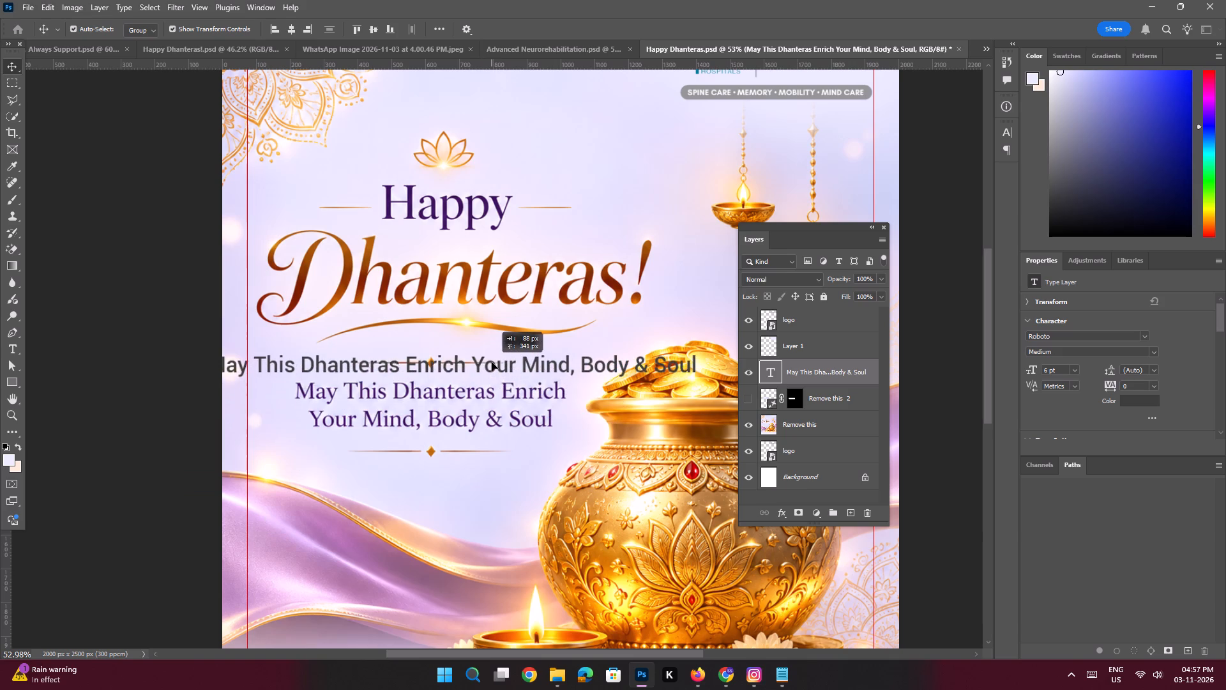
drag(492, 362, 494, 461)
Break the new tagline into two centred lines after the word "Enrich".
double_click(482, 466)
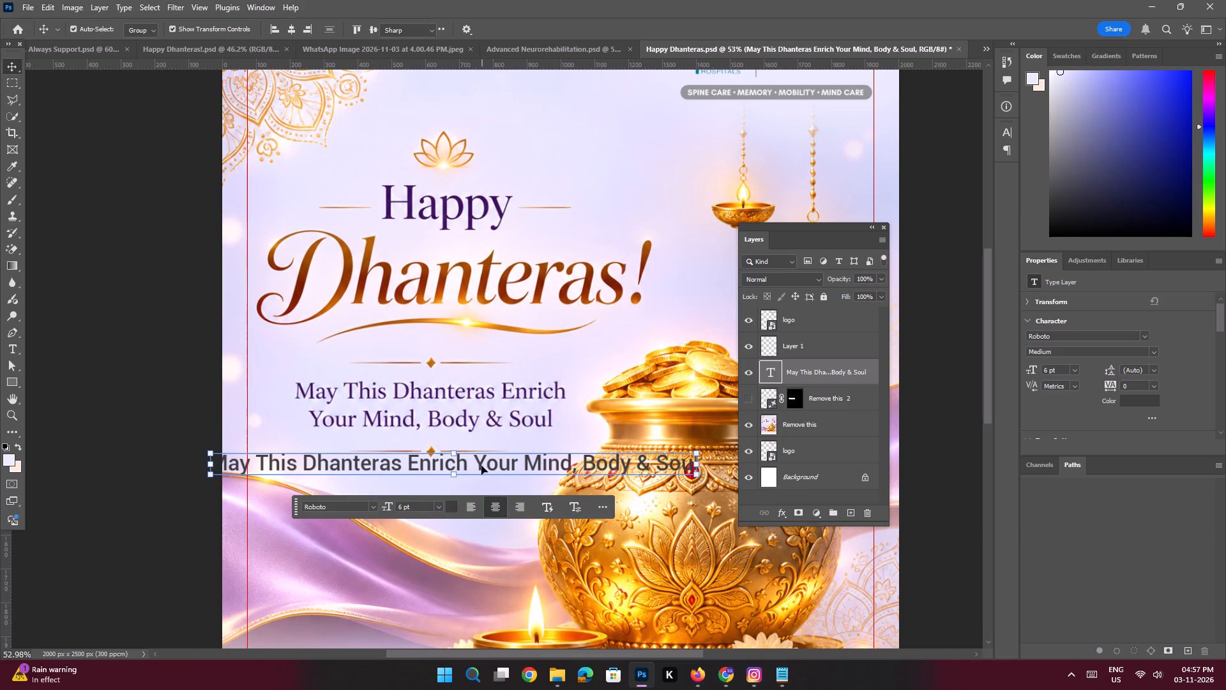
click(477, 456)
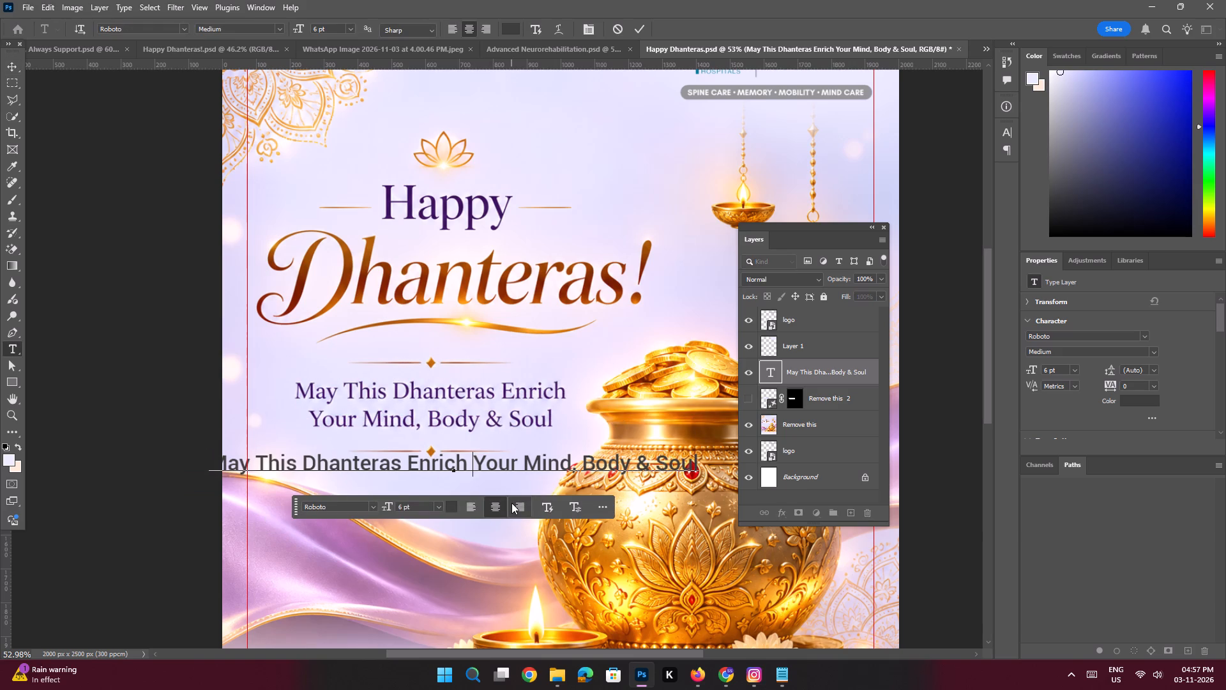
key(Return)
key(Return)
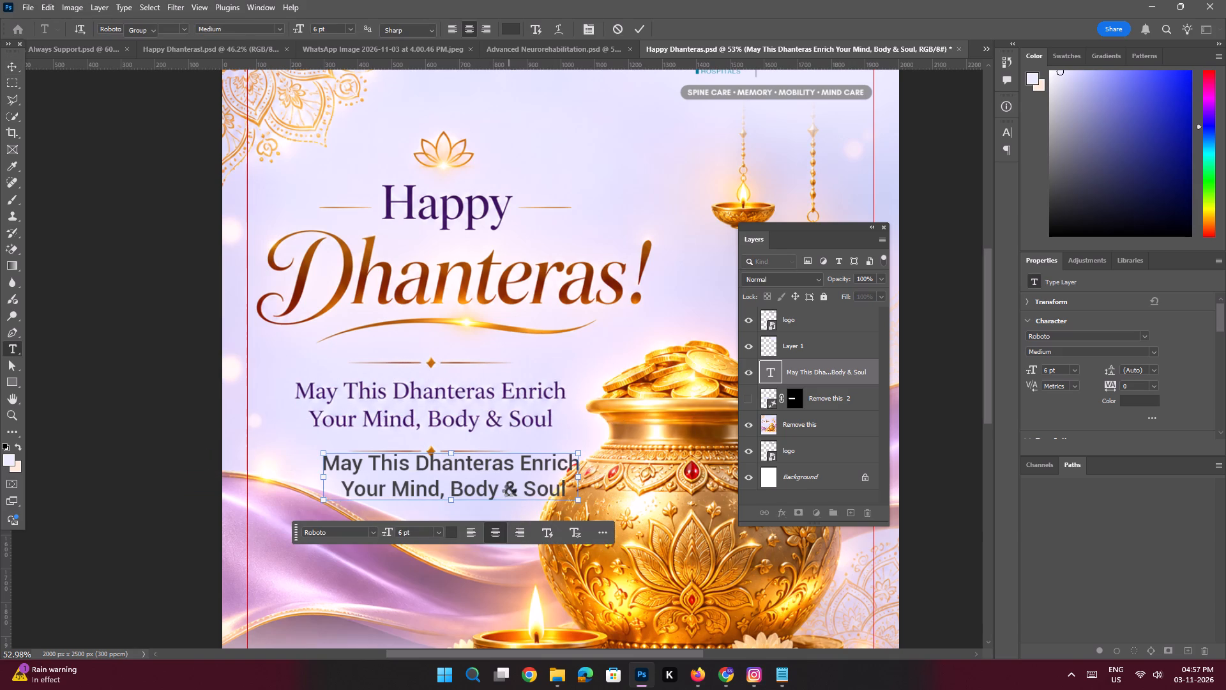
Move the two-line tagline directly over the original tagline, between the two diamond dividers.
drag(503, 480, 481, 406)
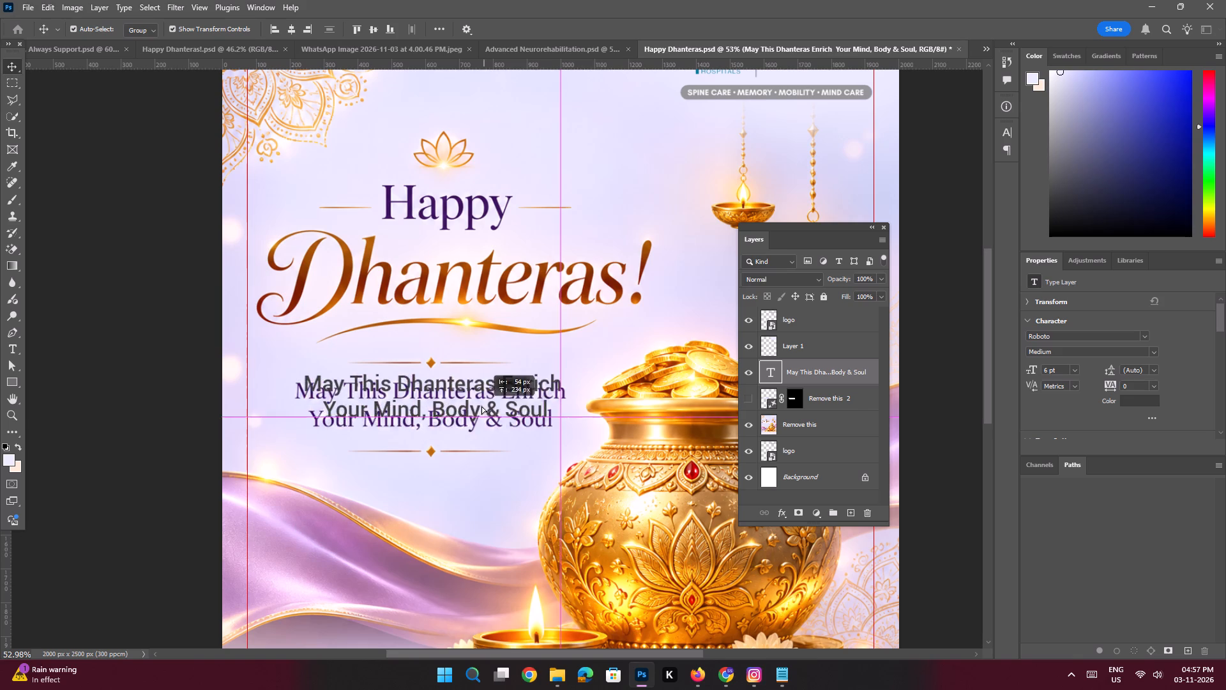
drag(481, 406, 479, 410)
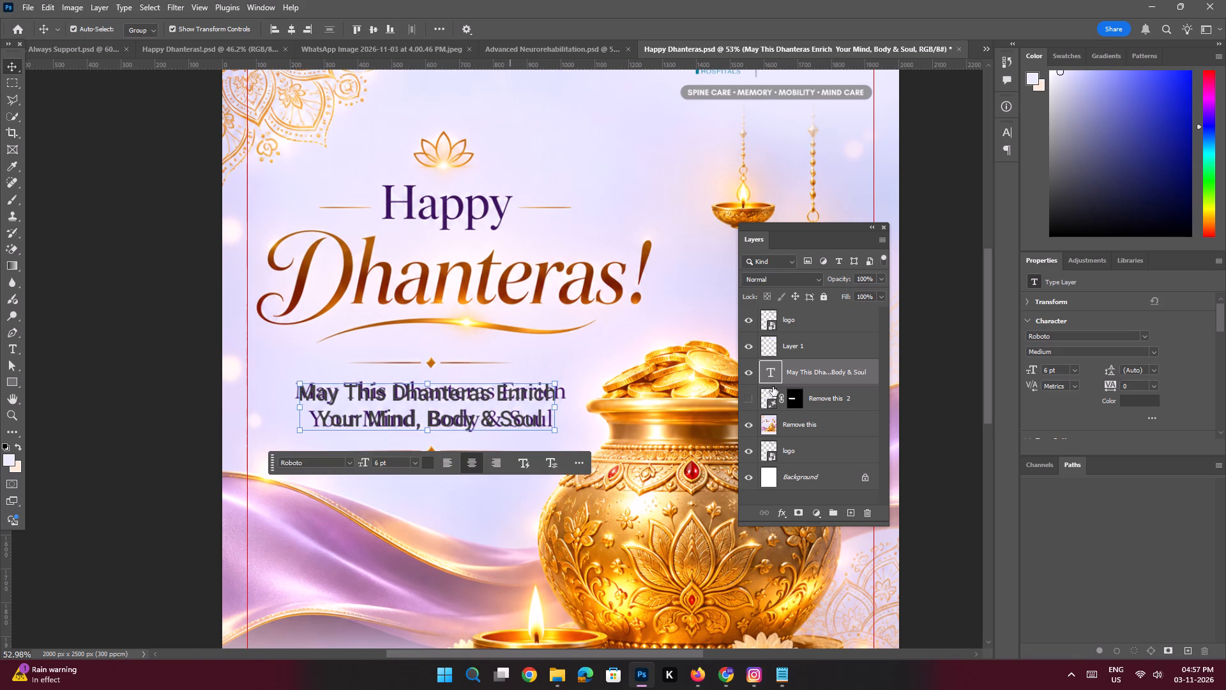
Show the generative layer "Remove this 2" again to cover the original tagline.
click(751, 404)
key(ctrl+space)
key(ctrl+space)
key(ctrl+space)
key(ctrl+space)
key(ctrl+space)
key(ctrl+space)
key(ctrl+space)
key(ctrl+space)
key(ctrl+space)
key(ctrl+space)
key(ctrl+space)
ctrl+drag(467, 378, 464, 378)
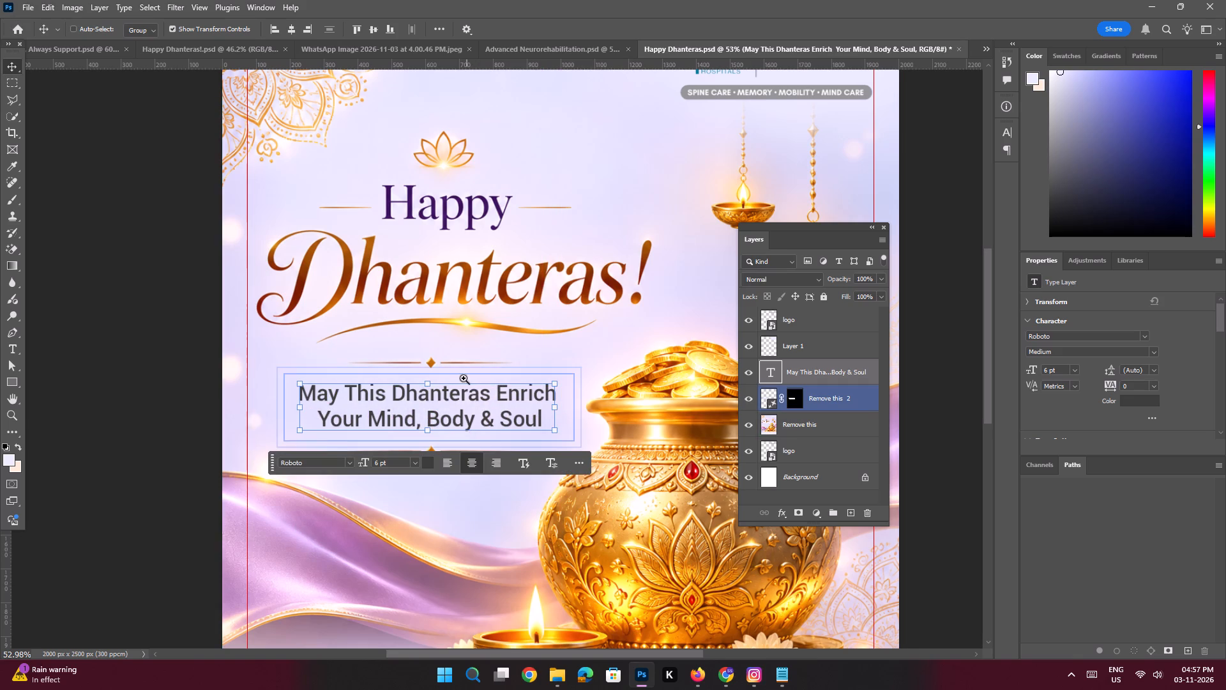
ctrl+drag(464, 378, 415, 366)
click(262, 354)
key(ctrl+space)
key(ctrl+space)
key(ctrl+space)
key(ctrl+space)
key(ctrl+space)
key(ctrl+space)
key(ctrl+space)
key(ctrl+space)
key(ctrl+space)
key(ctrl+space)
key(ctrl+space)
key(ctrl+space)
key(ctrl+space)
key(ctrl+space)
key(ctrl+space)
ctrl+drag(499, 348, 527, 425)
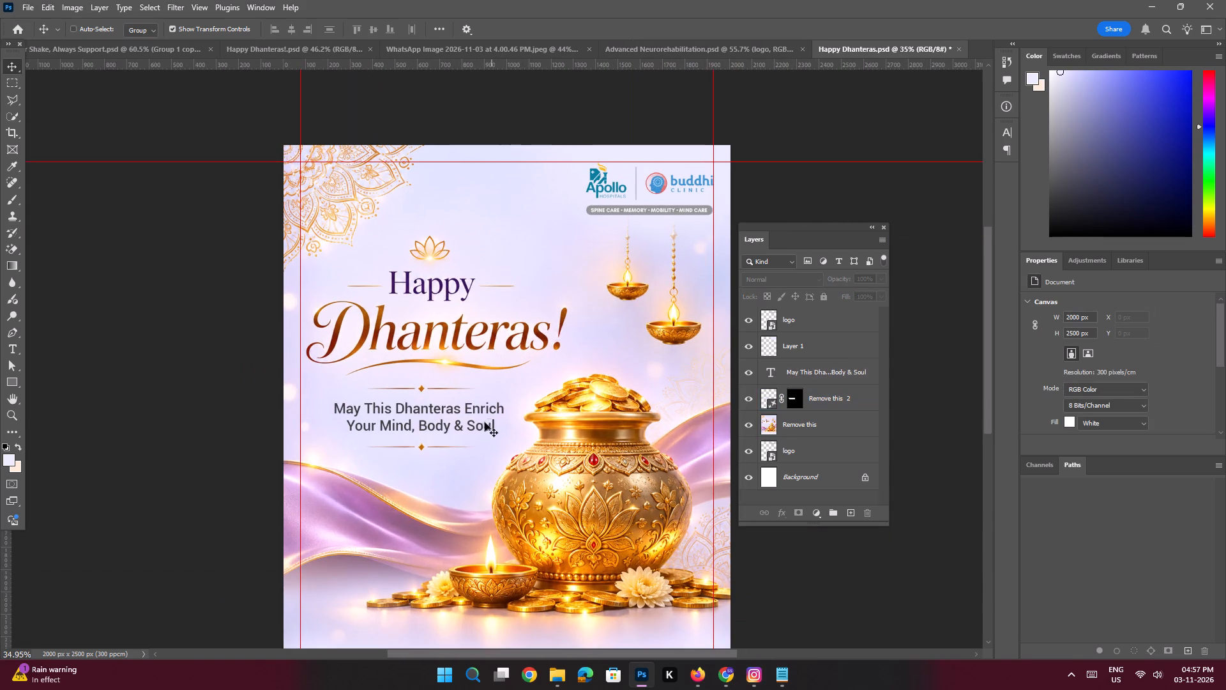
Nudge the new tagline slightly to the right to centre it between the diamond dividers.
click(469, 421)
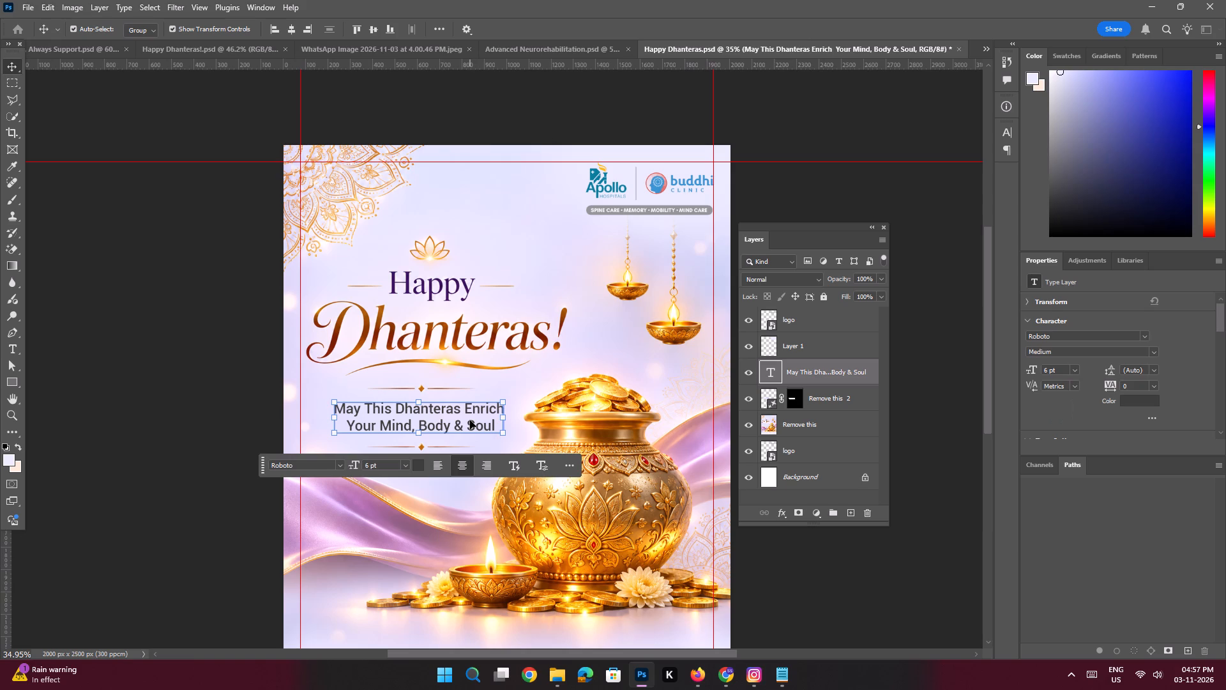
key(shift+Right)
key(shift+Right)
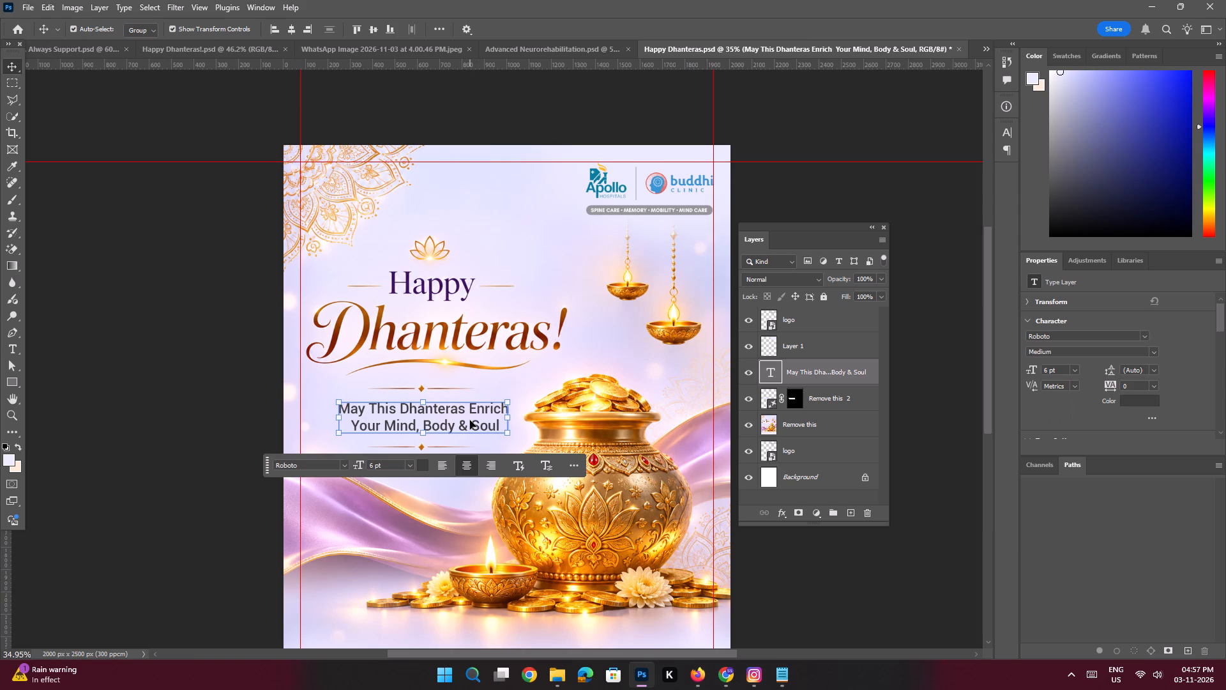
key(shift+Left)
key(shift+Right)
key(shift+Left)
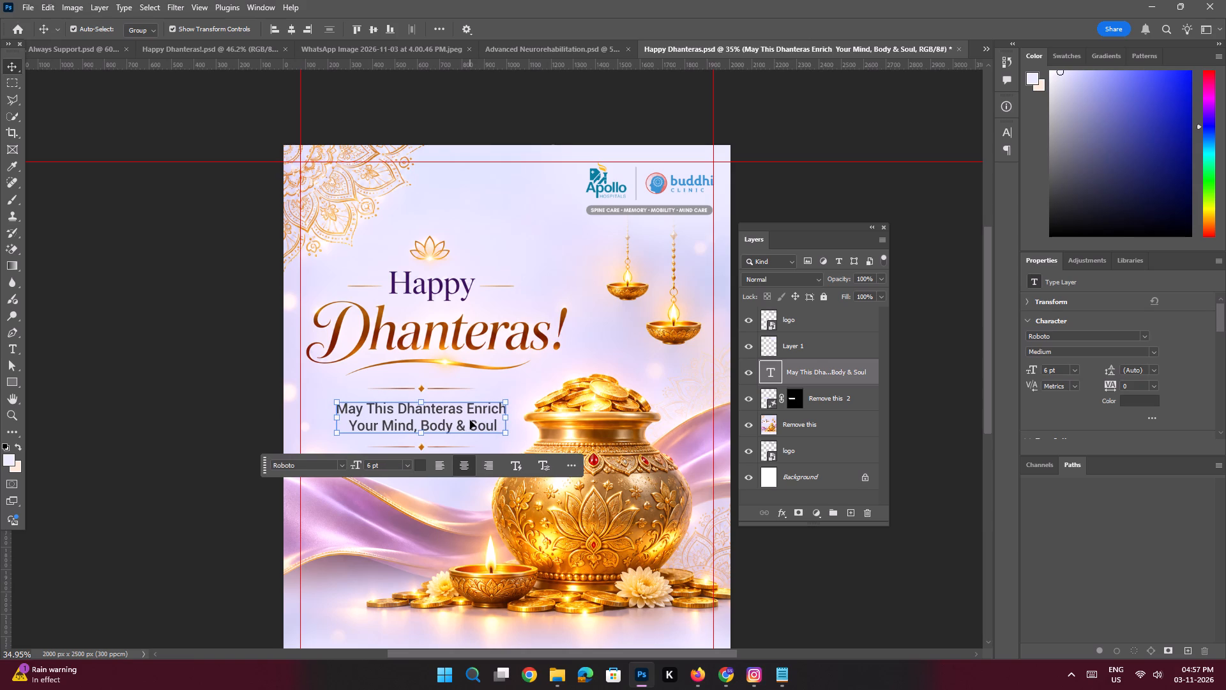
click(275, 360)
Look over the whole poster and save the document.
key(space)
key(space)
key(space)
key(space)
key(space)
key(space)
key(space)
key(space)
key(space)
key(space)
key(space)
key(space)
key(space)
key(space)
key(space)
key(space)
key(space)
key(space)
key(space)
key(space)
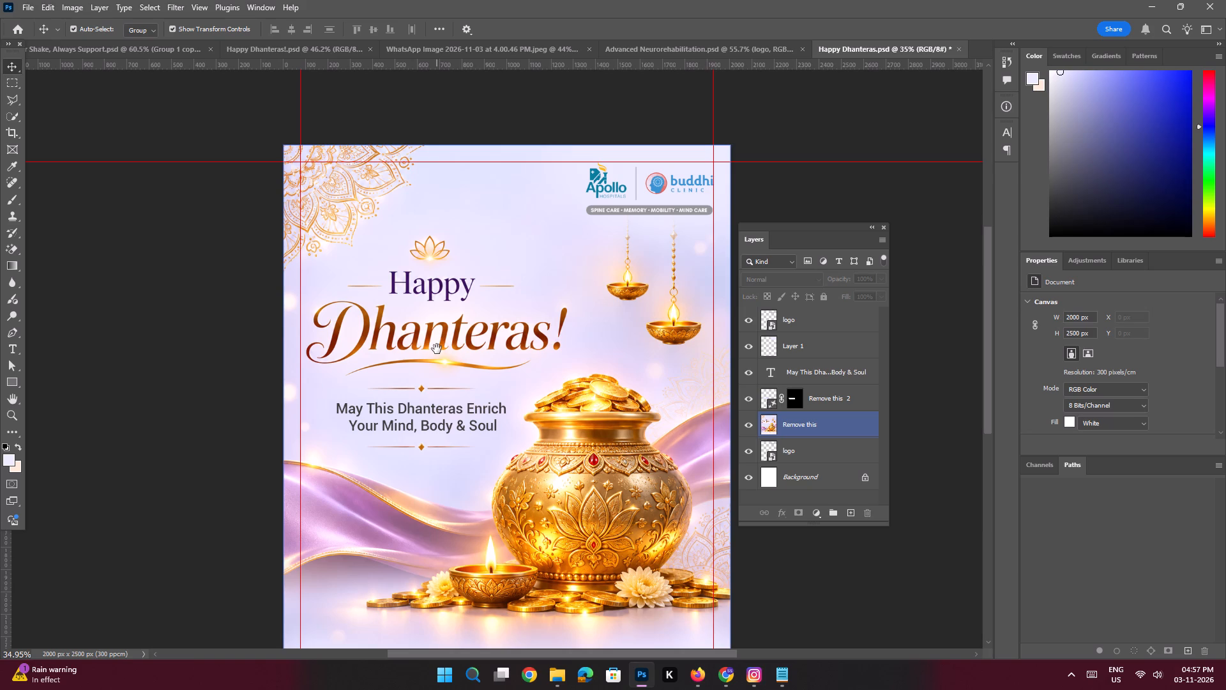
drag(465, 316, 434, 229)
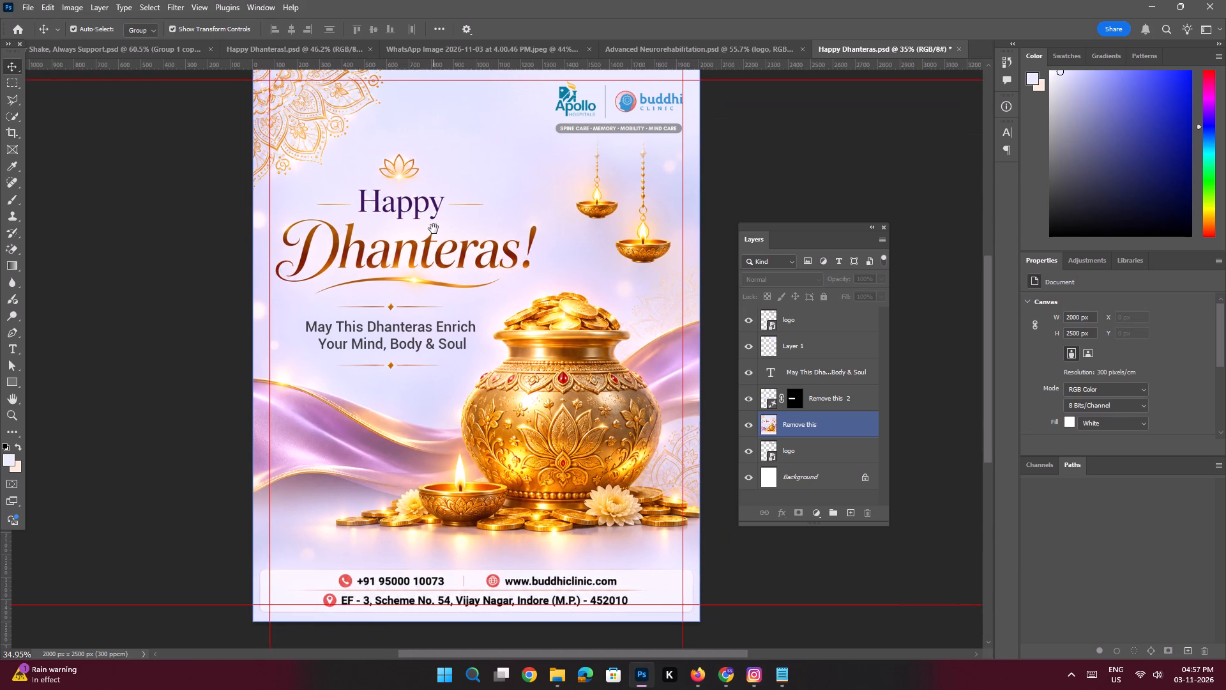
drag(434, 229, 430, 257)
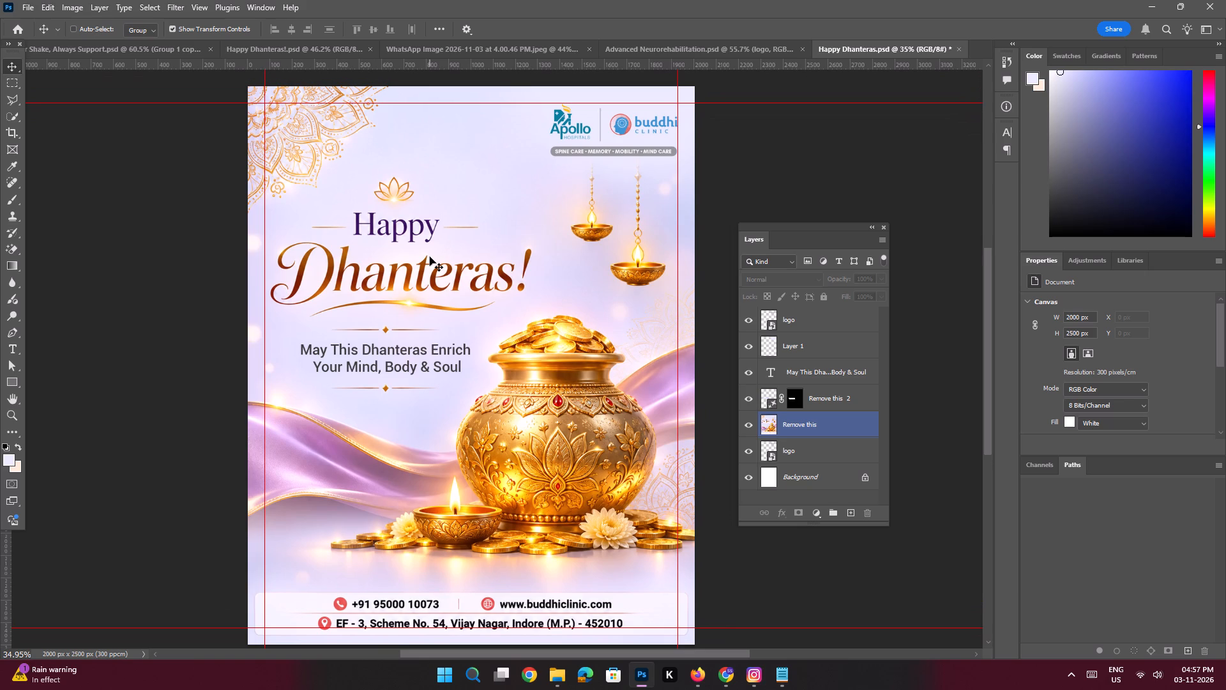
key(ctrl+s)
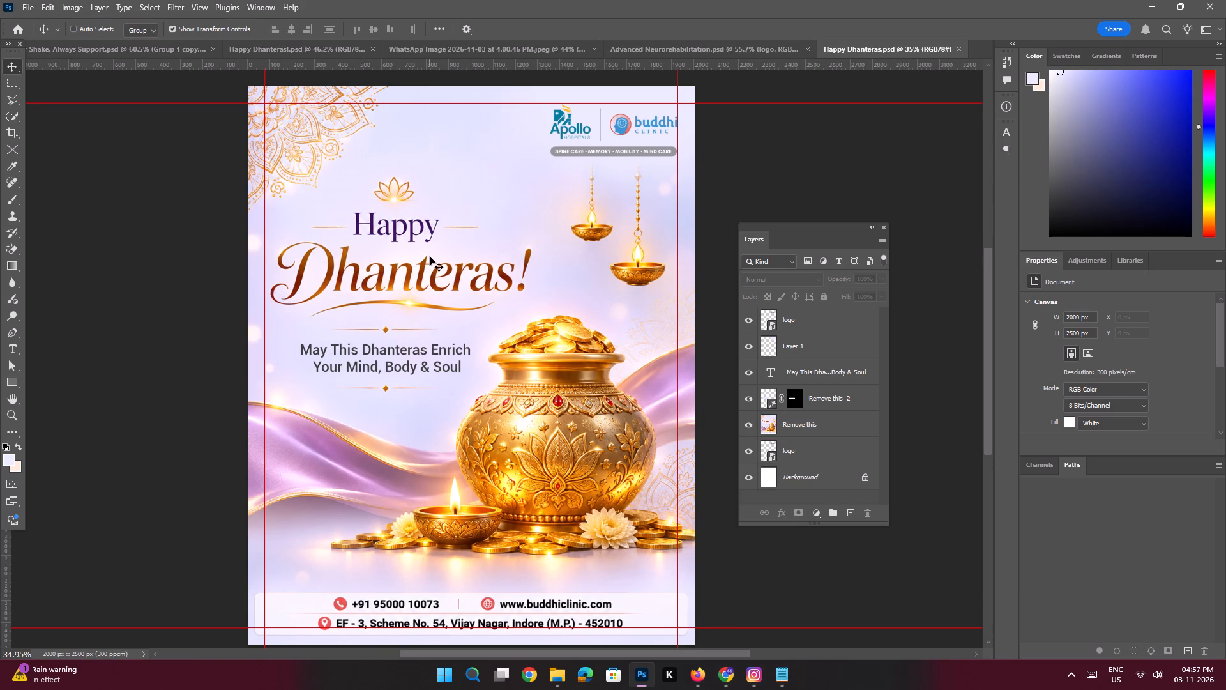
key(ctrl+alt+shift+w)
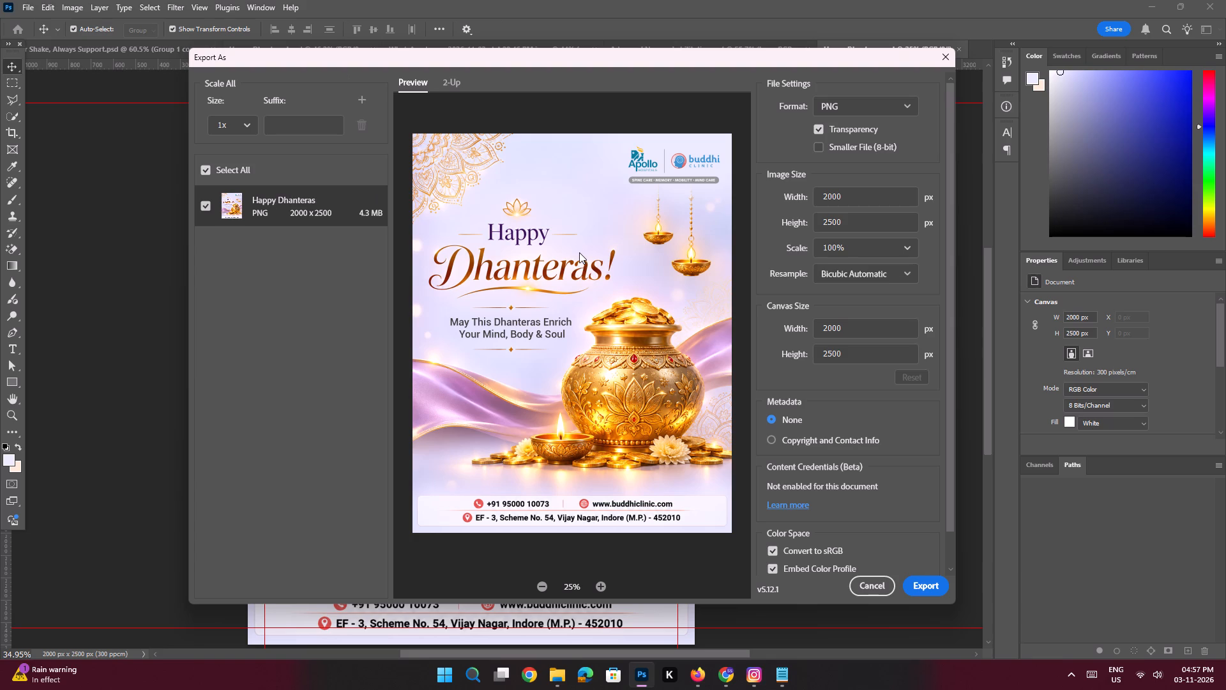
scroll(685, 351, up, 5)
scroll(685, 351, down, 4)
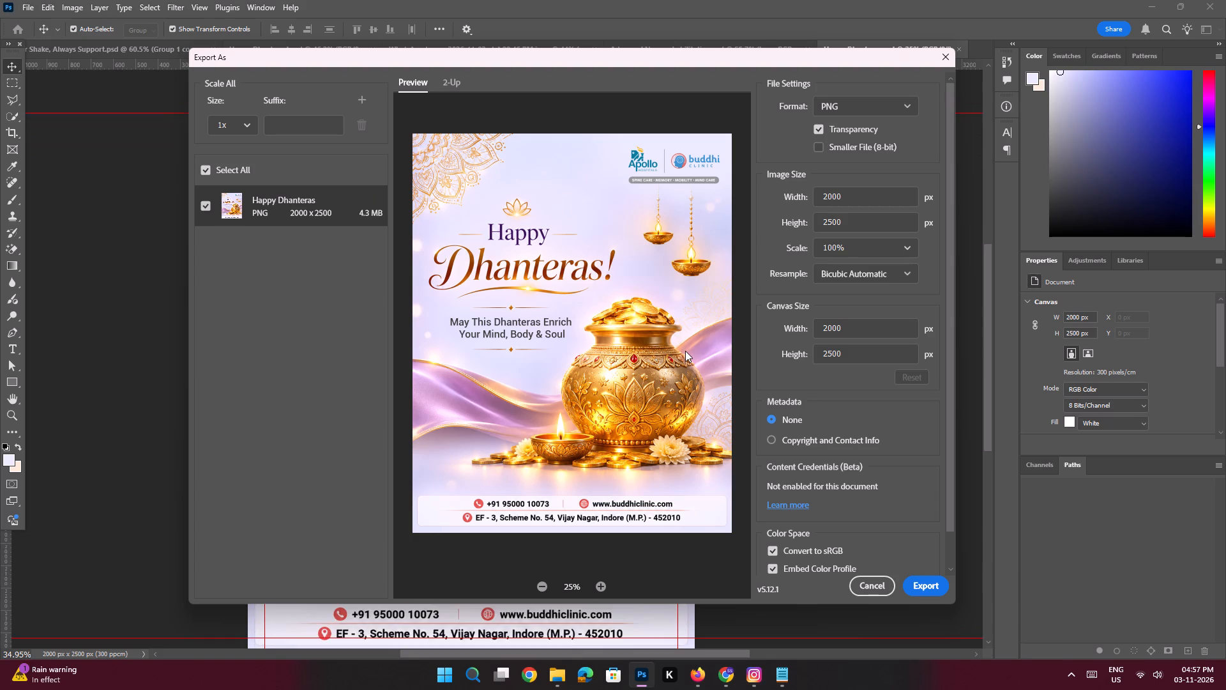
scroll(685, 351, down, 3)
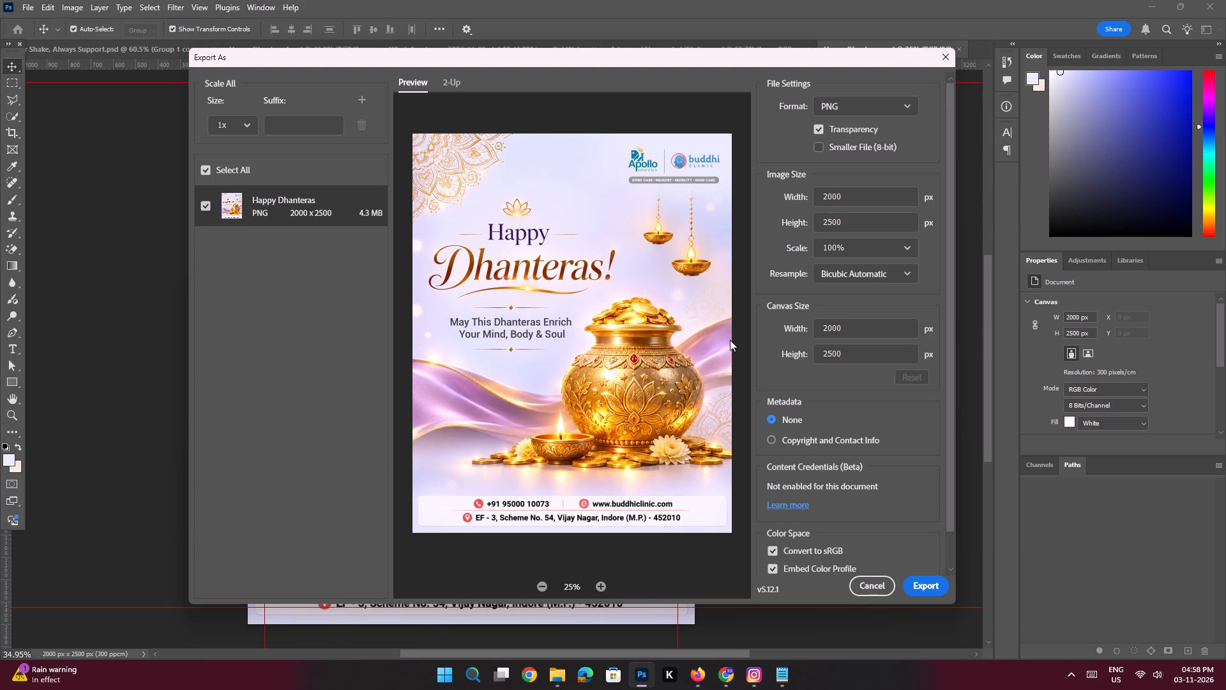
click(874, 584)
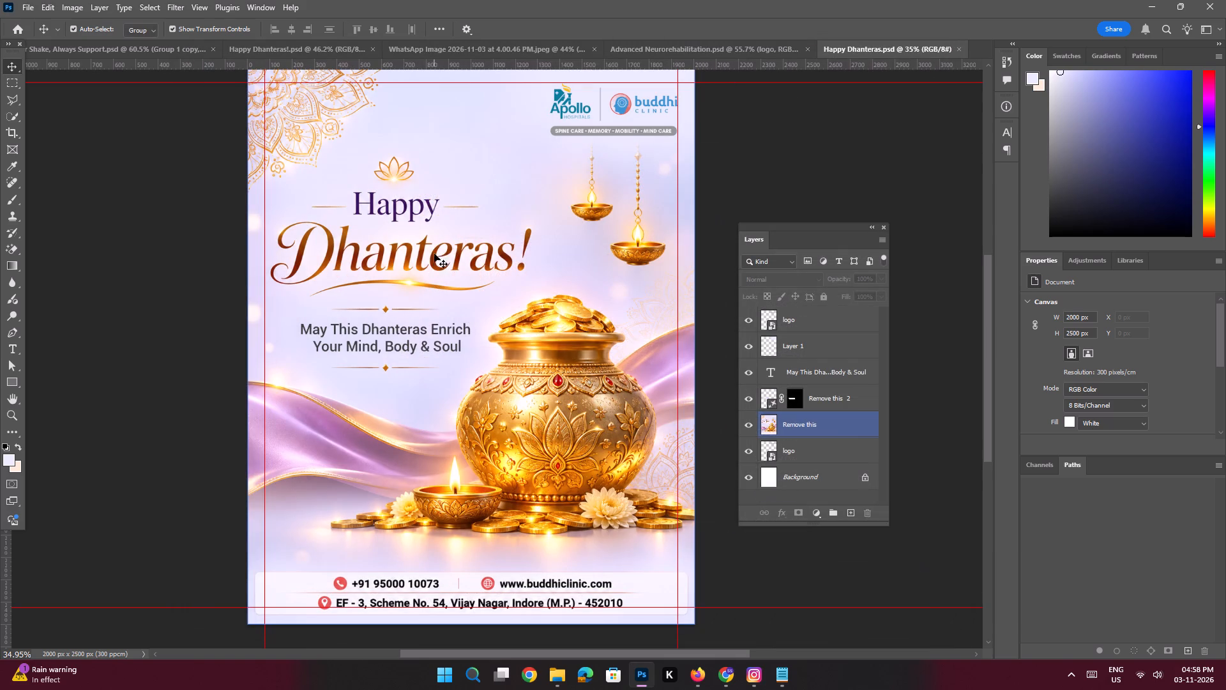
Outline the mandala ornament in the poster's upper-left corner with the Polygonal Lasso and cut it from the "Remove this" artwork layer.
key(space)
key(space)
key(space)
key(space)
key(space)
key(space)
key(space)
key(space)
key(space)
key(space)
key(space)
key(space)
key(space)
key(space)
key(space)
key(space)
key(space)
key(space)
key(space)
key(space)
drag(430, 178, 435, 252)
ctrl+drag(413, 190, 446, 277)
drag(411, 236, 425, 260)
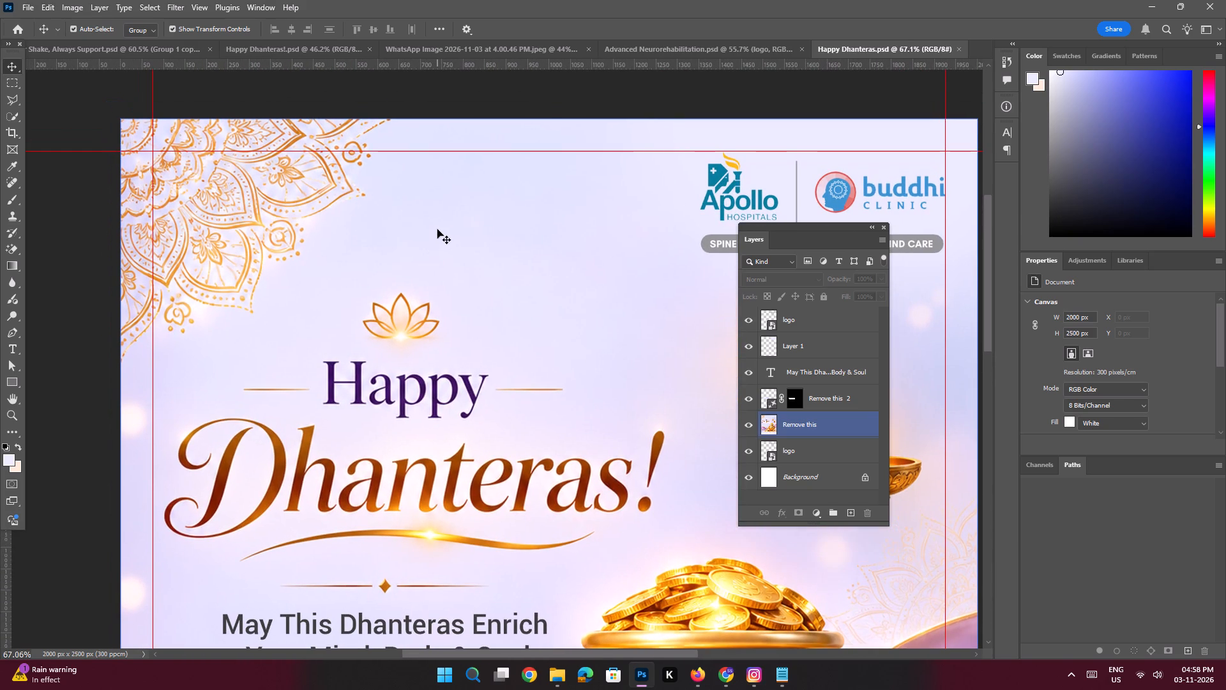
click(437, 229)
key(space)
key(space)
key(space)
key(space)
key(space)
key(space)
key(space)
key(space)
key(space)
key(space)
key(space)
key(space)
key(space)
key(space)
key(space)
drag(377, 213, 439, 285)
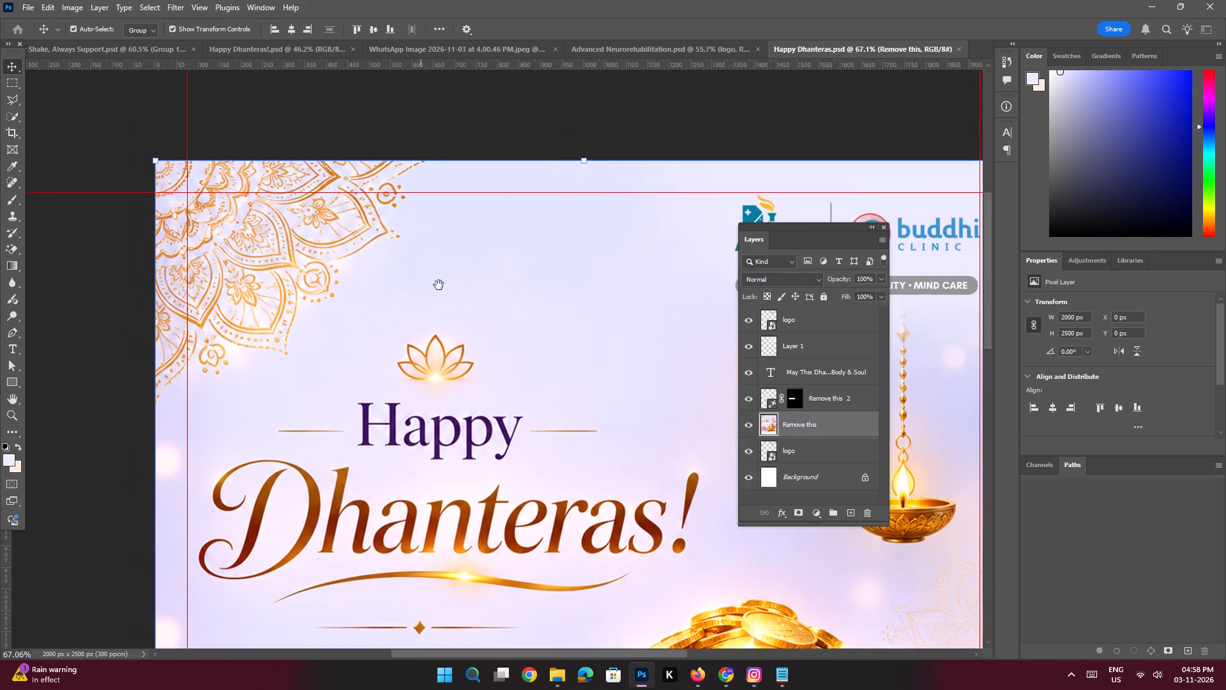
drag(439, 285, 439, 286)
click(9, 100)
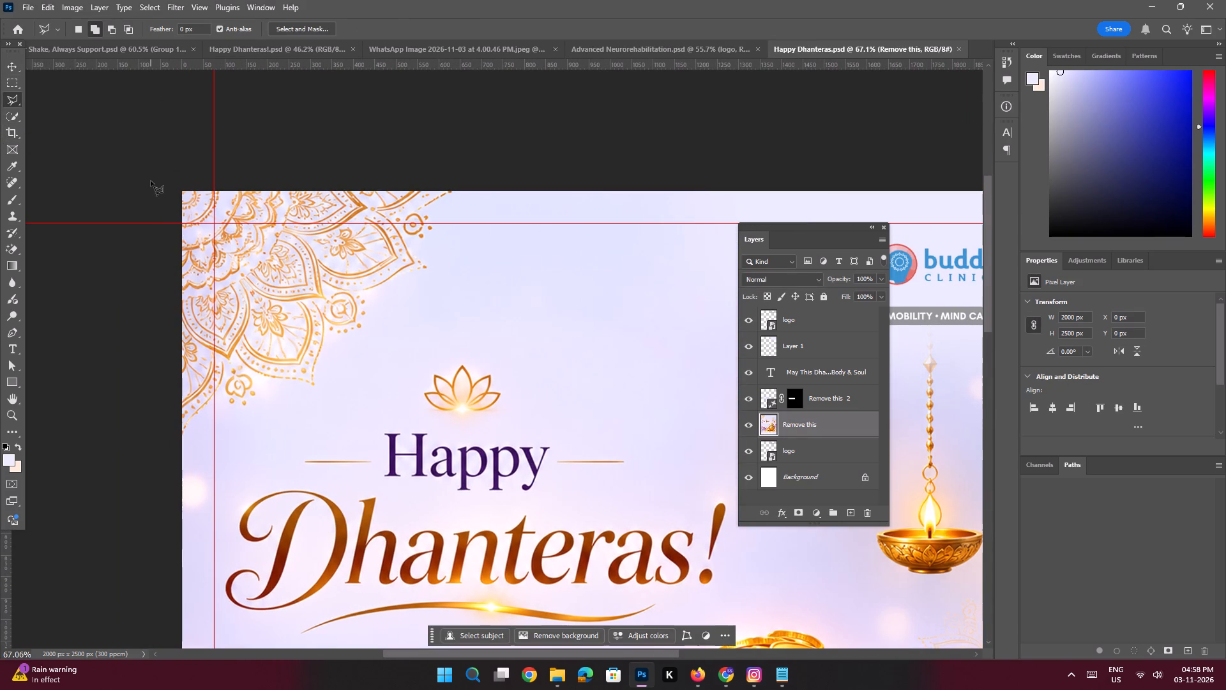
click(153, 170)
shift+click(466, 165)
click(464, 236)
drag(437, 295, 432, 300)
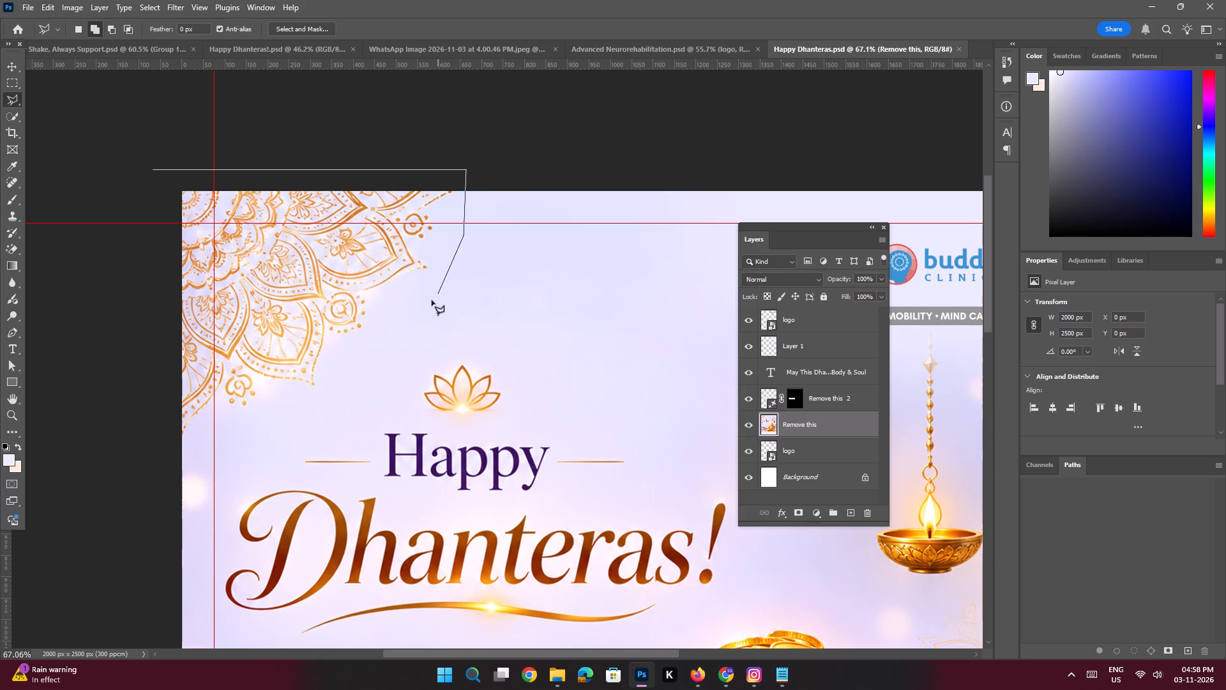
drag(432, 300, 428, 303)
drag(395, 338, 375, 352)
click(327, 390)
drag(311, 405, 275, 411)
click(204, 431)
drag(181, 447, 173, 446)
drag(168, 444, 166, 434)
double_click(155, 164)
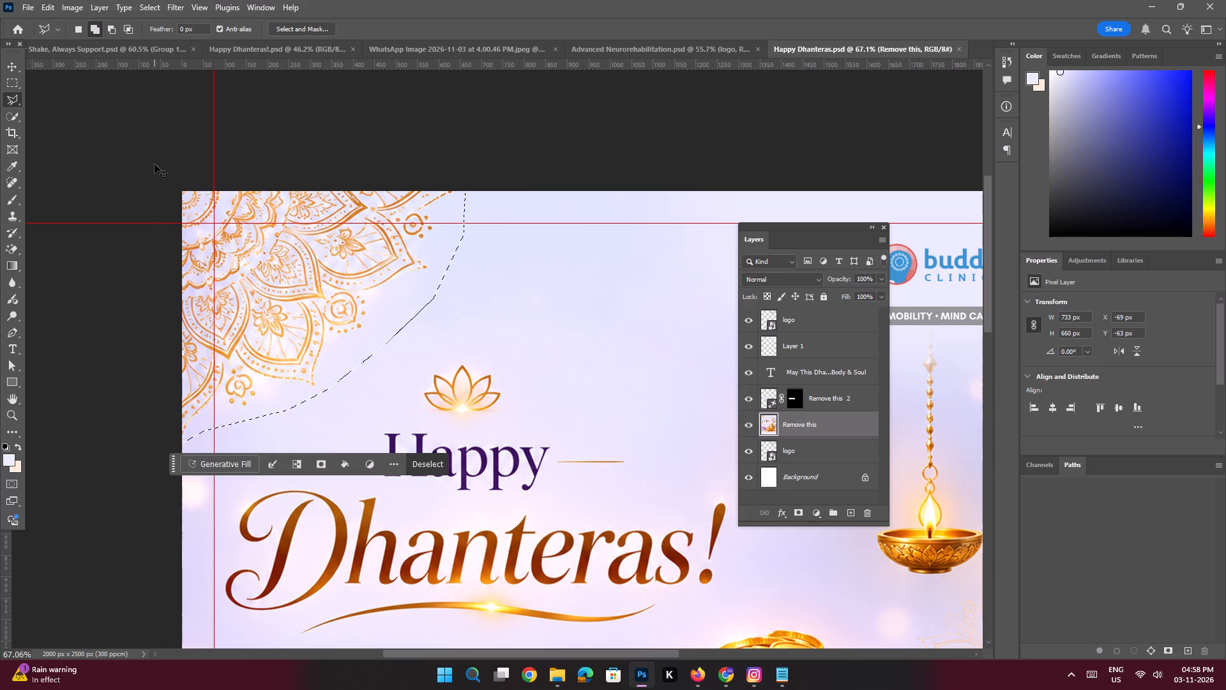
key(ctrl+x)
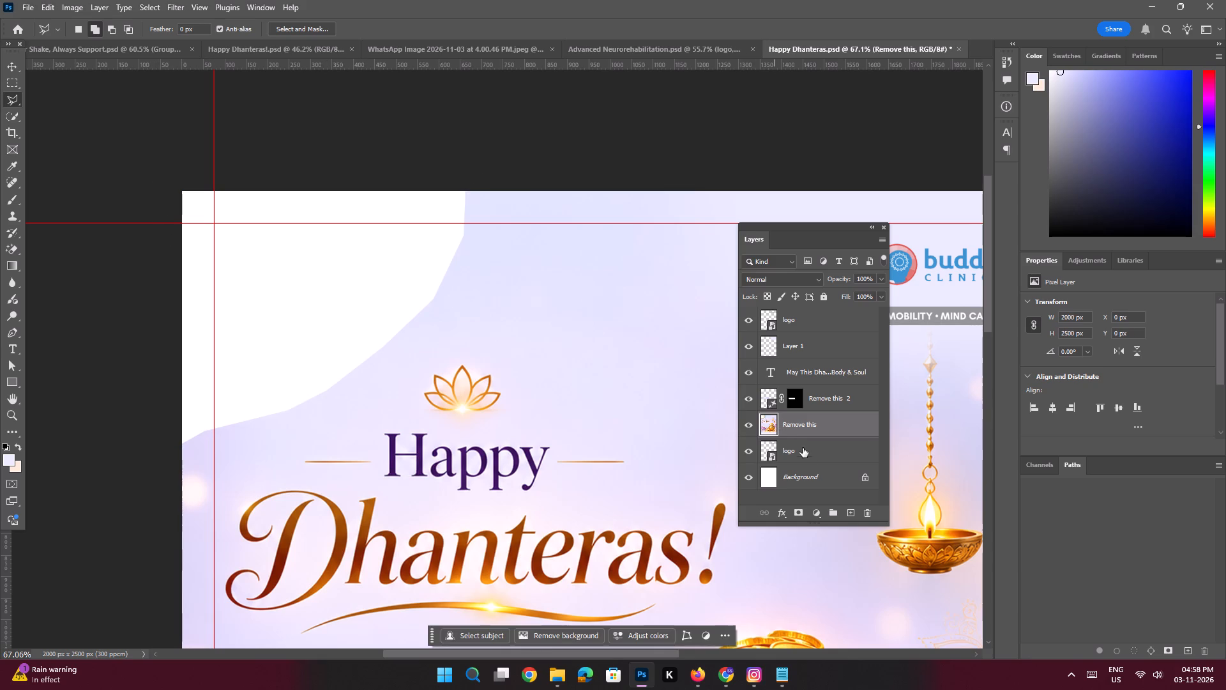
Add a new layer above the generative layer "Remove this 2" and paste the cut mandala in its original place.
click(852, 516)
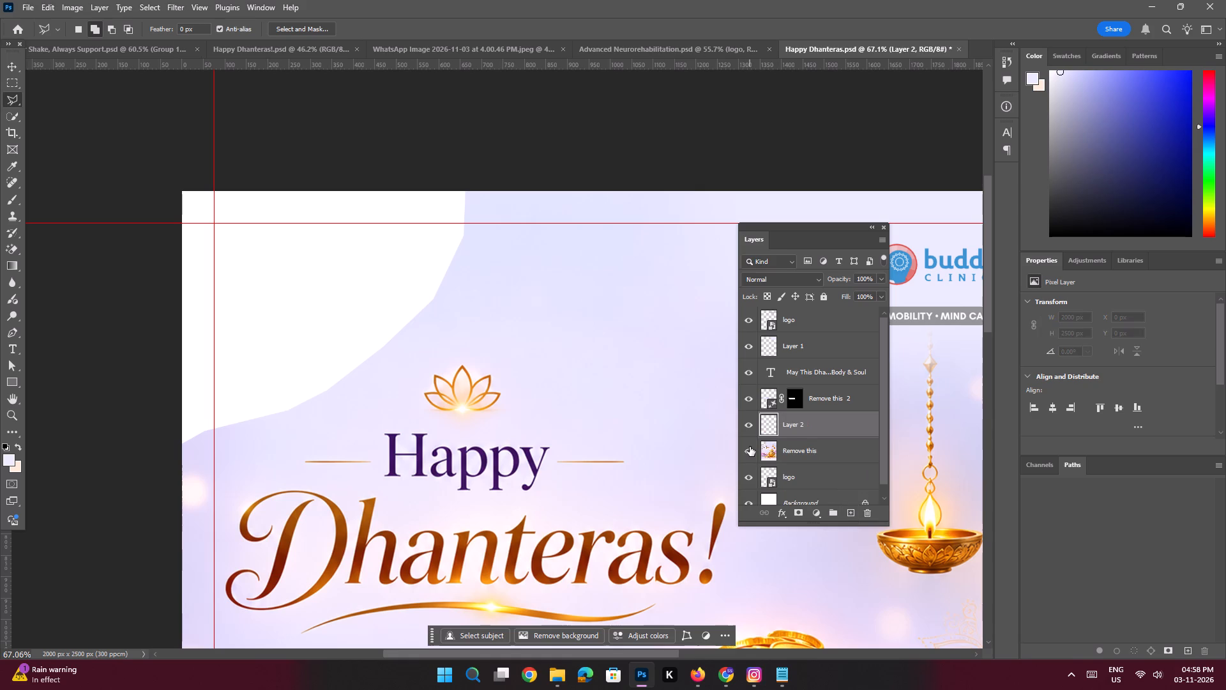
key(ctrl+z)
click(823, 404)
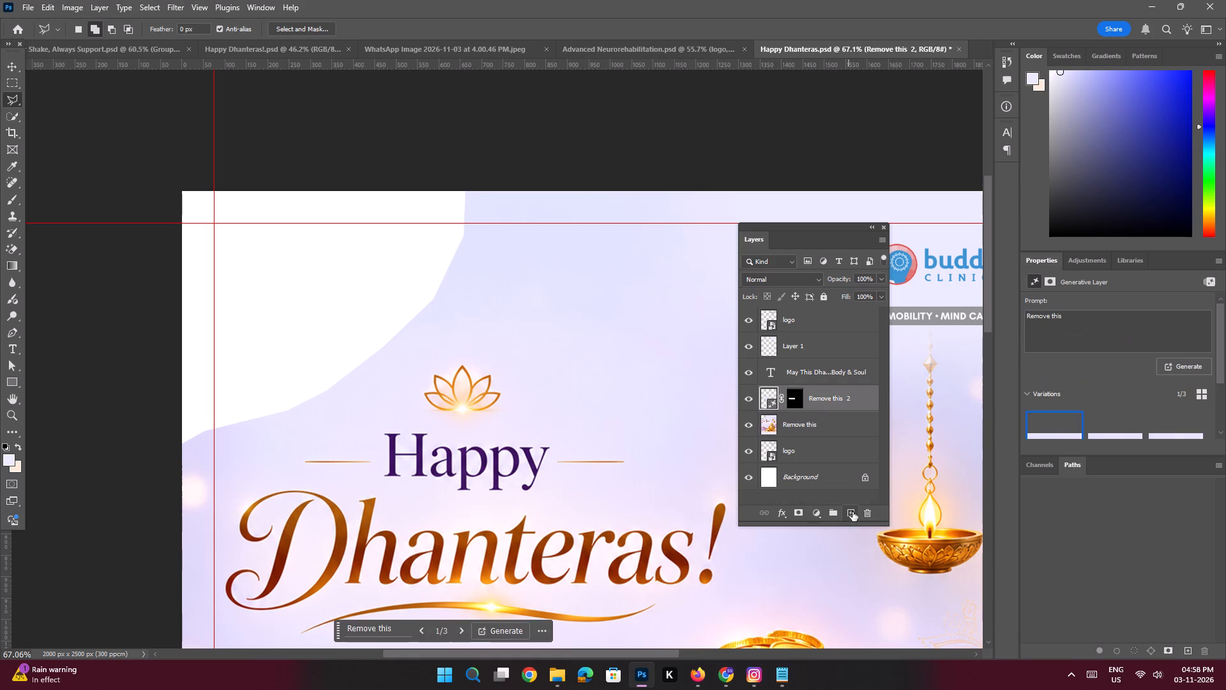
click(852, 512)
key(ctrl+shift+v)
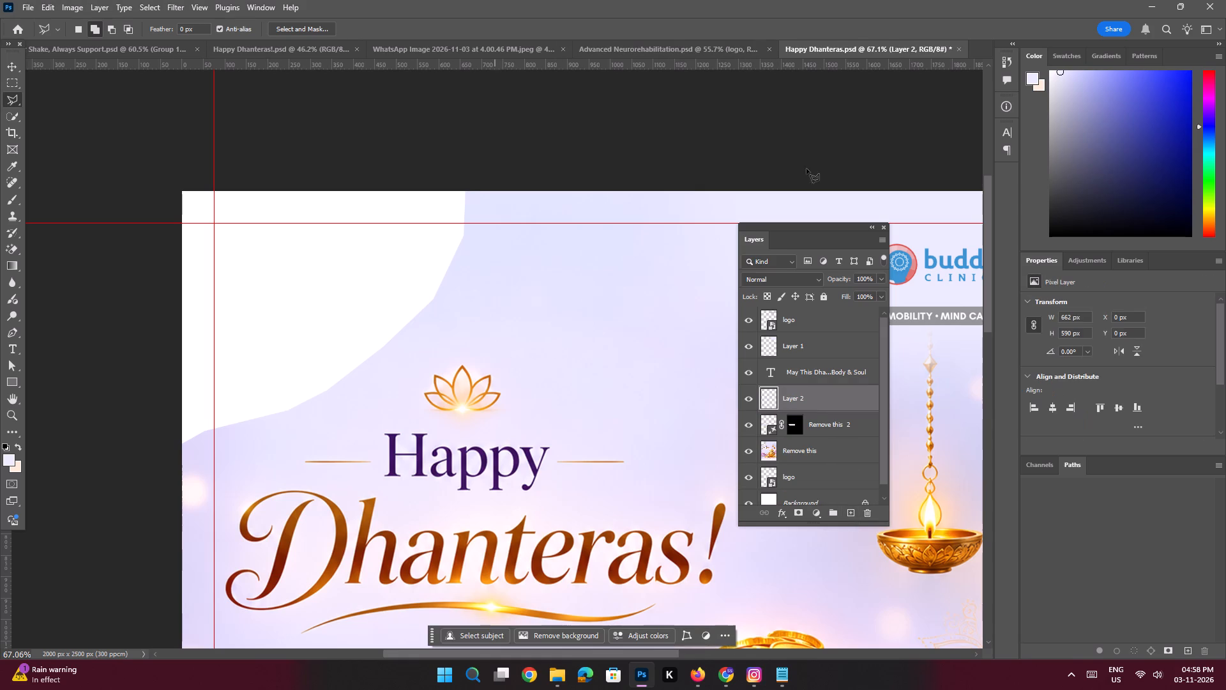
Scale the pasted mandala to about 77% and fit it flush into the poster's upper-left corner.
click(13, 62)
drag(324, 259, 316, 250)
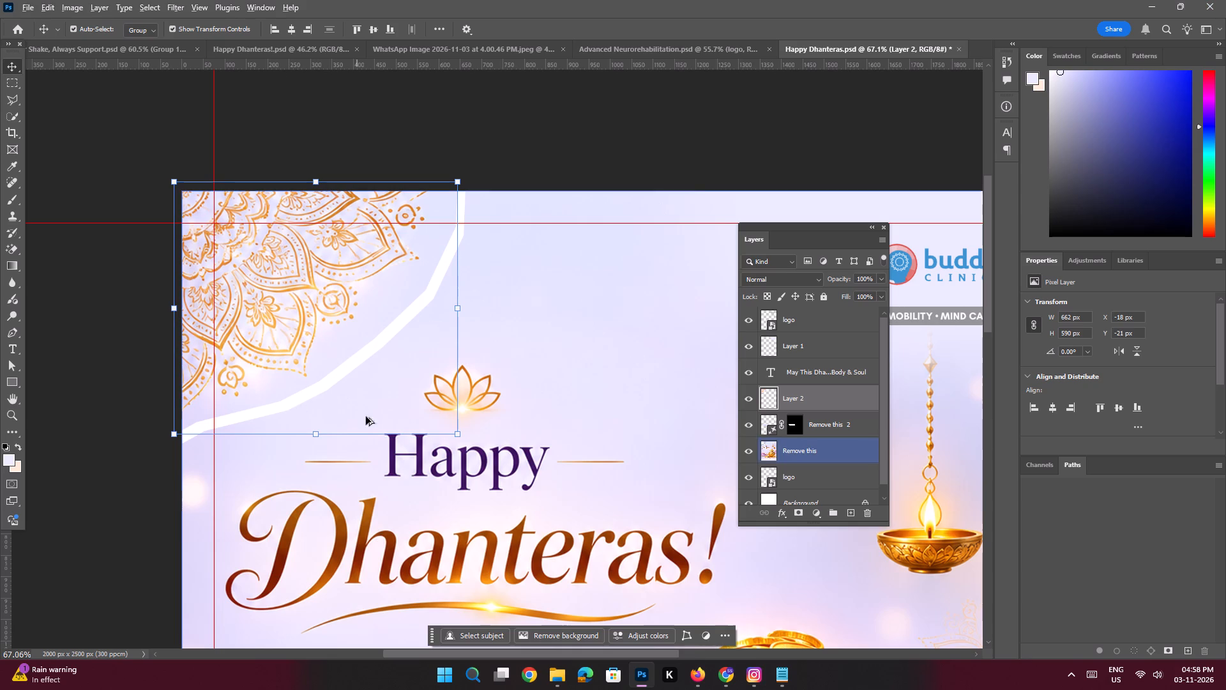
alt+drag(457, 436, 420, 416)
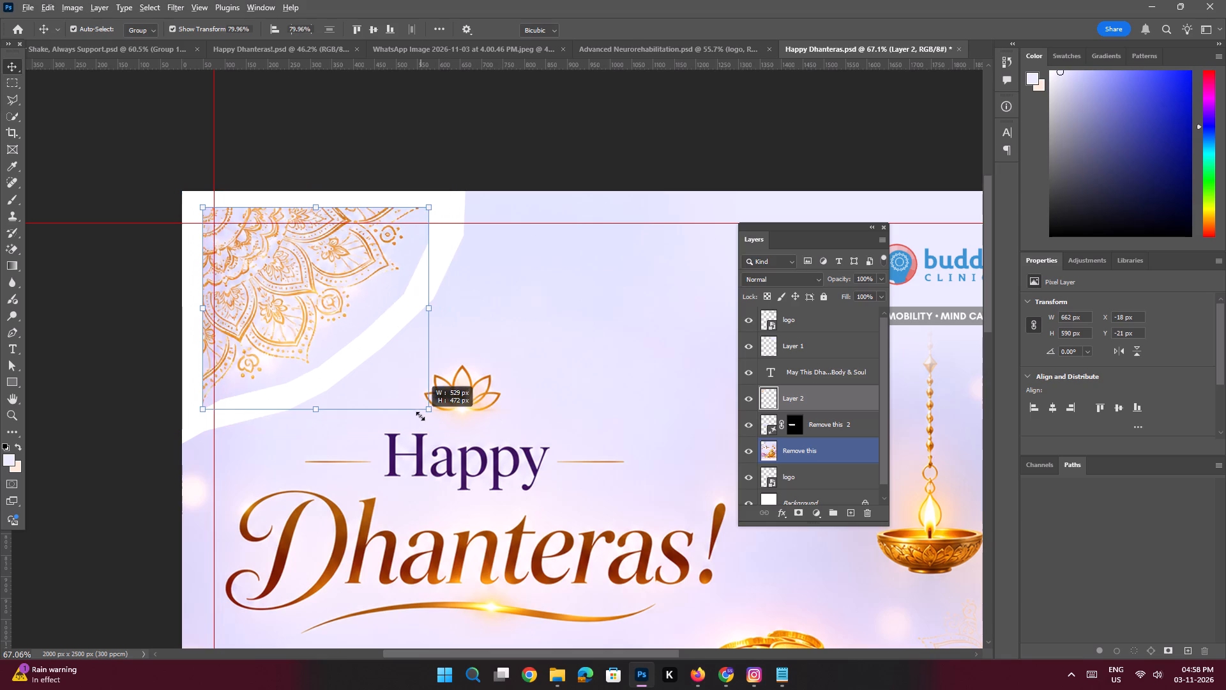
alt+drag(420, 416, 417, 415)
drag(297, 302, 260, 264)
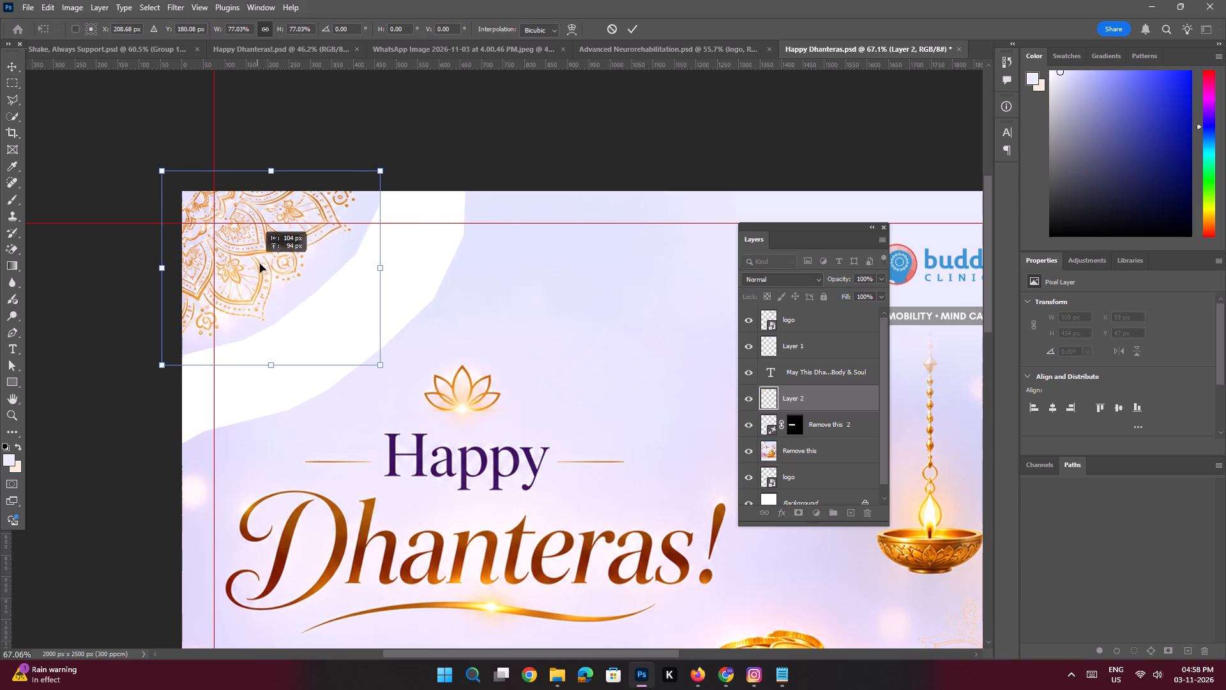
drag(260, 264, 273, 280)
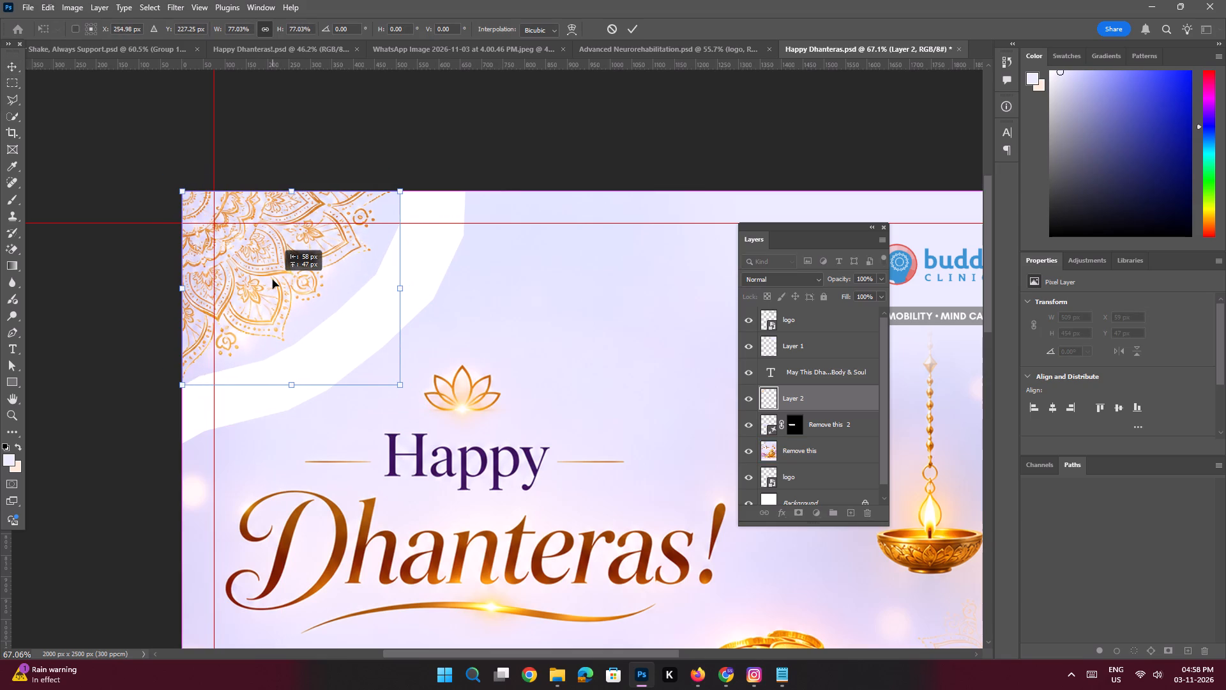
key(Return)
On the "Remove this" layer, outline the white gap around the corner mandala with the Polygonal Lasso and fill it content-aware.
click(486, 291)
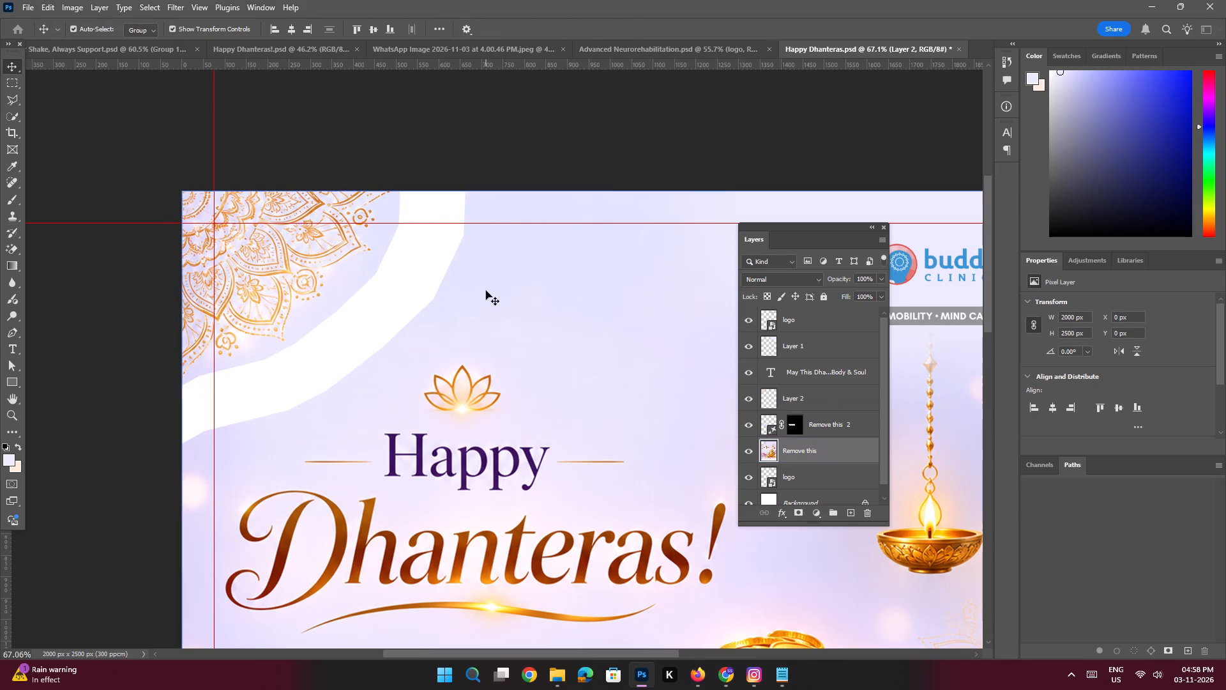
click(17, 82)
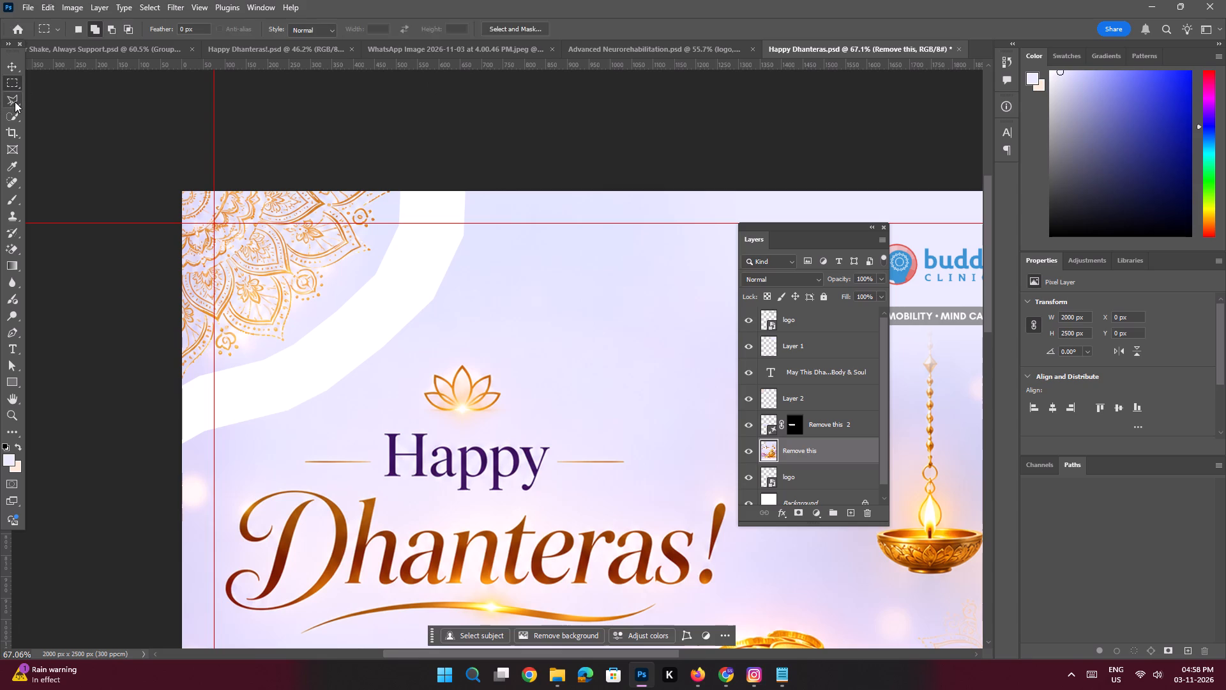
click(15, 102)
click(169, 183)
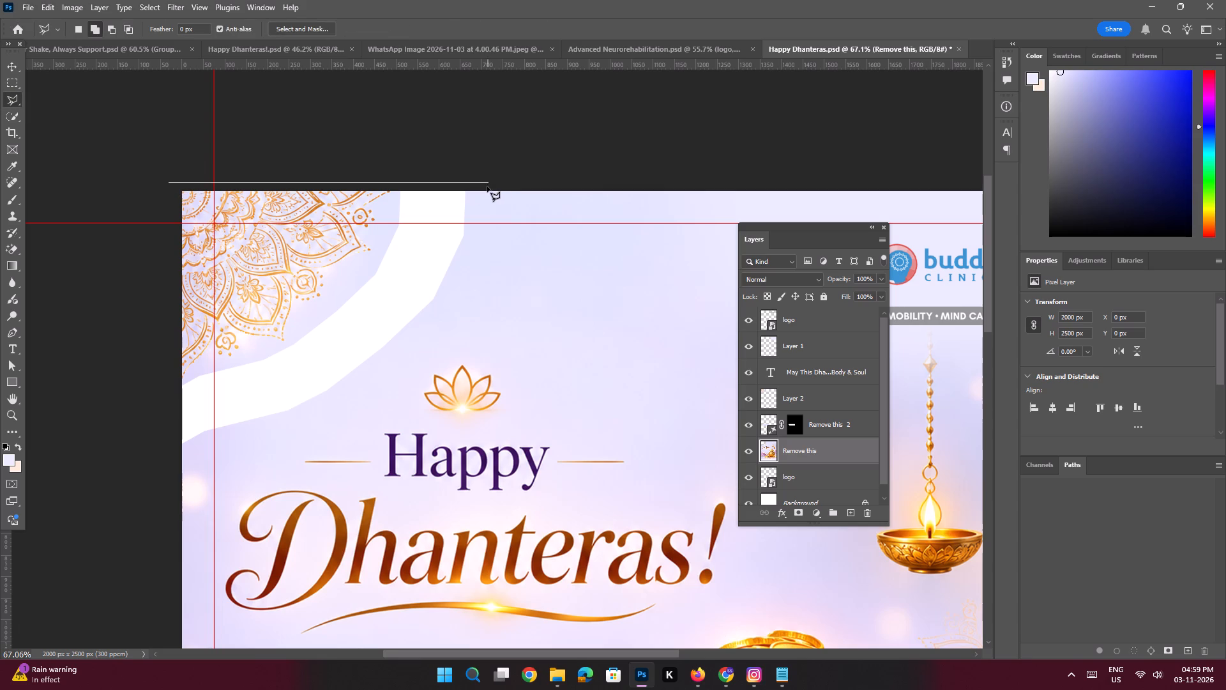
shift+click(487, 187)
click(481, 261)
drag(428, 336, 418, 339)
click(310, 419)
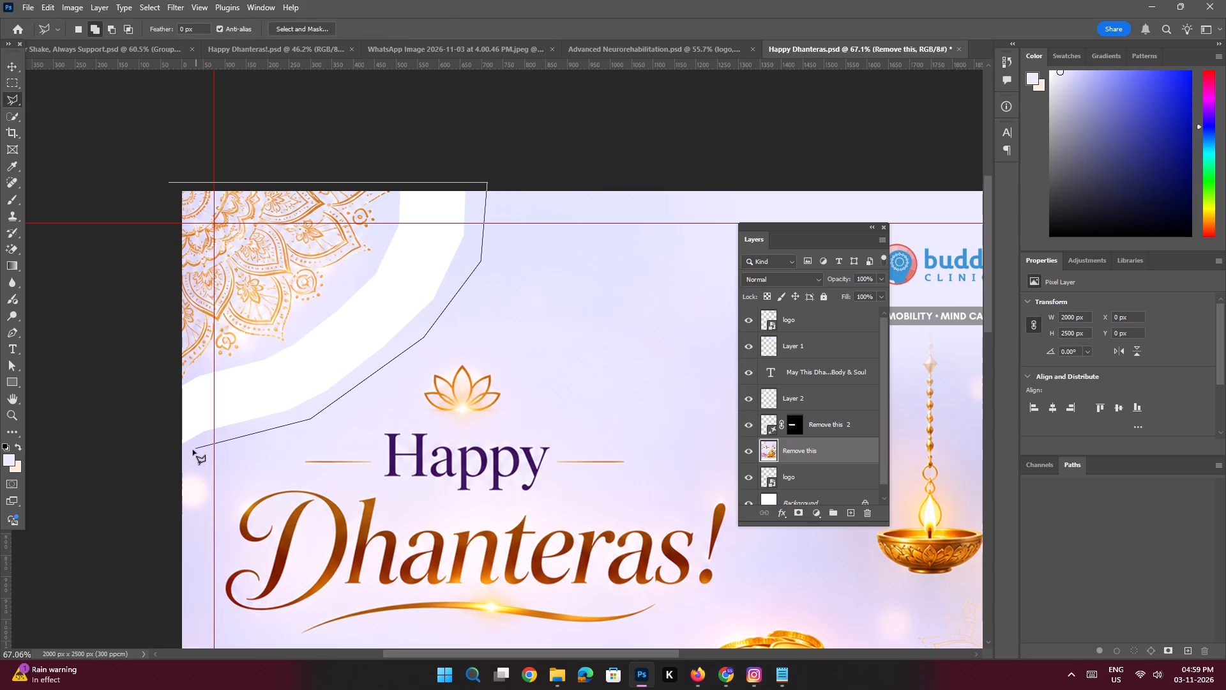
click(182, 453)
click(172, 452)
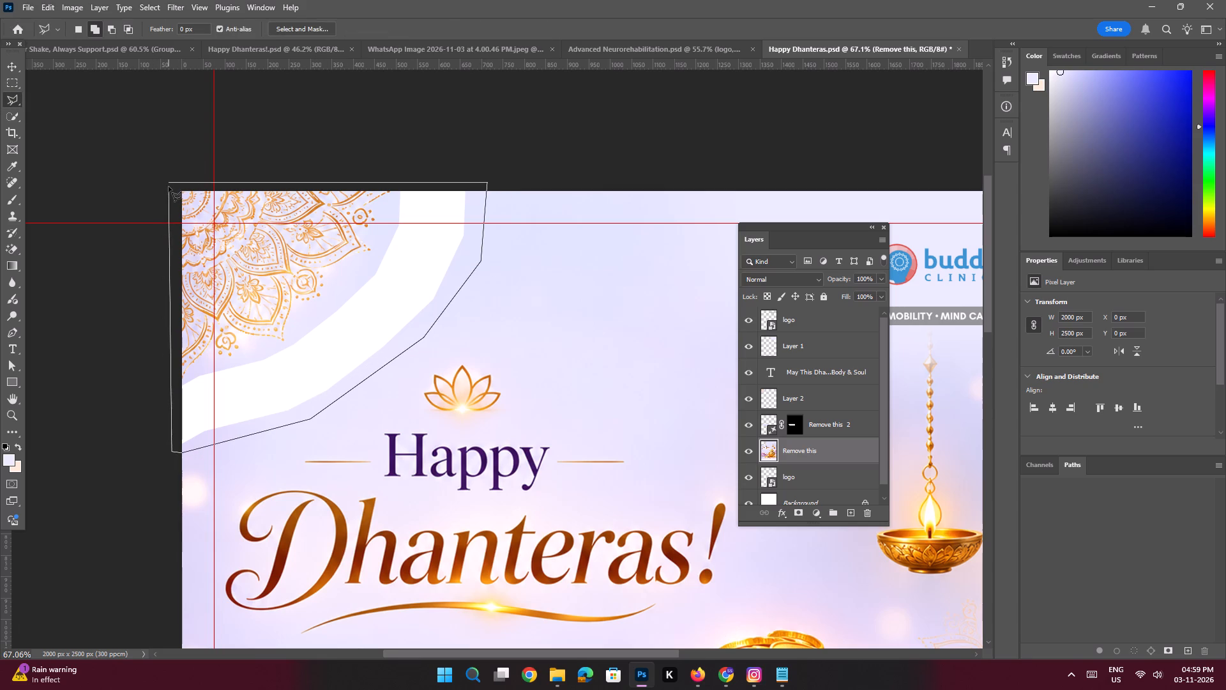
double_click(169, 186)
key(shift+BackSpace)
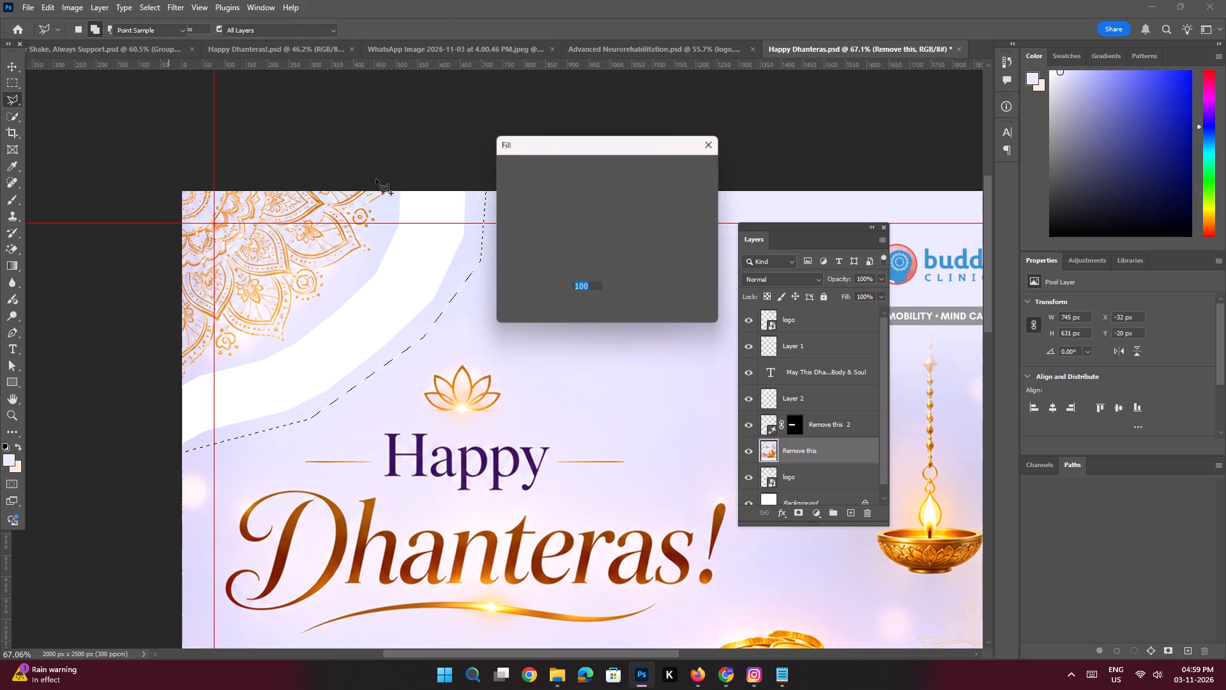
click(688, 168)
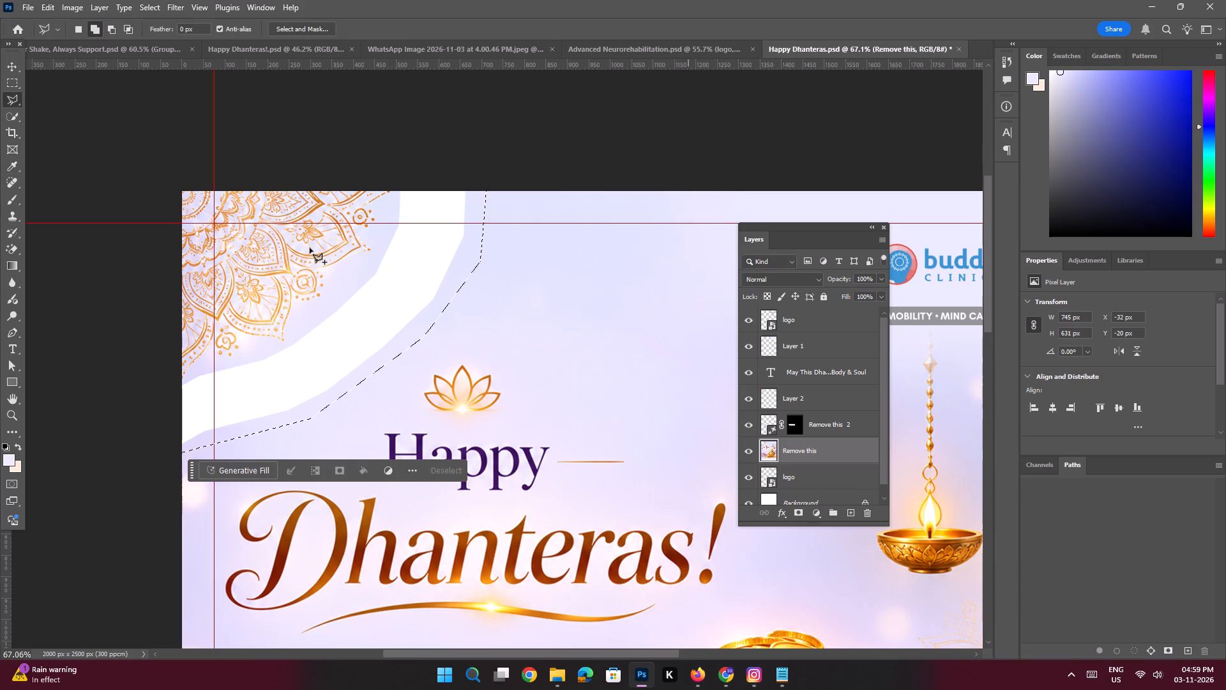
key(ctrl+d)
Outline the stray diya fragment at the poster's top edge beside the mandala with the Polygonal Lasso and fill it with matching background.
key(ctrl+space)
key(ctrl+space)
key(ctrl+space)
key(ctrl+space)
key(ctrl+space)
key(ctrl+space)
key(ctrl+space)
key(ctrl+space)
key(ctrl+space)
key(ctrl+space)
key(ctrl+space)
key(ctrl+space)
key(ctrl+space)
key(ctrl+space)
key(ctrl+space)
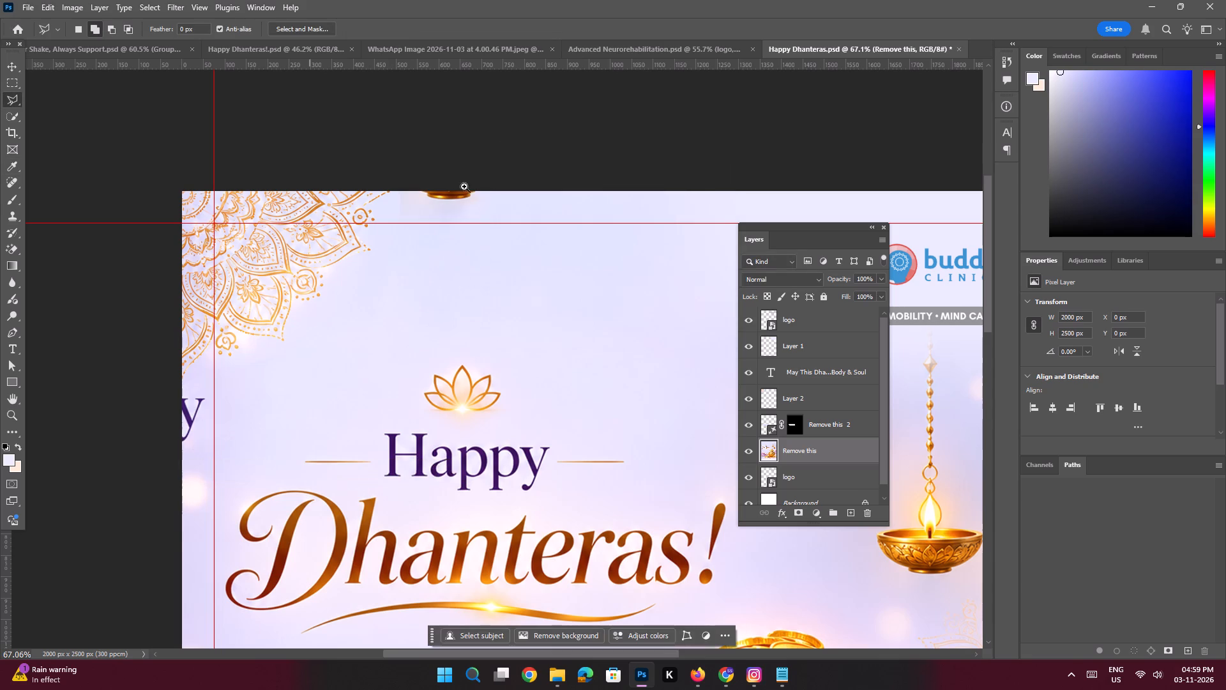
ctrl+drag(468, 172, 507, 316)
click(317, 180)
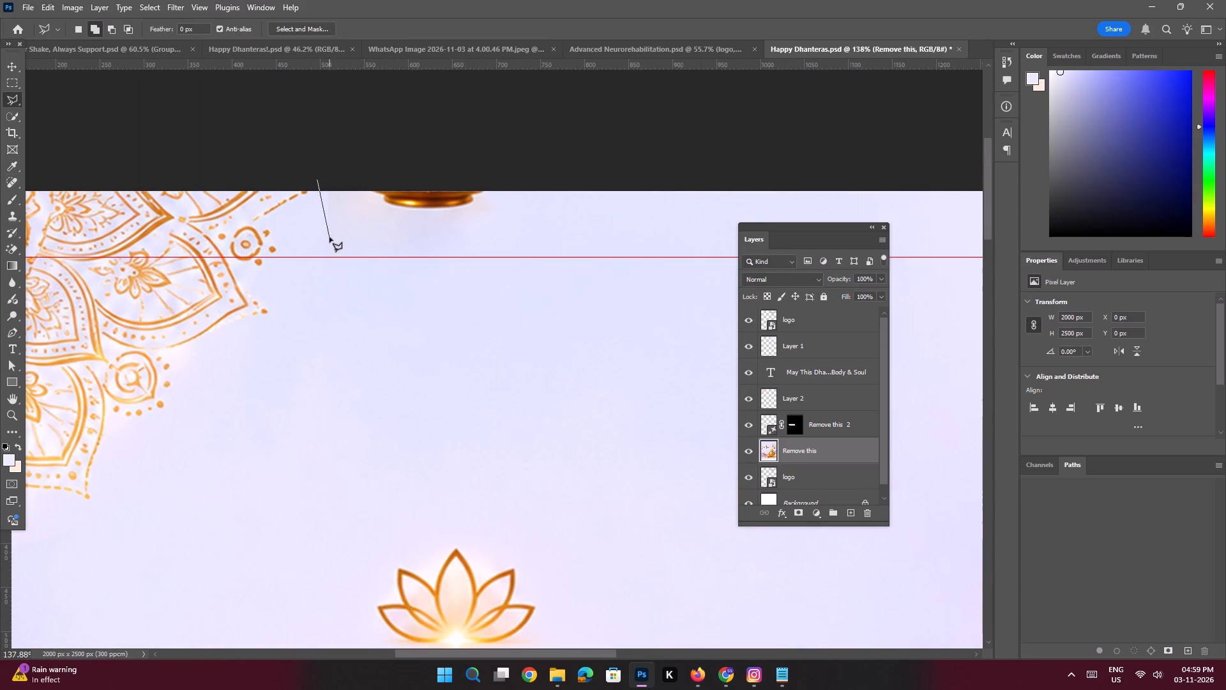
click(326, 179)
click(320, 265)
drag(395, 316, 400, 316)
click(732, 272)
click(526, 174)
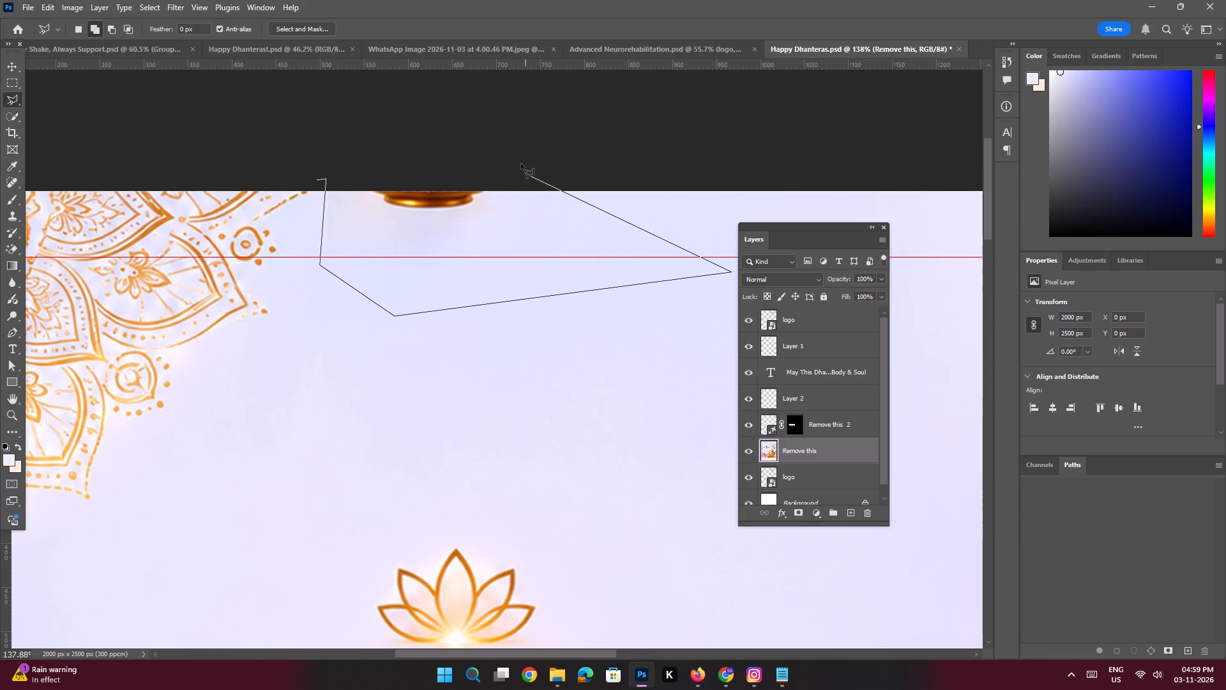
click(517, 156)
double_click(323, 179)
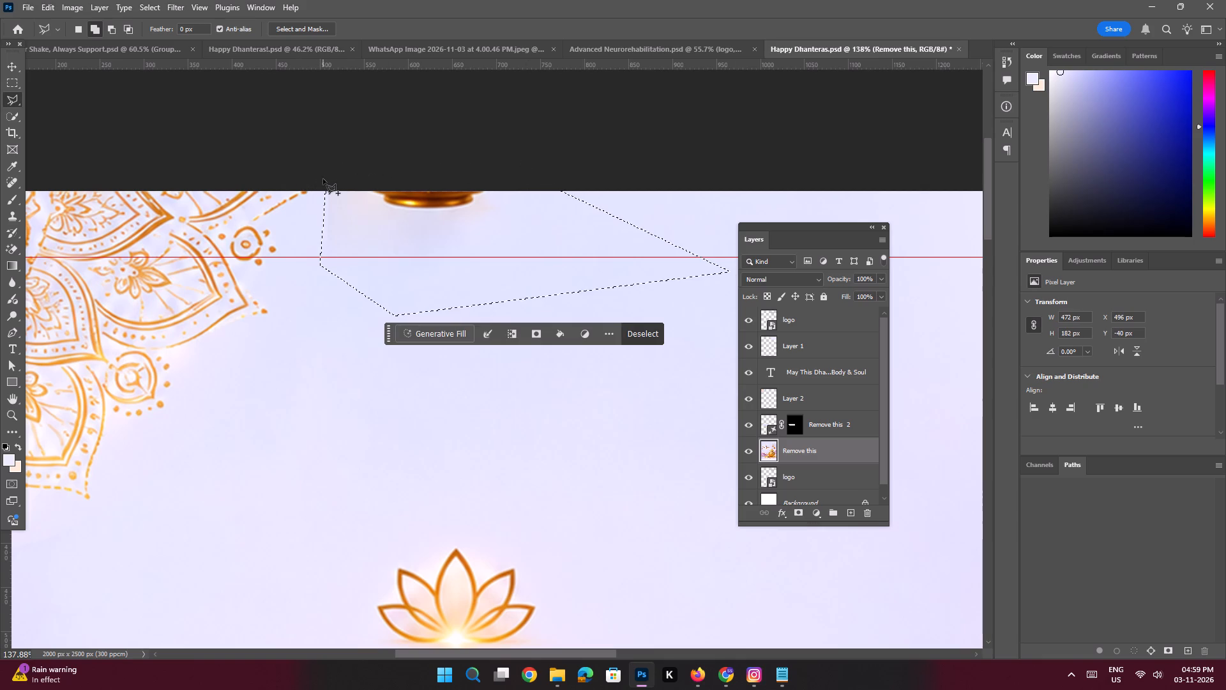
key(shift+BackSpace)
key(Return)
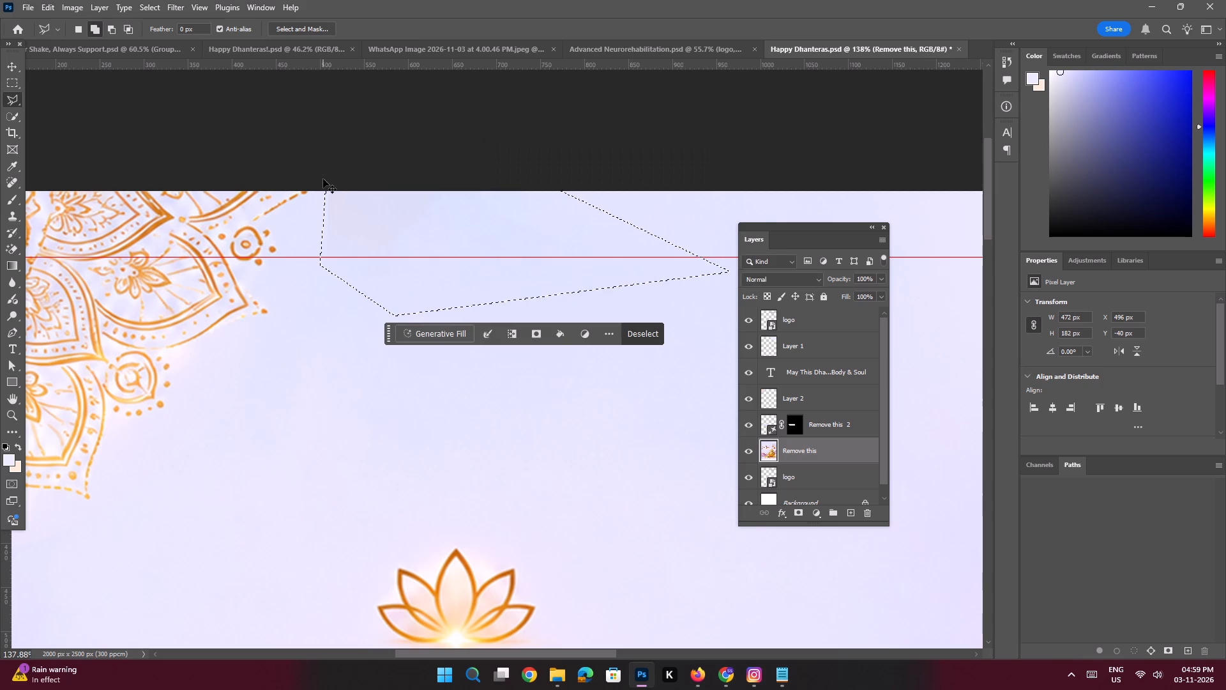
key(ctrl+d)
Outline the stray letter "y" on the poster's left edge below the mandala with the Polygonal Lasso and fill it with matching background.
key(ctrl+0)
key(ctrl+space)
key(ctrl+space)
key(ctrl+space)
key(ctrl+space)
key(ctrl+space)
key(ctrl+space)
key(ctrl+space)
key(ctrl+space)
key(ctrl+space)
key(ctrl+space)
key(ctrl+space)
key(ctrl+space)
key(ctrl+space)
key(ctrl+space)
key(ctrl+space)
ctrl+drag(241, 148, 287, 201)
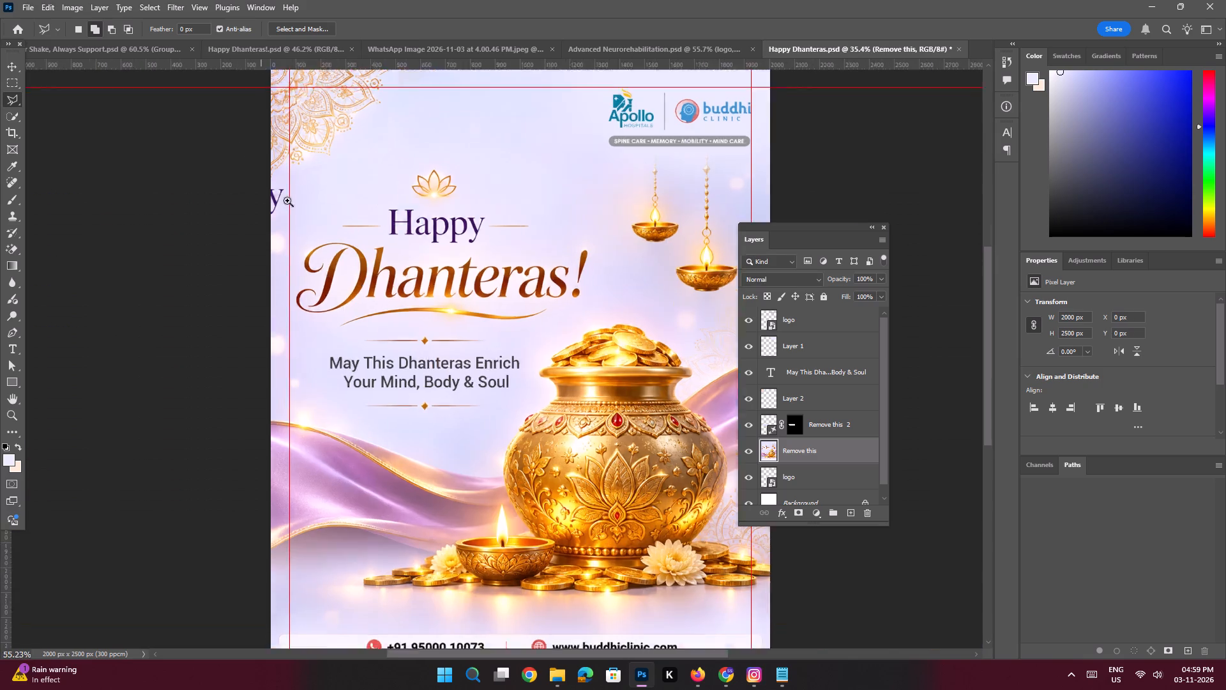
ctrl+drag(287, 201, 333, 273)
drag(332, 301, 322, 289)
click(222, 351)
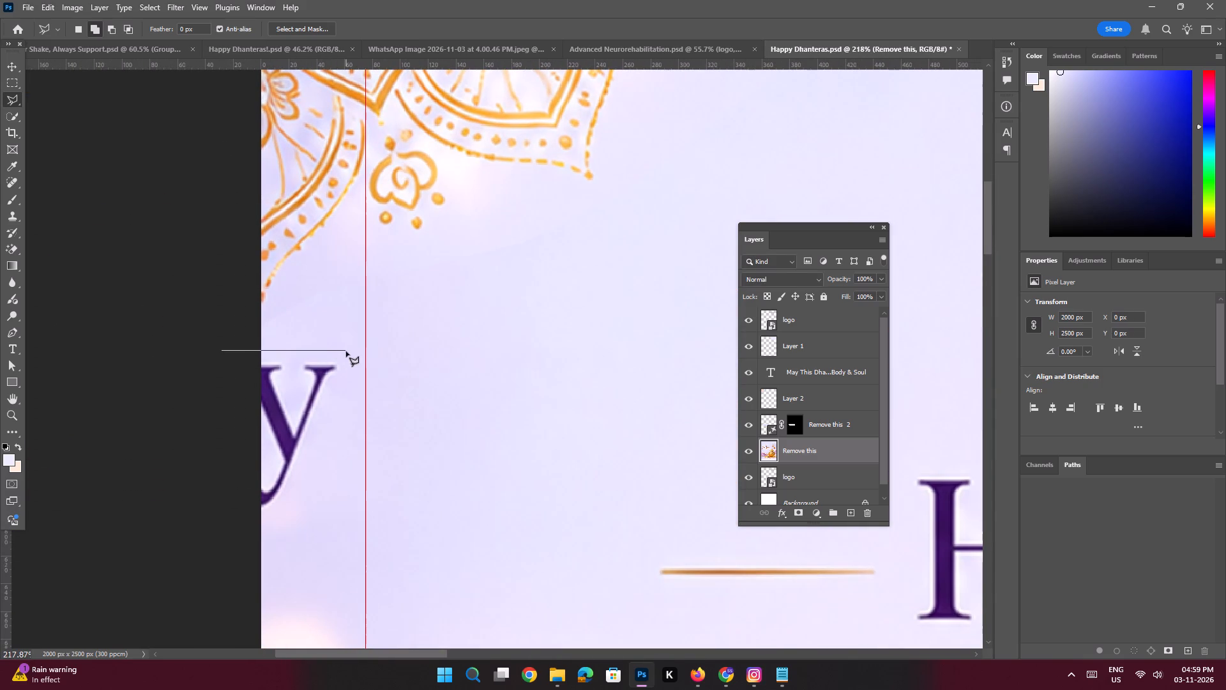
shift+click(346, 351)
drag(349, 427, 338, 450)
click(309, 510)
drag(274, 528, 246, 528)
drag(238, 525, 238, 519)
double_click(217, 349)
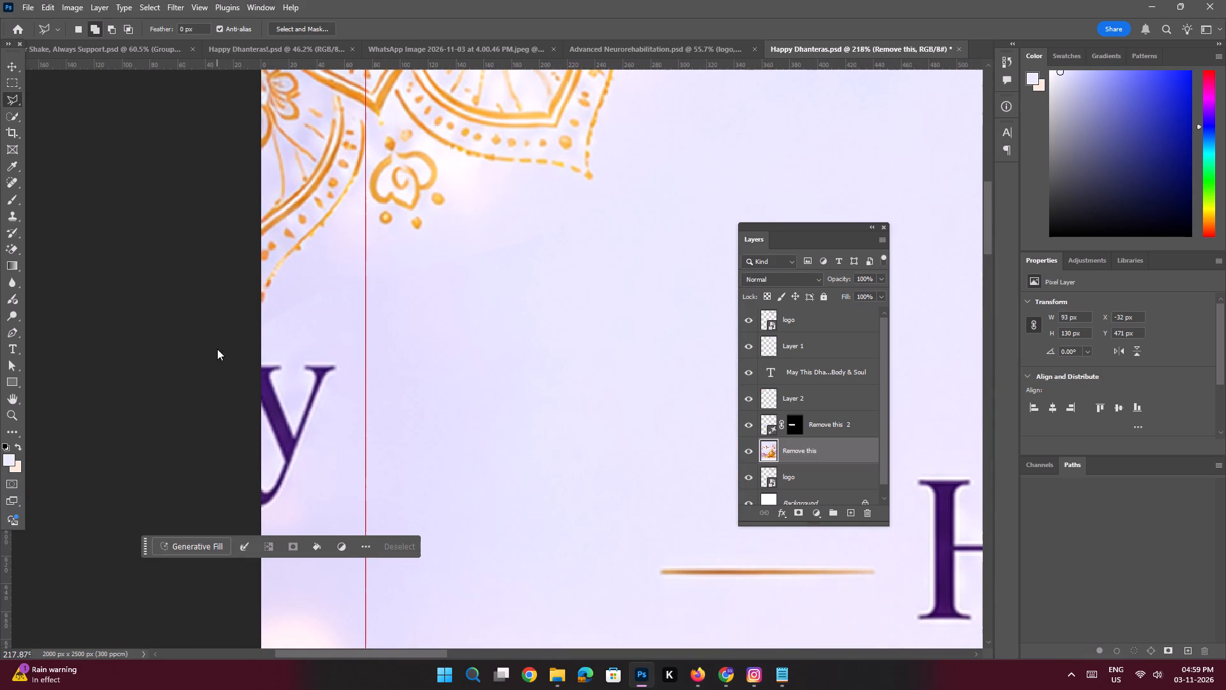
key(shift+BackSpace)
key(Return)
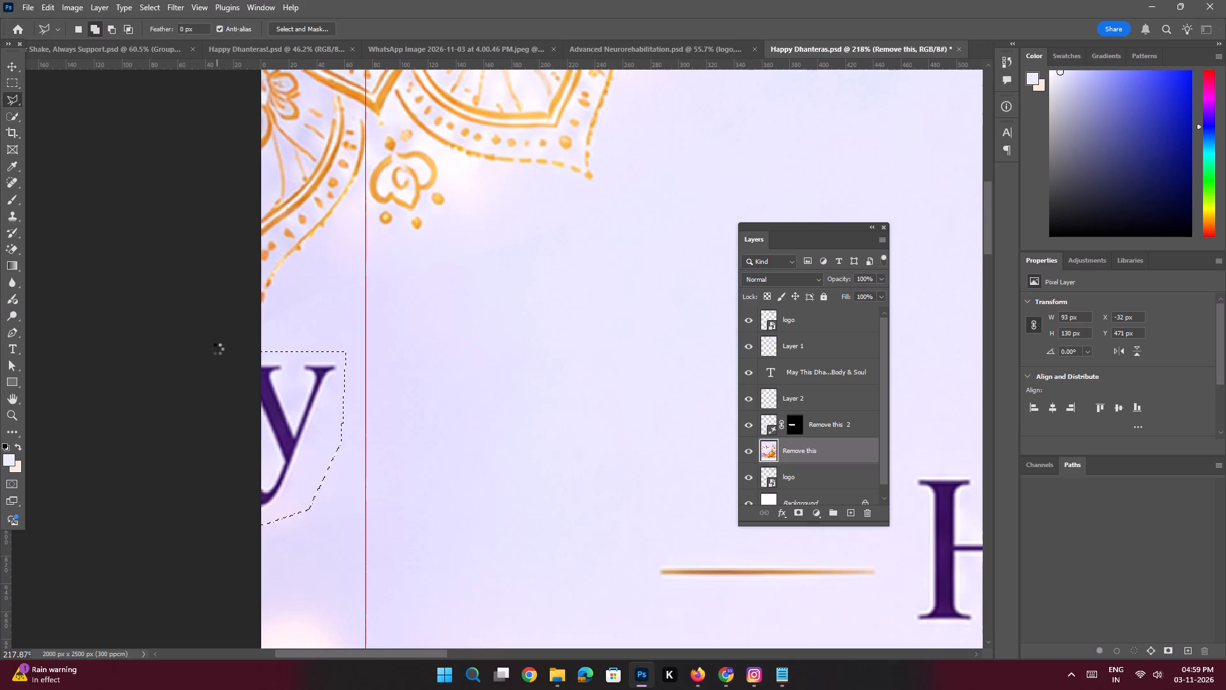
key(ctrl+d)
Fit the whole poster in view and save the document.
key(ctrl+0)
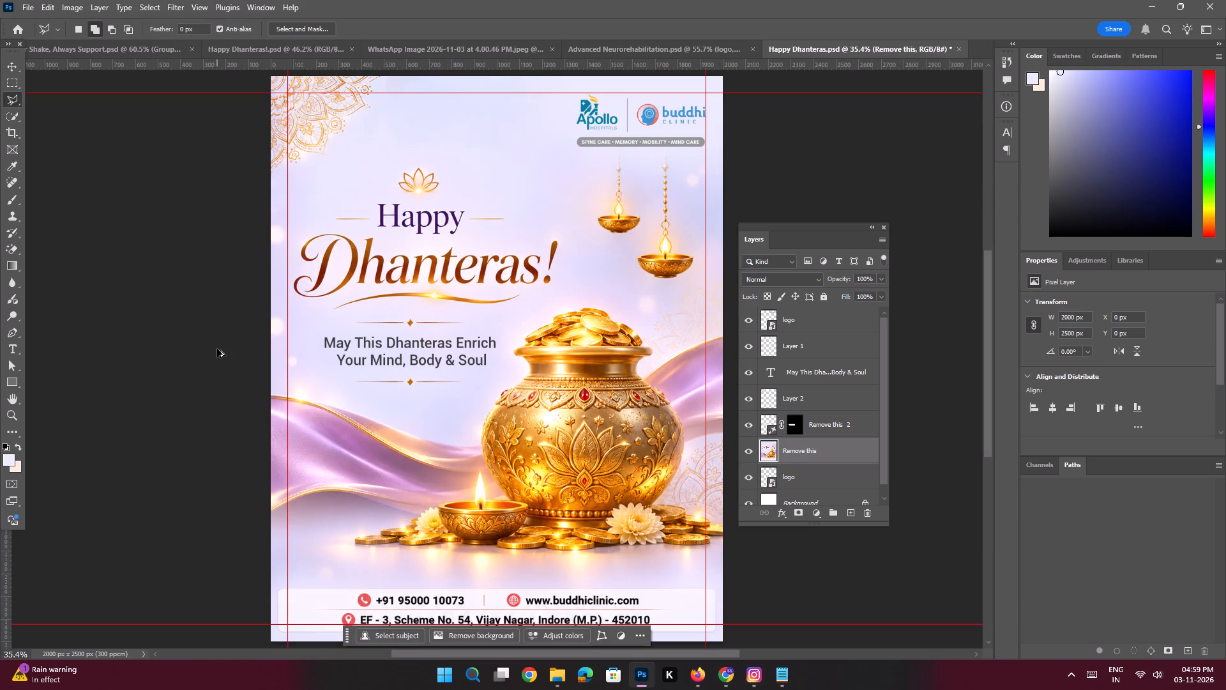
key(ctrl+s)
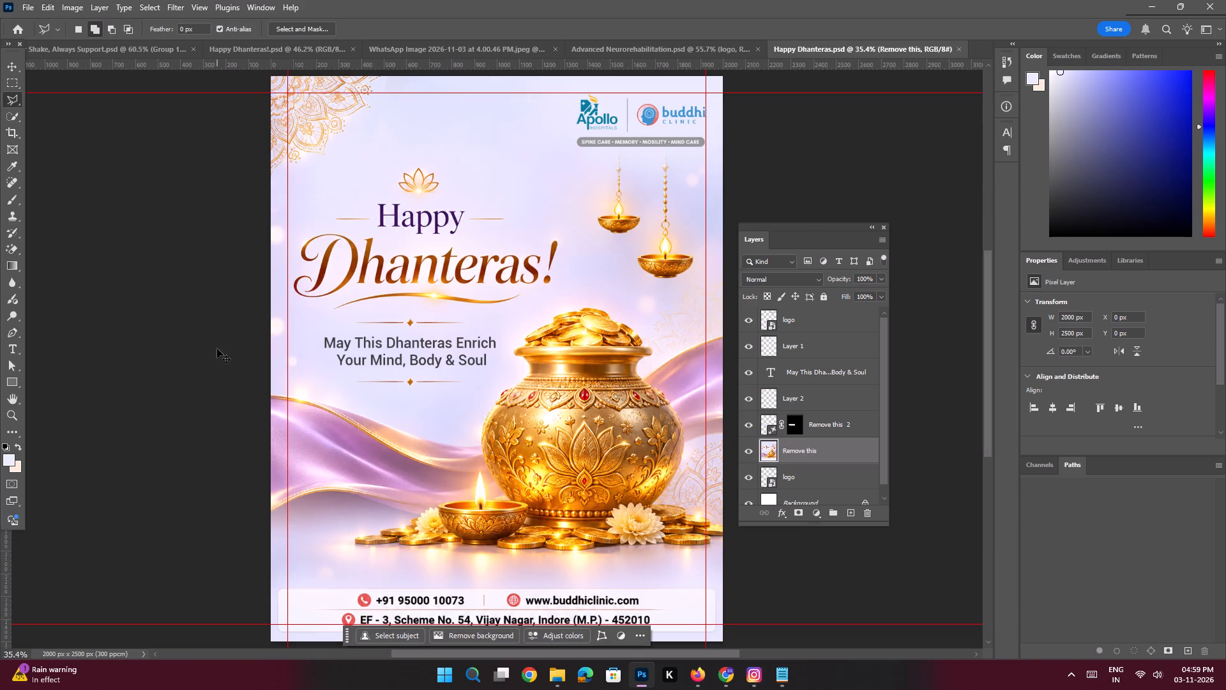
Export the finished Happy Dhanteras poster as a 2000 x 2500 px PNG with transparency at 1x scale.
key(ctrl+alt+shift+w)
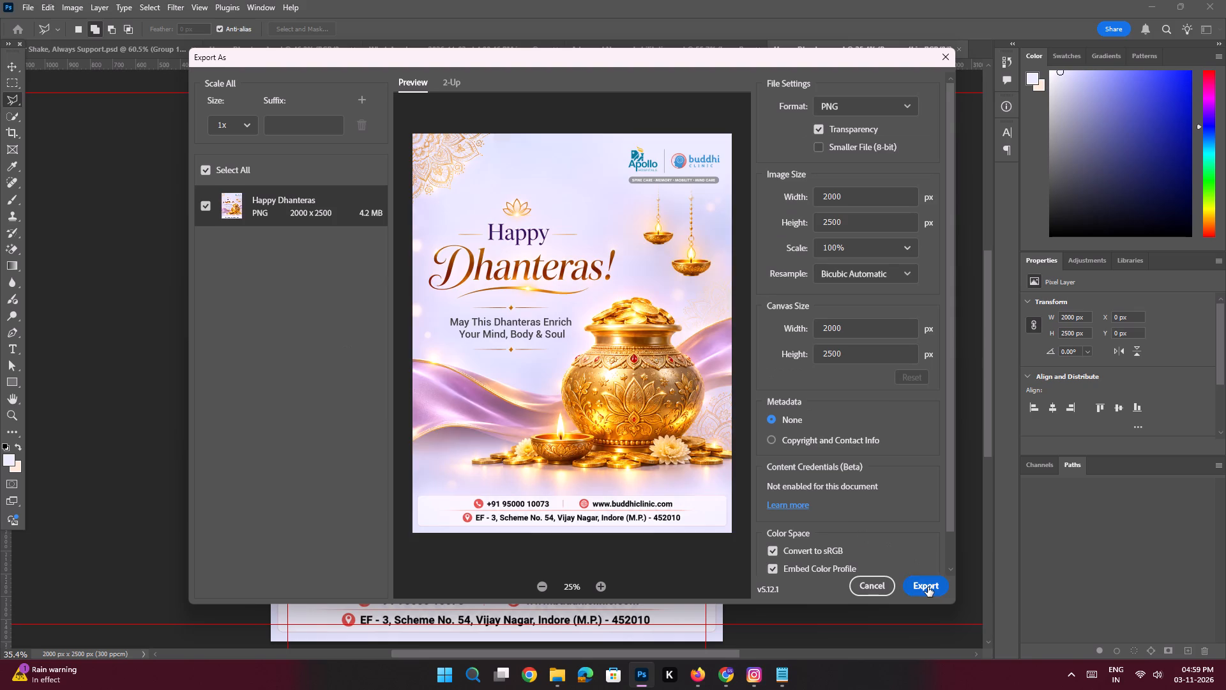
click(928, 590)
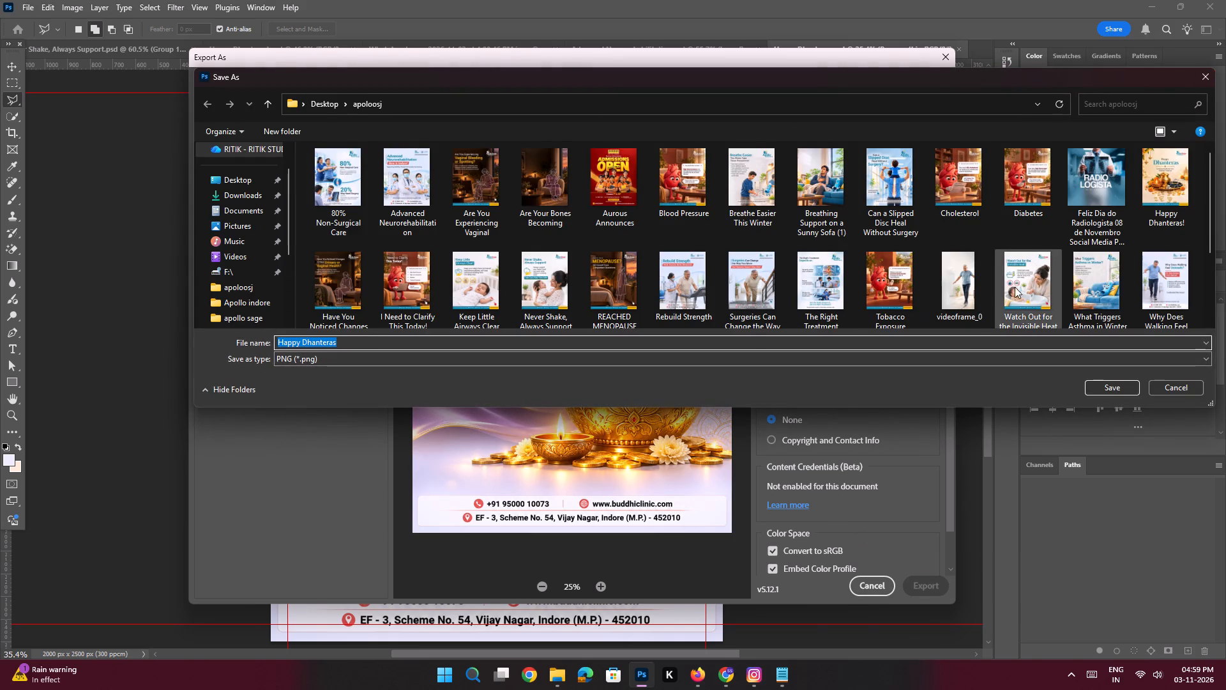
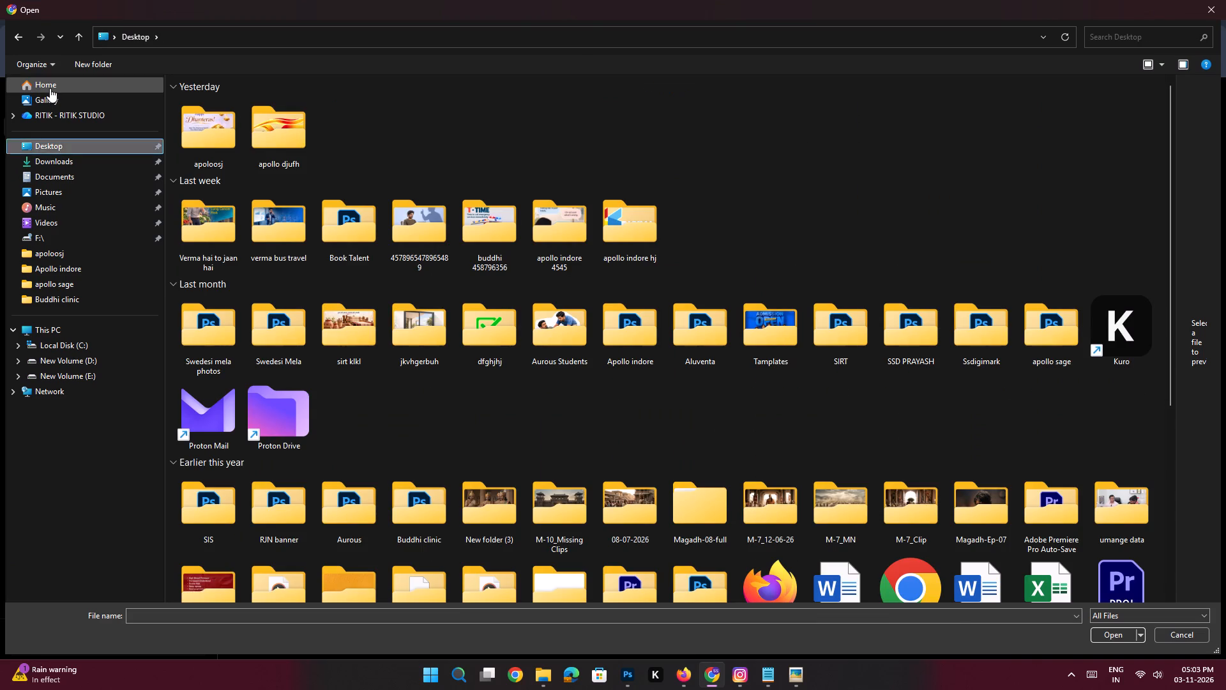
Browse to the Gallery location in the file picker to find the image to open.
click(50, 88)
click(50, 98)
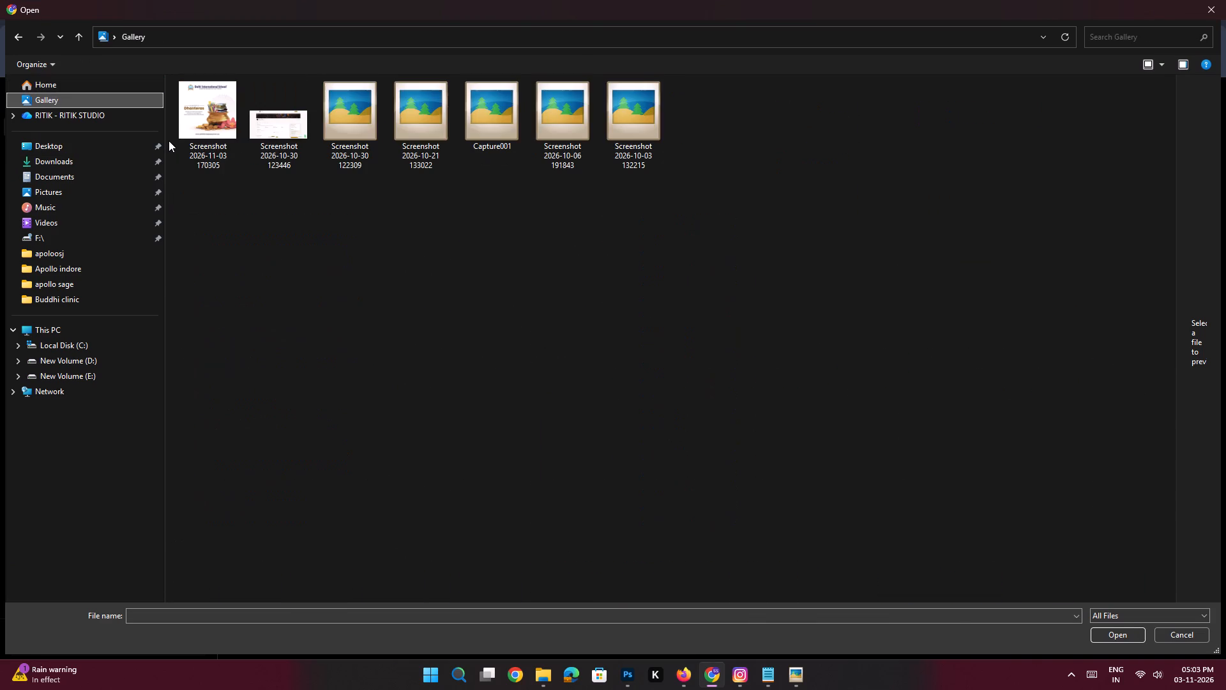
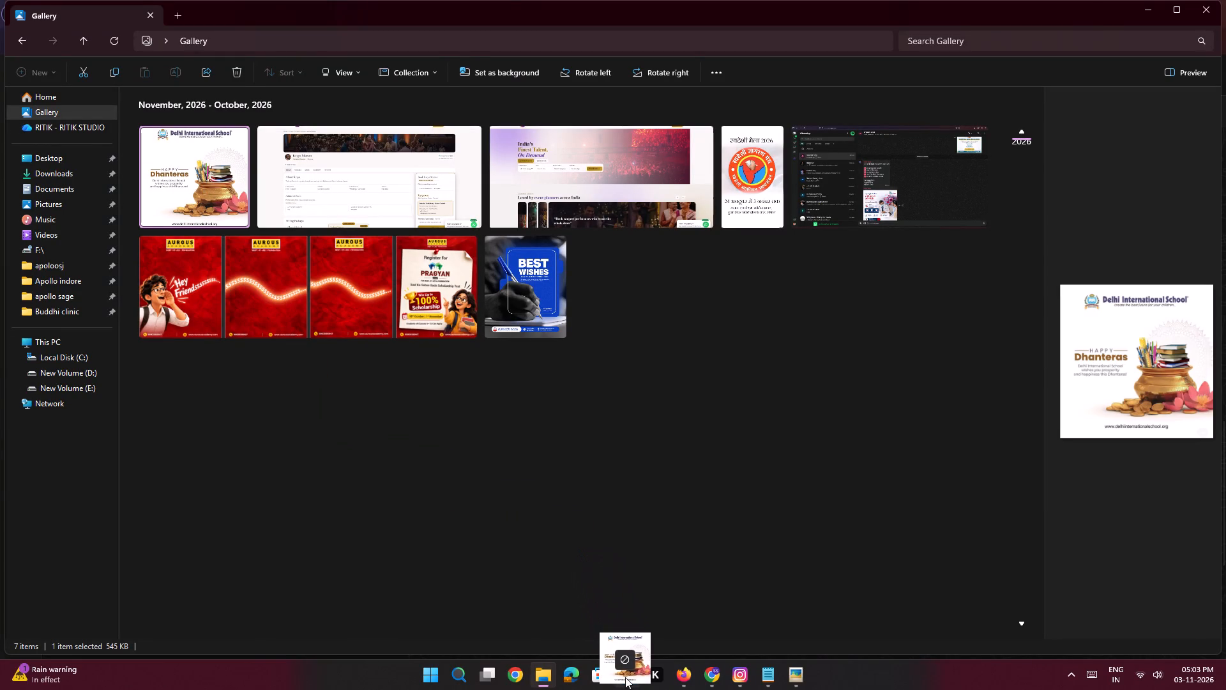
Open the Delhi International School Dhanteras screenshot from the Gallery as its own document in Photoshop.
drag(625, 677, 692, 0)
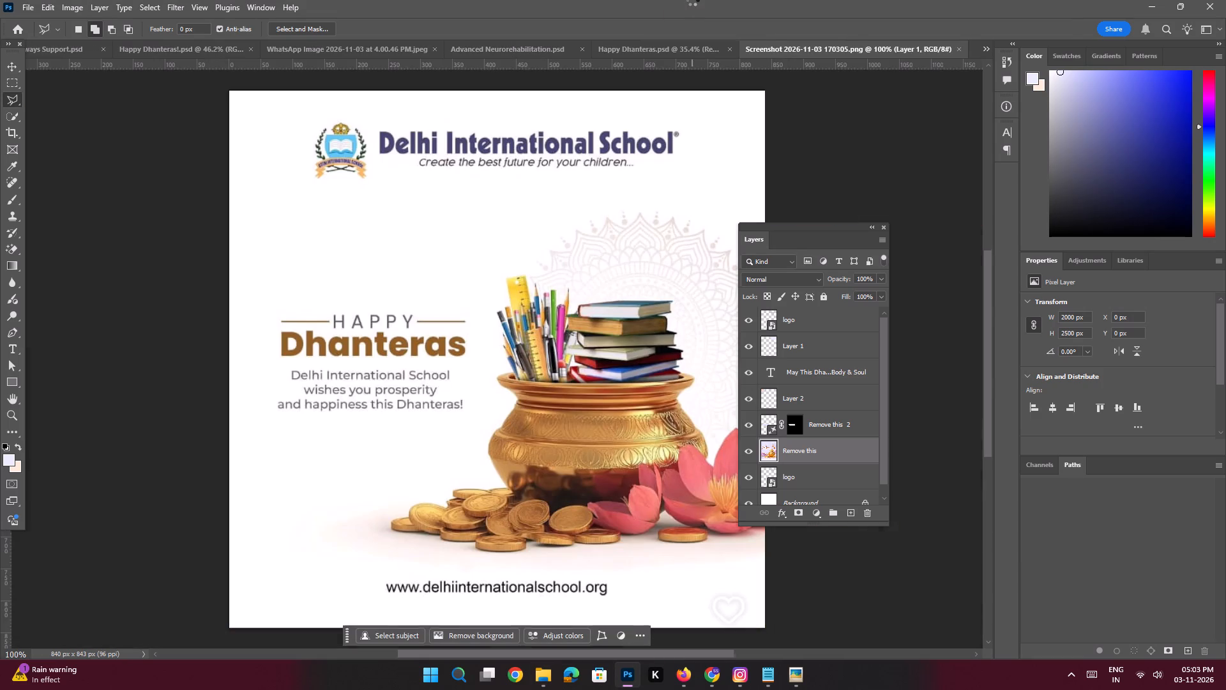
Outline the Delhi International School logo and tagline with the Polygonal Lasso, remove them with Content-Aware Fill, and deselect.
key(space)
key(space)
key(space)
key(space)
key(space)
key(space)
key(space)
key(space)
key(space)
key(space)
key(space)
key(space)
key(space)
key(space)
key(space)
key(space)
key(space)
key(space)
key(space)
key(space)
drag(490, 188, 444, 251)
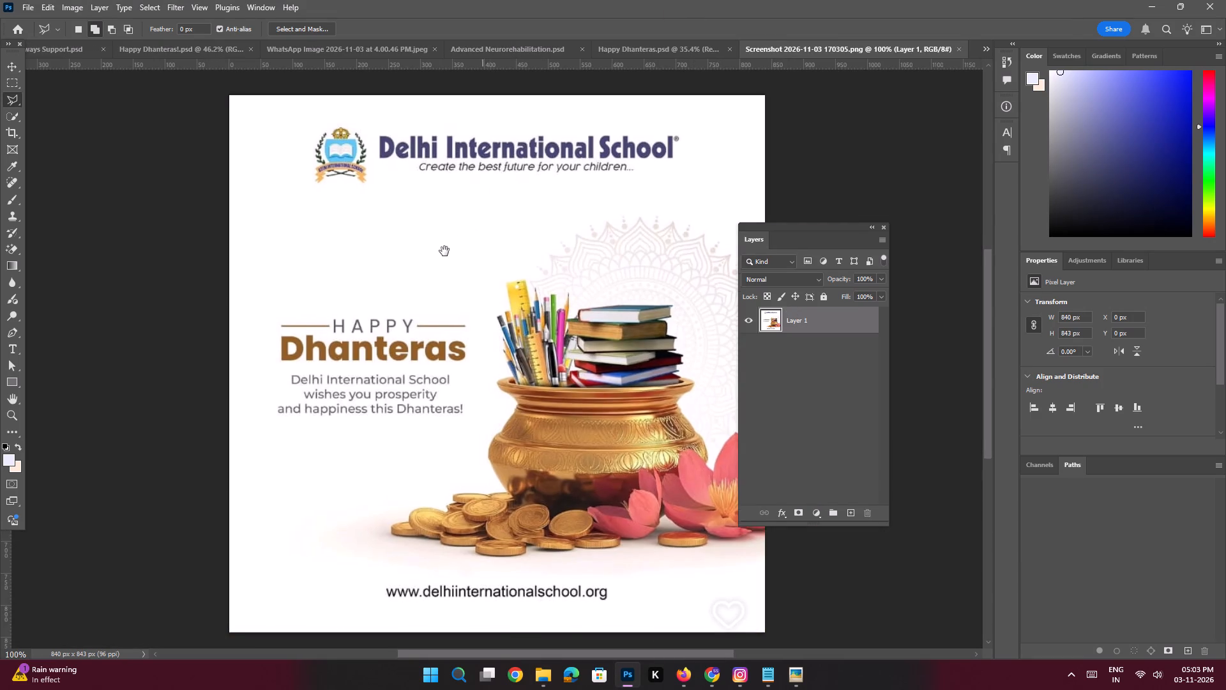
drag(444, 251, 393, 250)
click(279, 182)
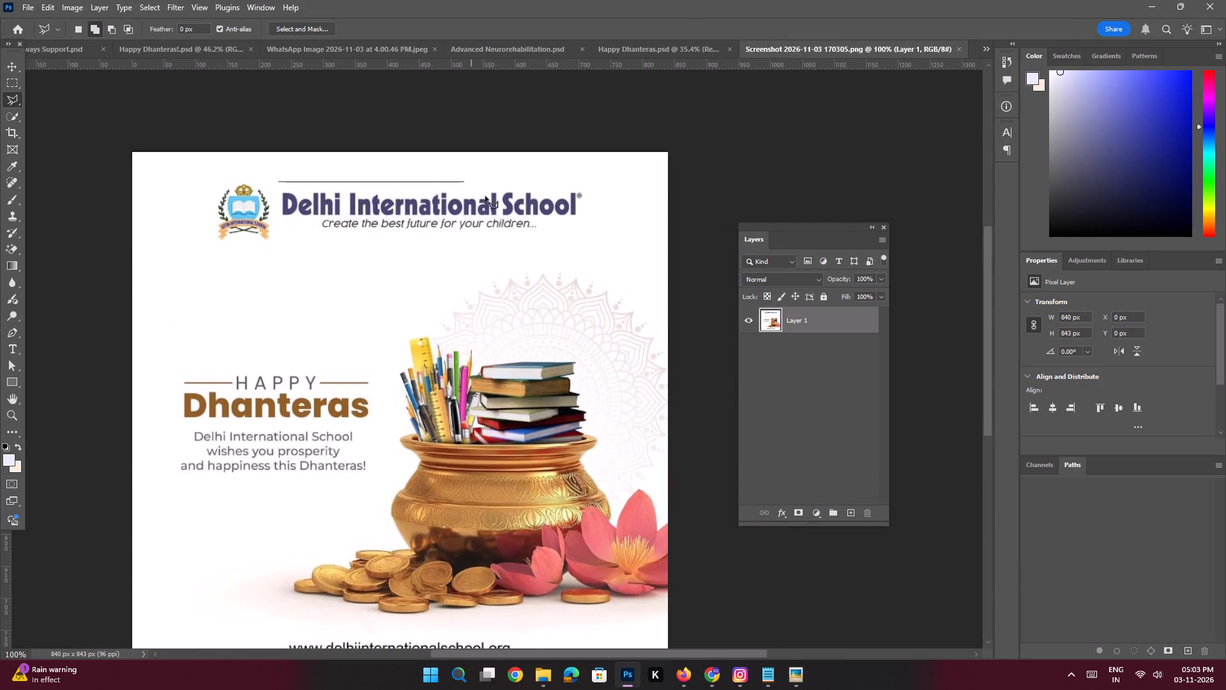
shift+click(585, 191)
click(591, 220)
drag(577, 236, 564, 236)
click(513, 238)
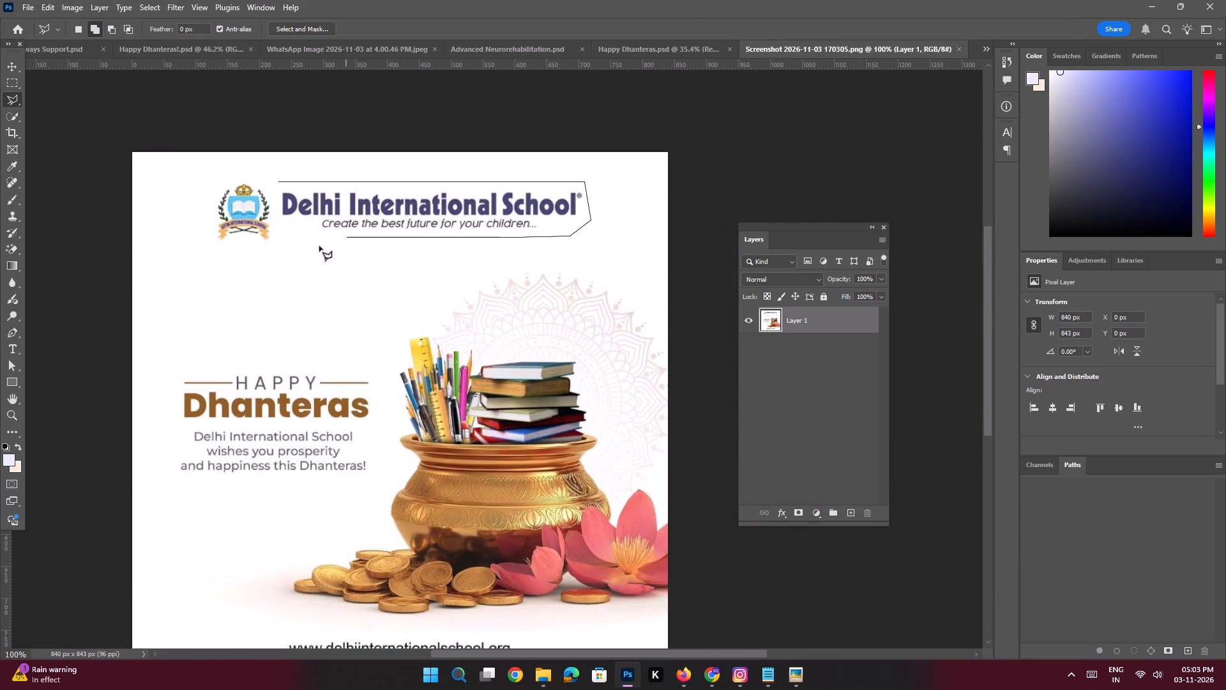
shift+click(290, 245)
click(242, 250)
click(204, 247)
click(195, 205)
click(215, 184)
click(246, 175)
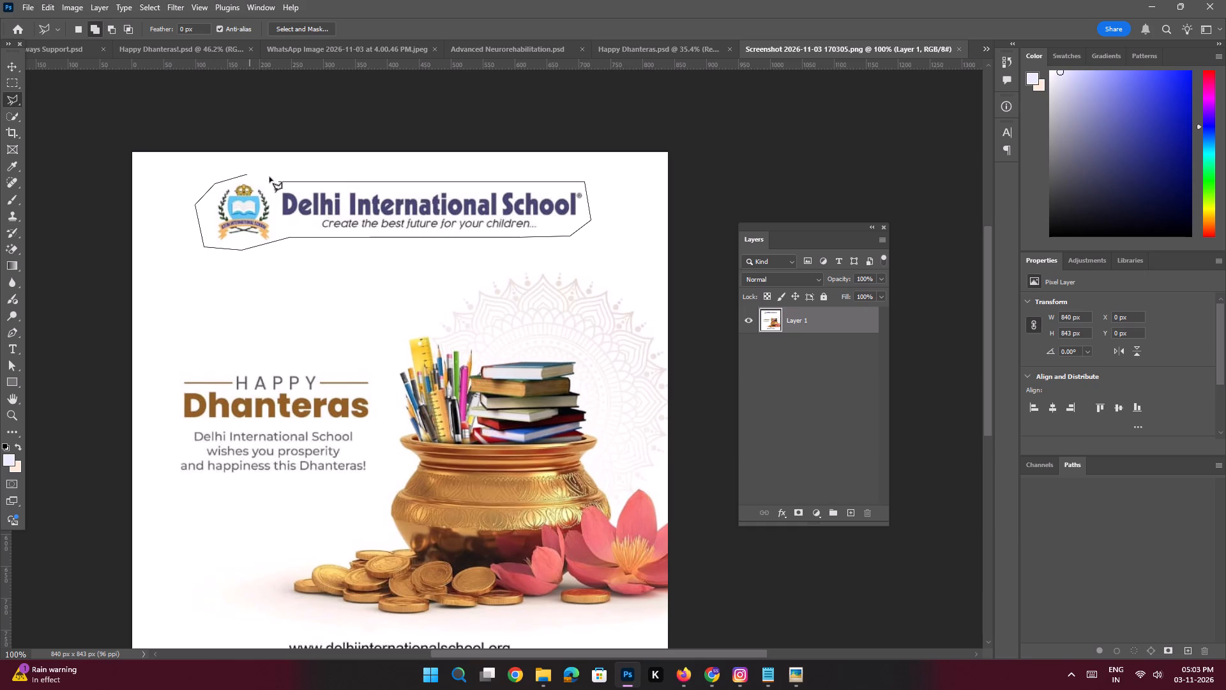
triple_click(276, 178)
key(shift+BackSpace)
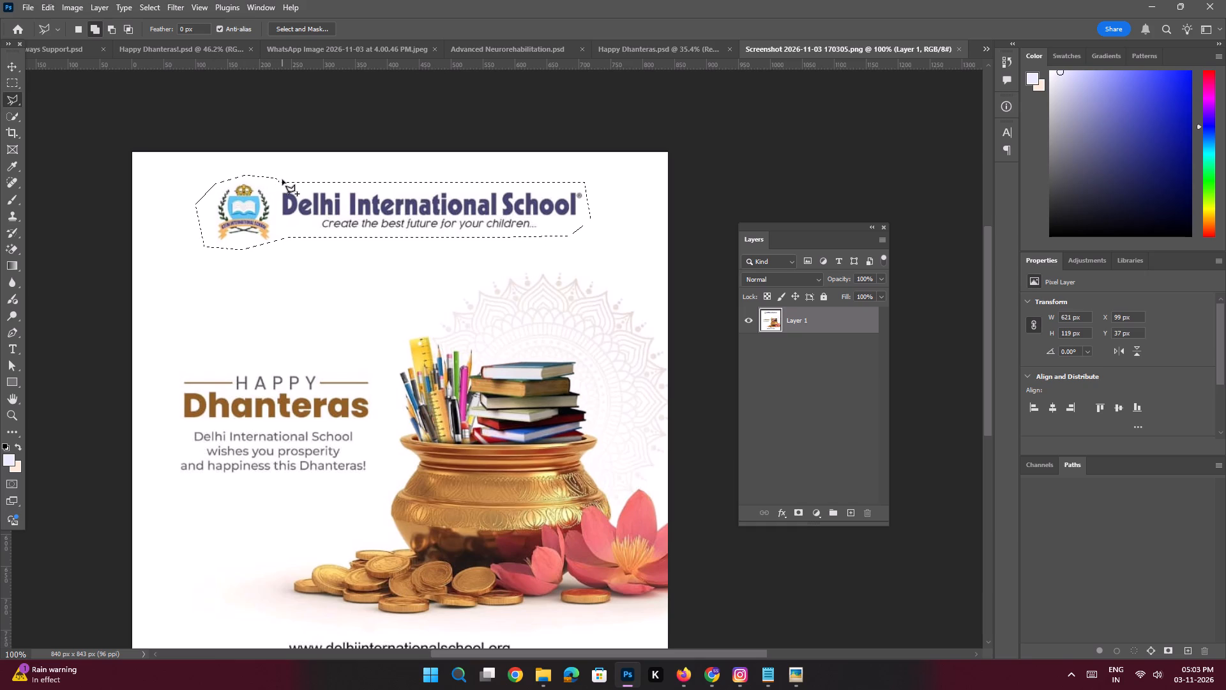
key(shift+BackSpace)
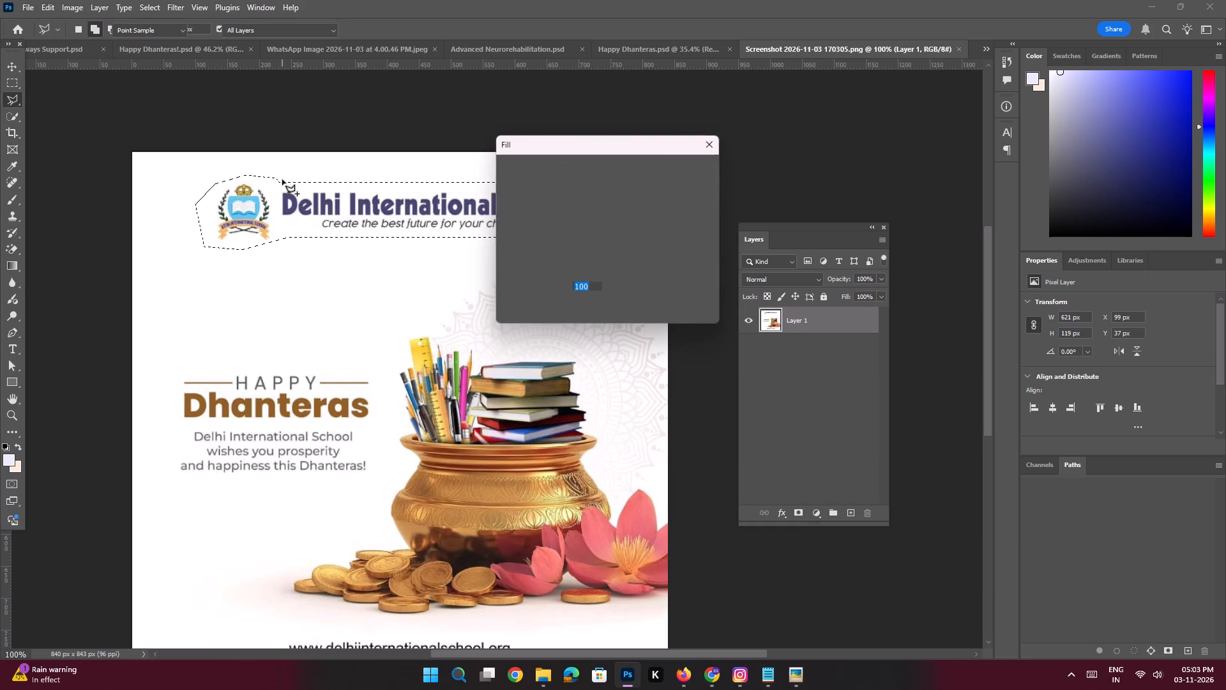
key(Return)
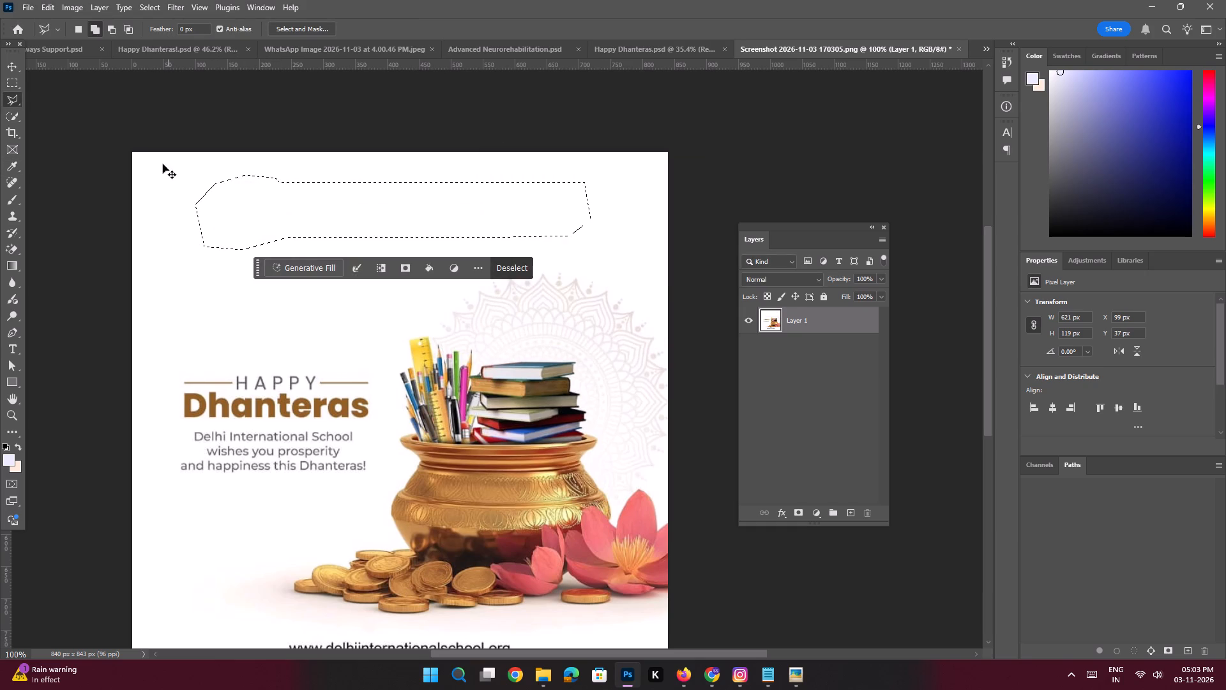
key(ctrl+d)
Outline the Happy Dhanteras heading and its greeting text with the Polygonal Lasso, remove them with Content-Aware Fill, and deselect.
key(space)
key(space)
key(space)
key(space)
key(space)
key(space)
key(space)
key(space)
key(space)
drag(261, 374, 254, 336)
click(254, 335)
click(149, 295)
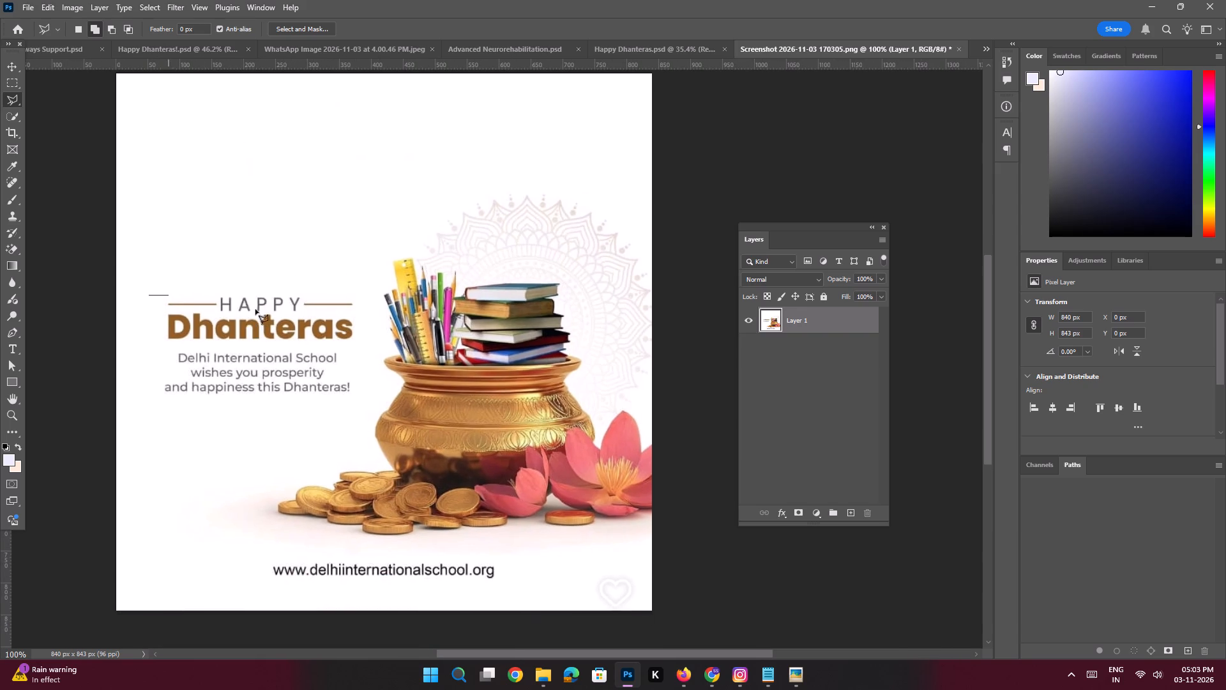
shift+click(333, 293)
click(357, 296)
click(368, 353)
drag(368, 389, 364, 397)
drag(363, 400, 335, 400)
click(324, 401)
shift+click(162, 411)
drag(151, 387, 151, 379)
click(142, 325)
click(144, 300)
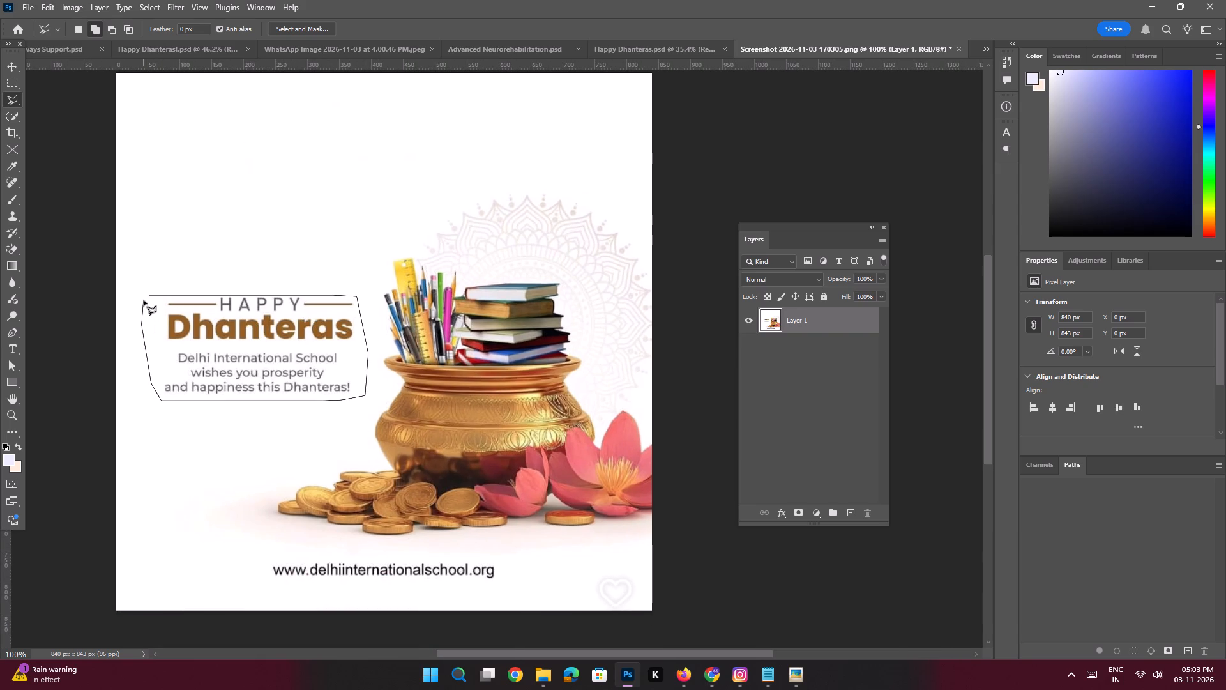
double_click(146, 295)
key(shift+BackSpace)
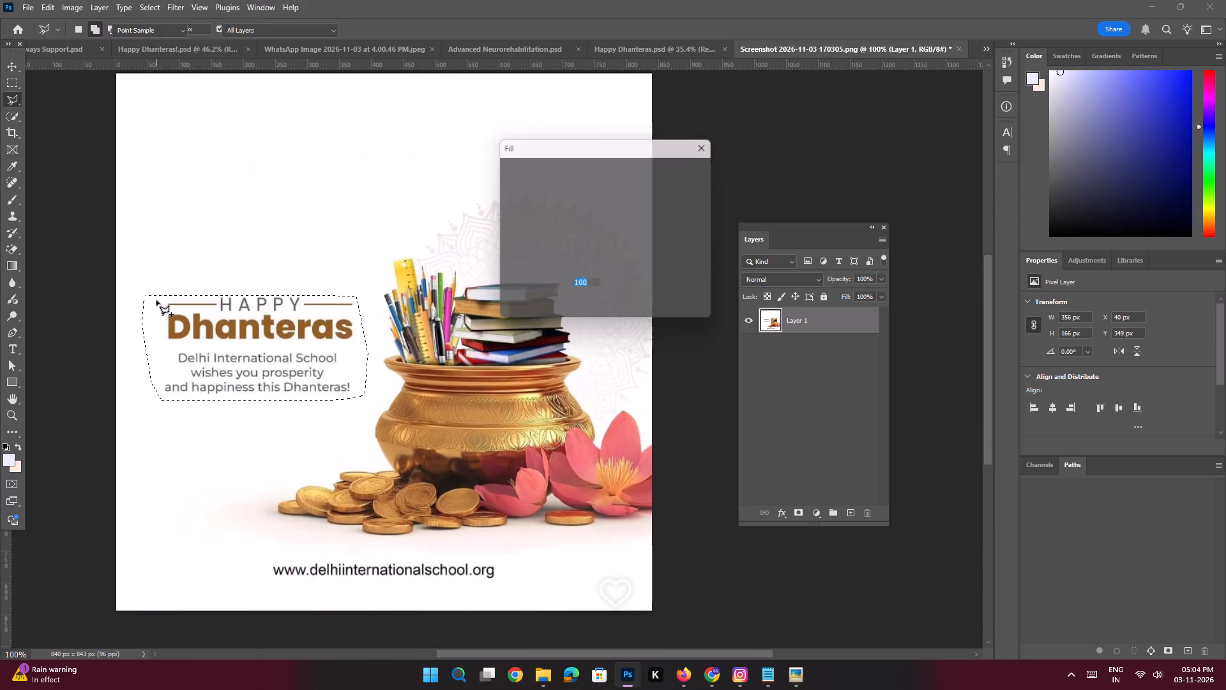
key(Return)
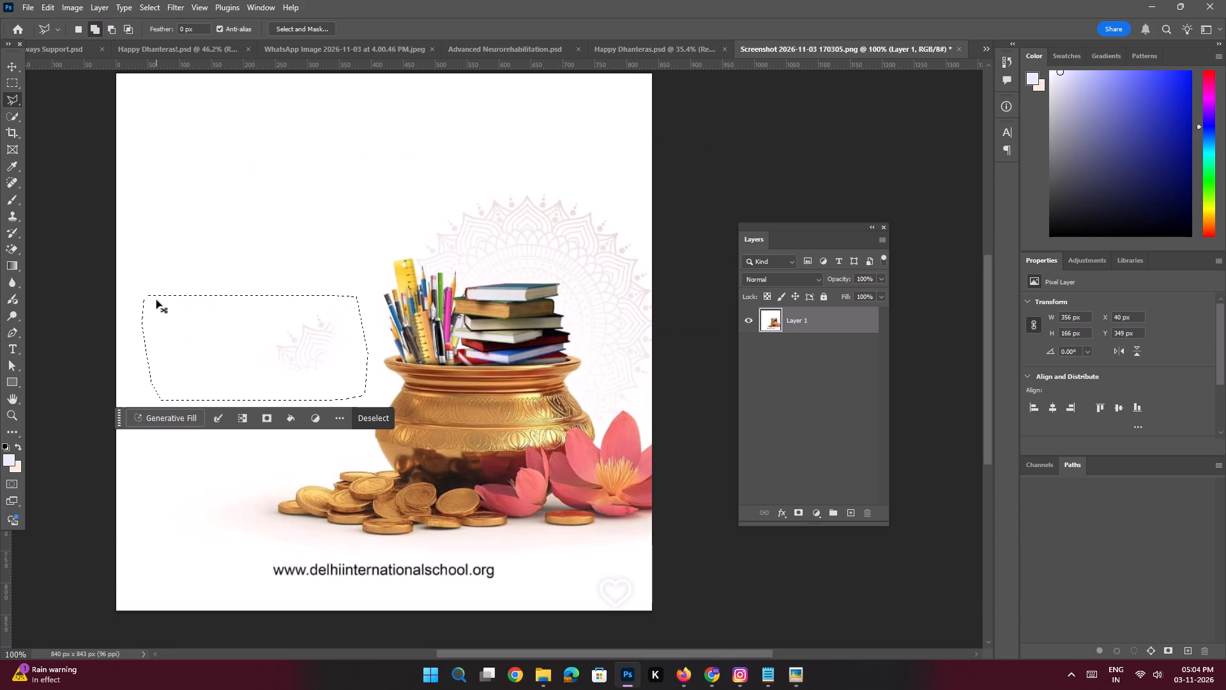
key(ctrl+d)
Outline the stray mandala fragment beside the pencils with the Polygonal Lasso, remove it with Content-Aware Fill, and deselect.
key(ctrl+space)
key(ctrl+space)
key(ctrl+space)
key(ctrl+space)
key(ctrl+space)
key(ctrl+space)
key(ctrl+space)
key(ctrl+space)
key(ctrl+space)
key(ctrl+space)
key(ctrl+space)
key(ctrl+space)
key(ctrl+space)
key(ctrl+space)
key(ctrl+space)
key(ctrl+space)
key(ctrl+space)
key(ctrl+space)
key(ctrl+space)
key(ctrl+space)
ctrl+drag(307, 335, 337, 399)
click(271, 301)
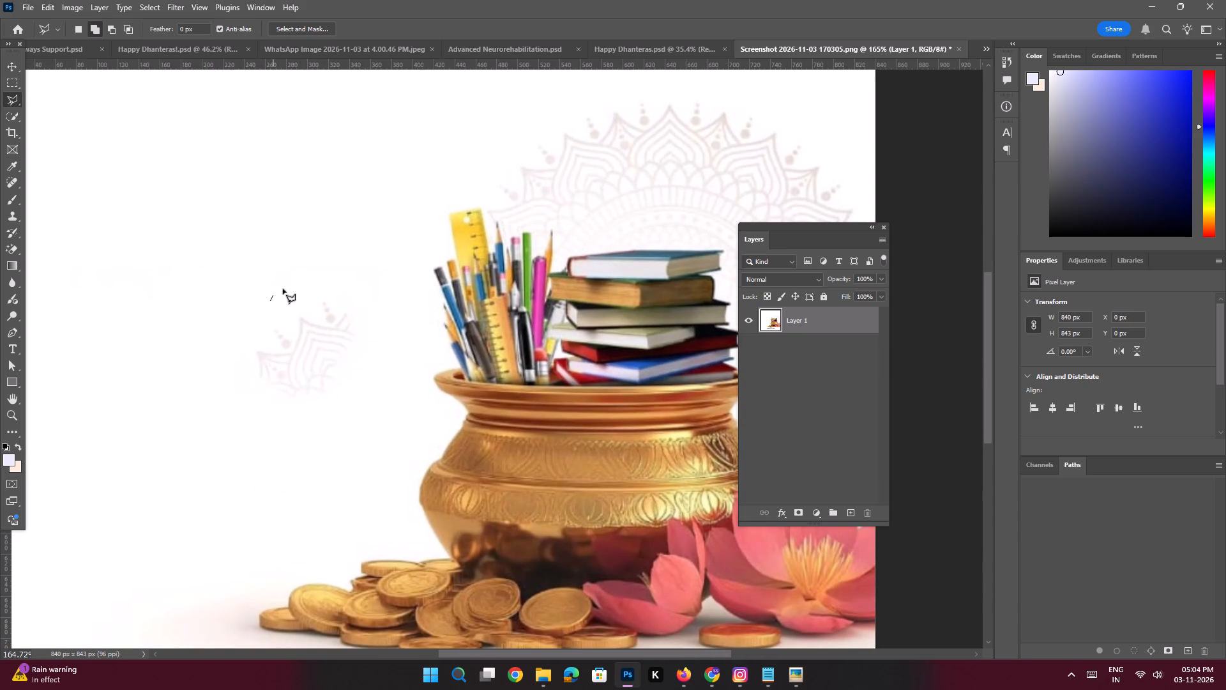
click(359, 284)
drag(393, 328, 395, 340)
click(397, 383)
drag(359, 427, 353, 427)
click(231, 430)
click(234, 341)
double_click(268, 304)
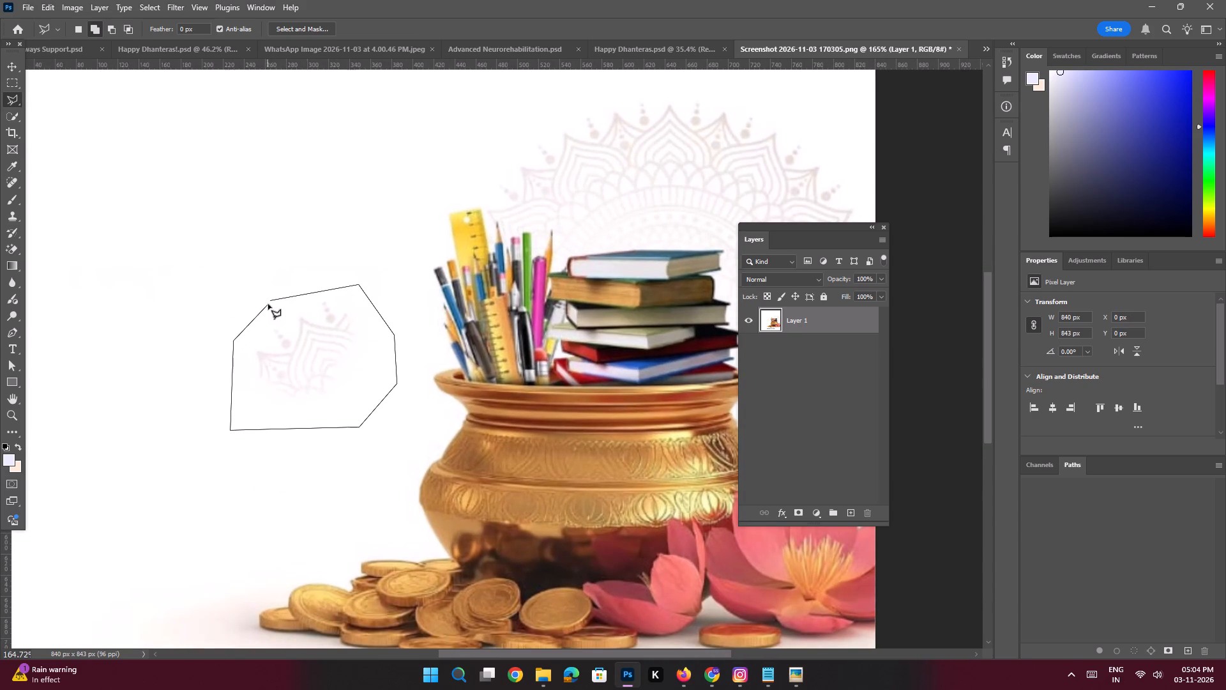
key(shift+BackSpace)
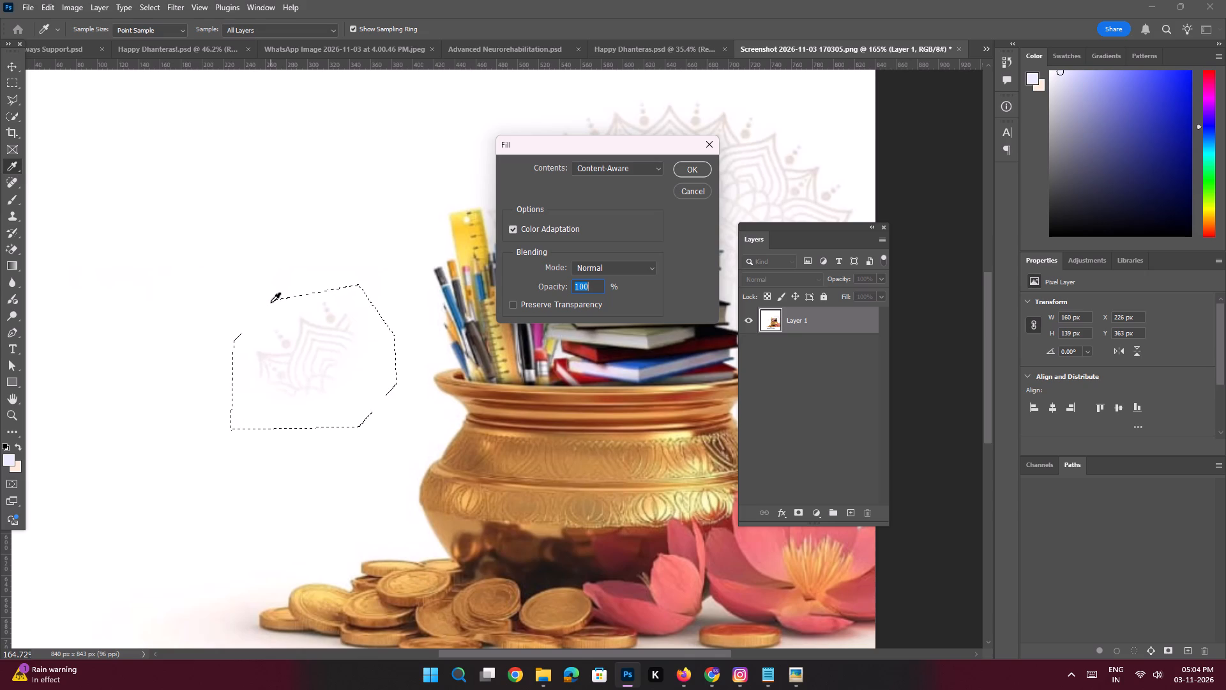
key(Return)
key(ctrl+d)
key(ctrl+0)
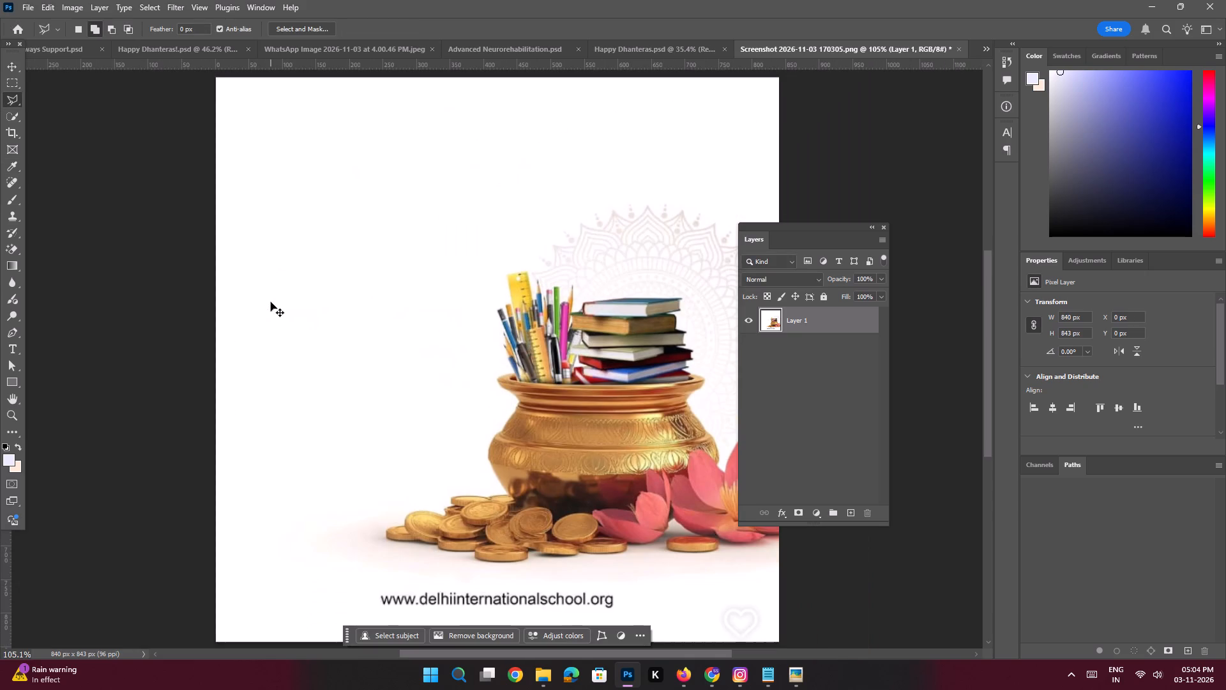
Select the school website address below the coins with the Rectangular Marquee, remove it with Content-Aware Fill, and deselect.
key(space)
key(space)
key(space)
key(space)
key(space)
key(space)
key(space)
key(space)
key(space)
key(space)
key(space)
key(space)
drag(497, 404, 470, 257)
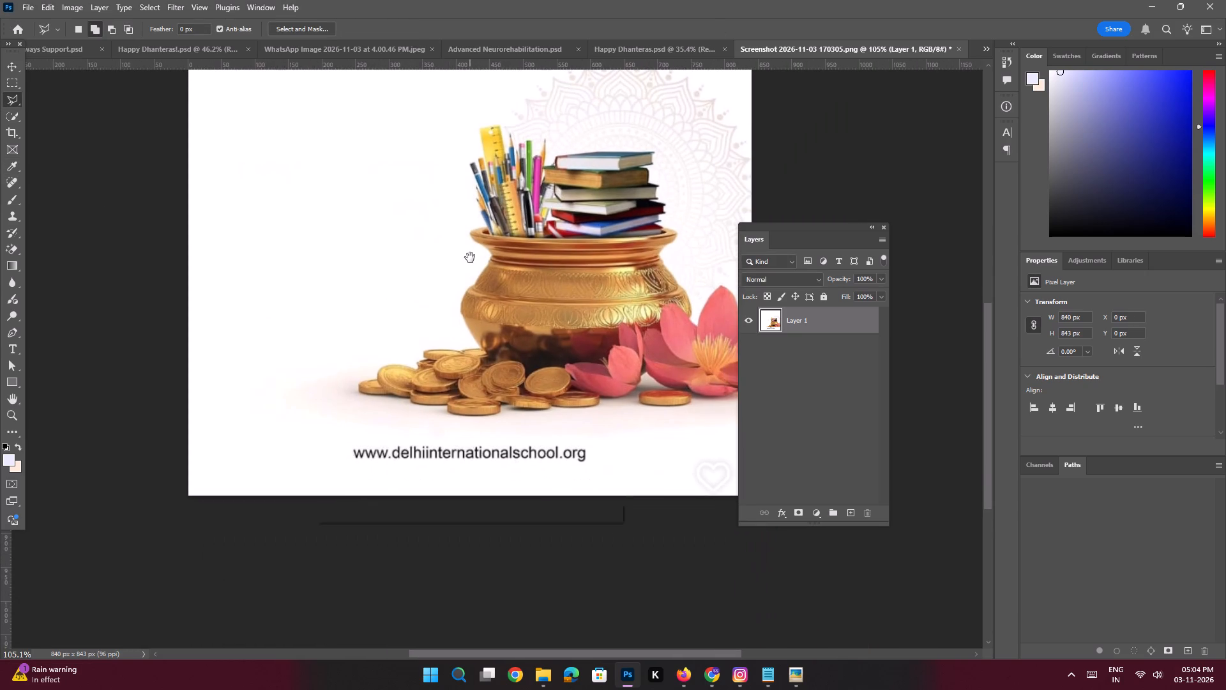
click(12, 86)
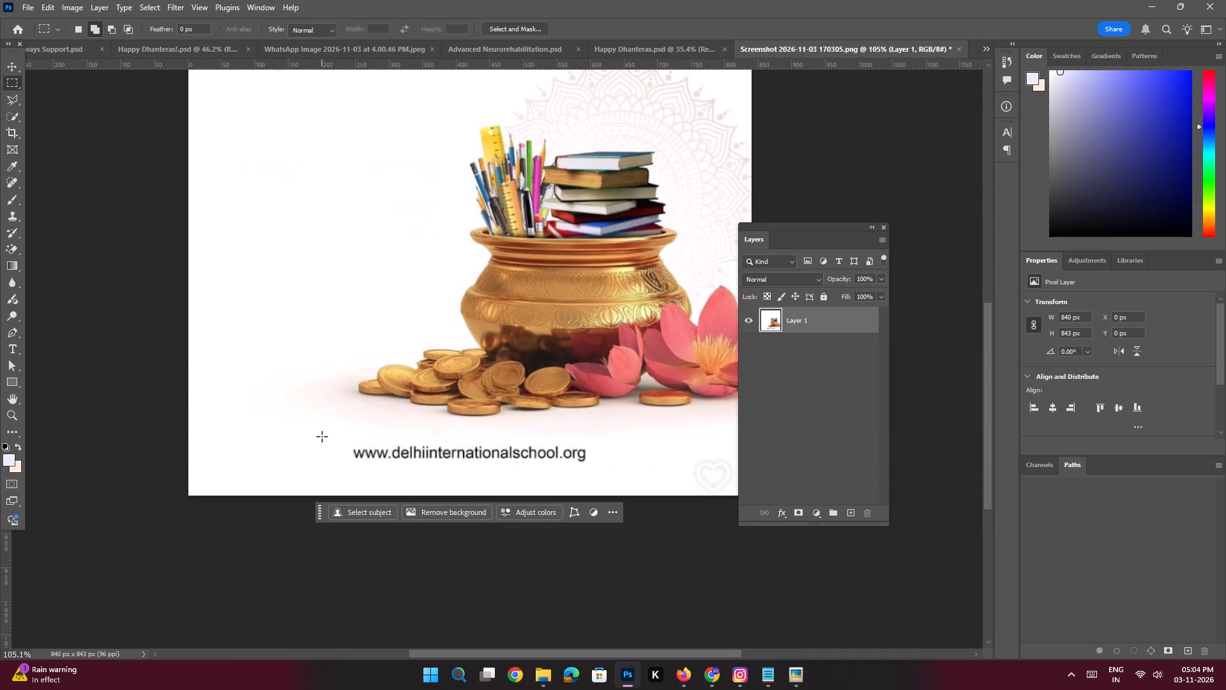
drag(345, 440, 593, 465)
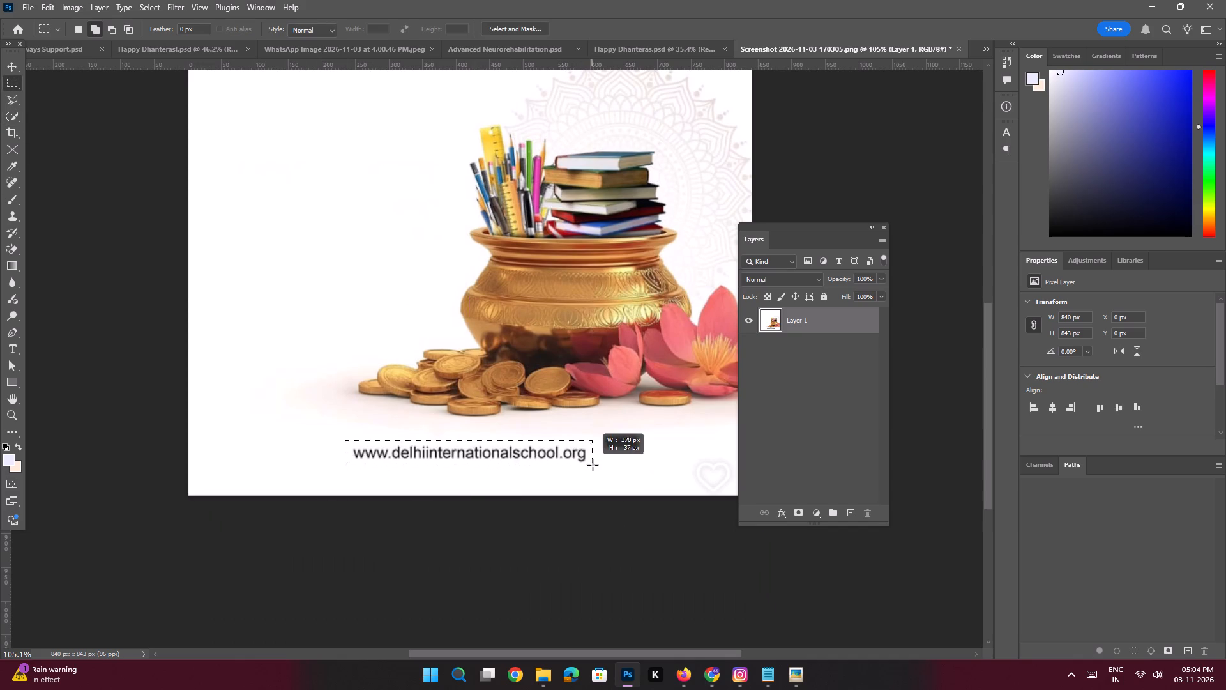
drag(593, 465, 589, 465)
key(shift+BackSpace)
key(Return)
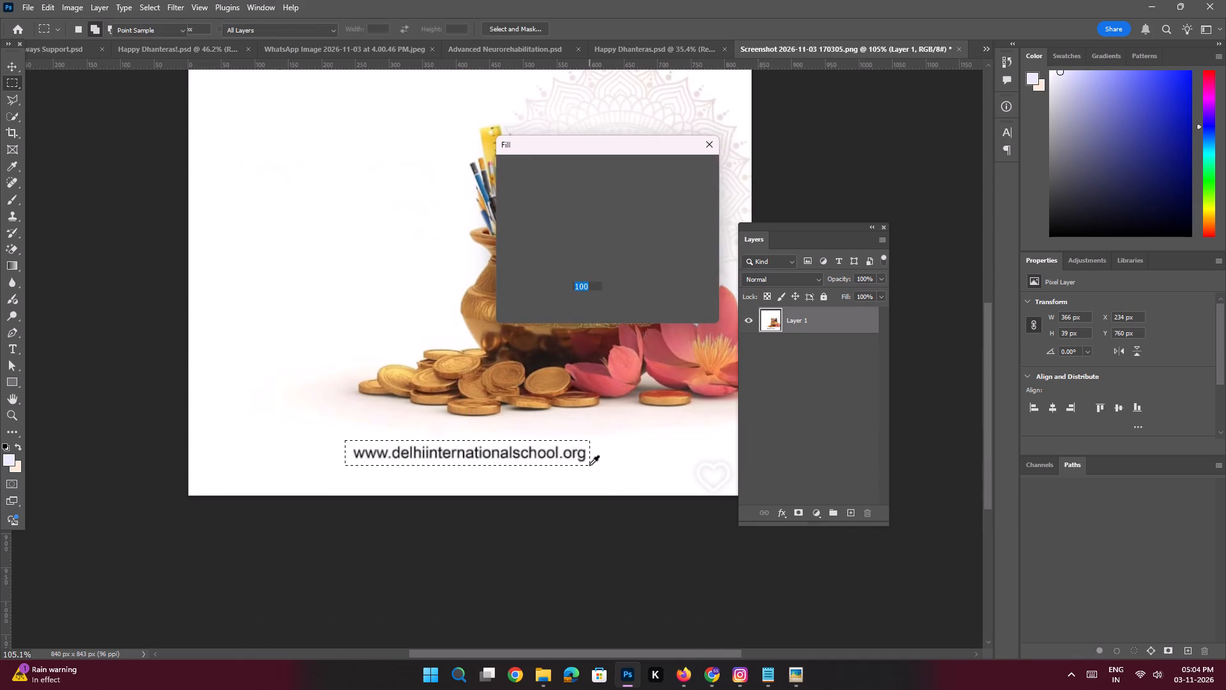
key(ctrl+d)
Select the faint heart mark in the artwork's lower corner with the Rectangular Marquee, remove it with Content-Aware Fill, and deselect.
key(space)
key(space)
key(space)
key(space)
key(space)
key(space)
key(space)
key(space)
drag(575, 461, 502, 431)
click(499, 429)
ctrl+drag(557, 397, 634, 566)
drag(591, 444, 530, 410)
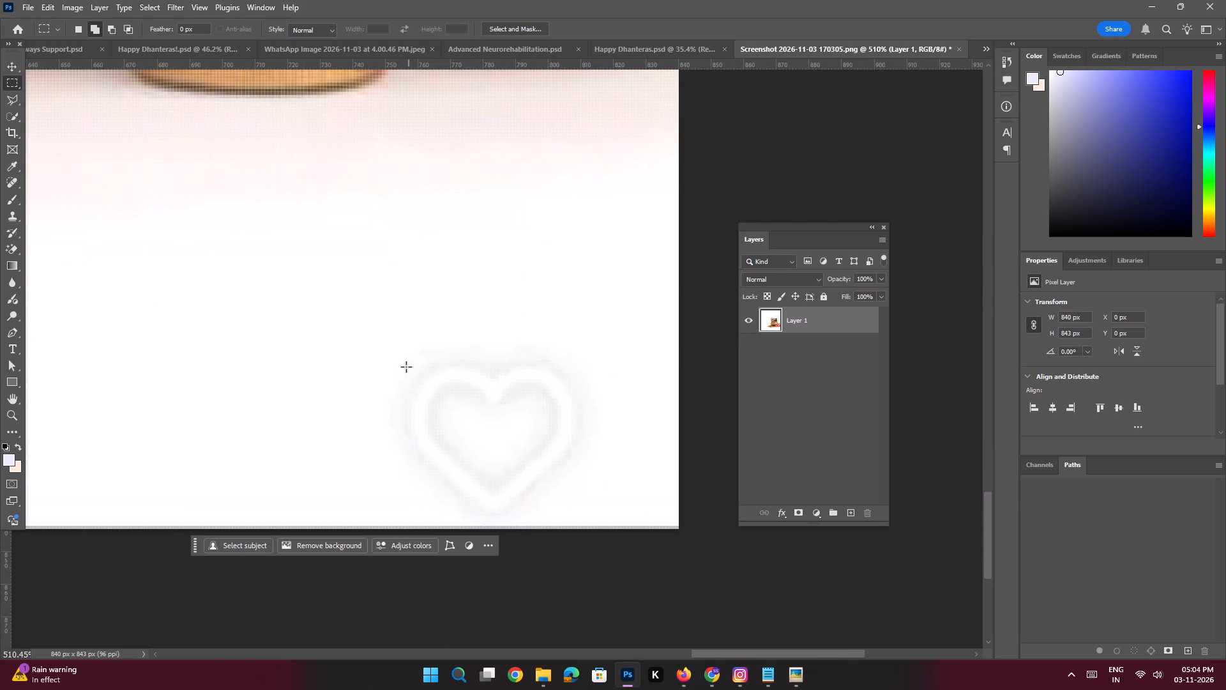
drag(354, 286, 625, 645)
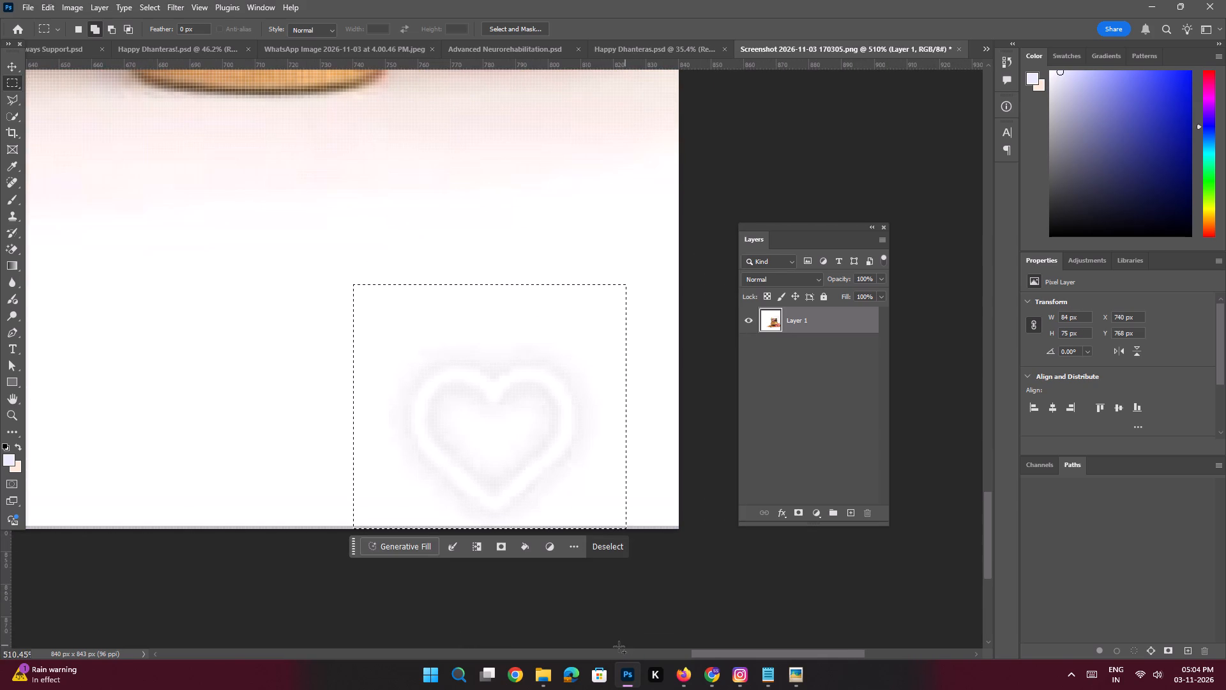
key(shift+BackSpace)
key(Return)
key(ctrl+d)
key(ctrl+0)
key(ctrl+alt+shift+w)
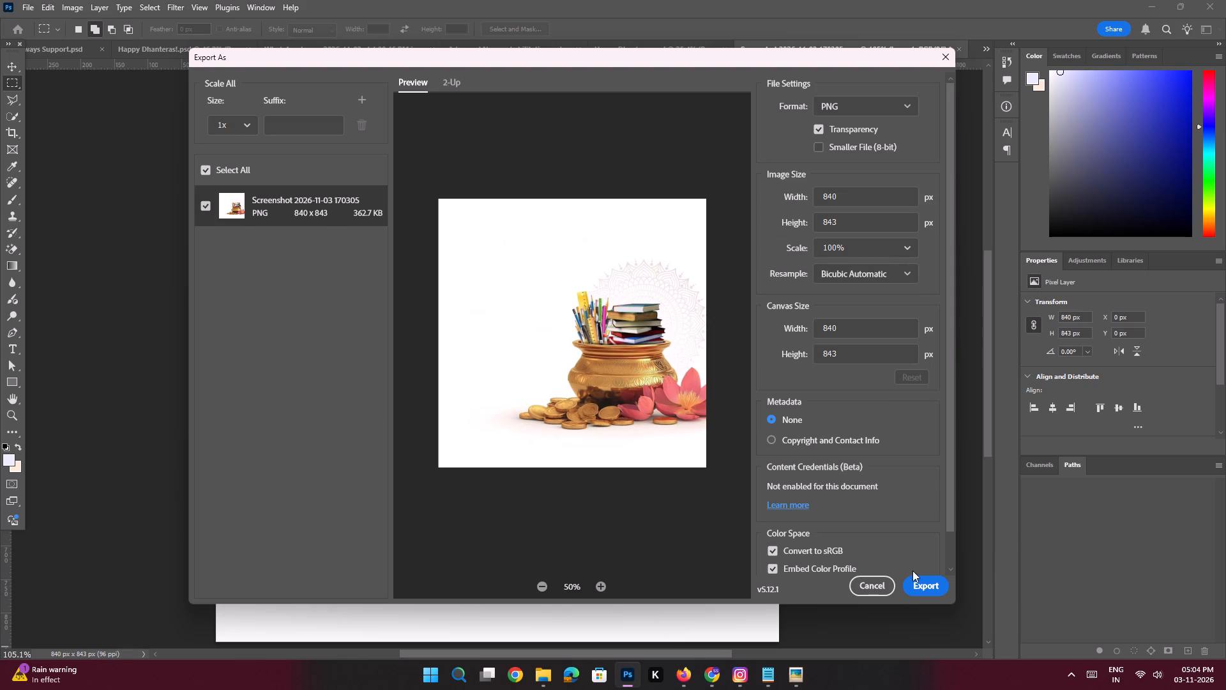
click(918, 585)
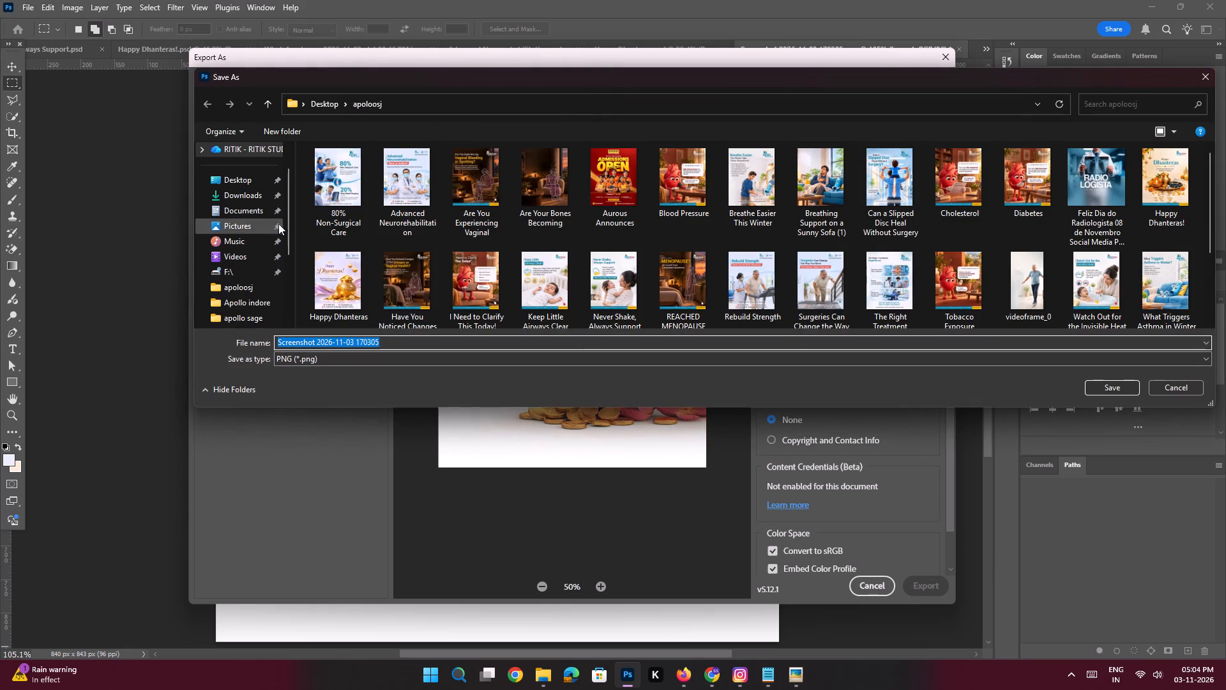